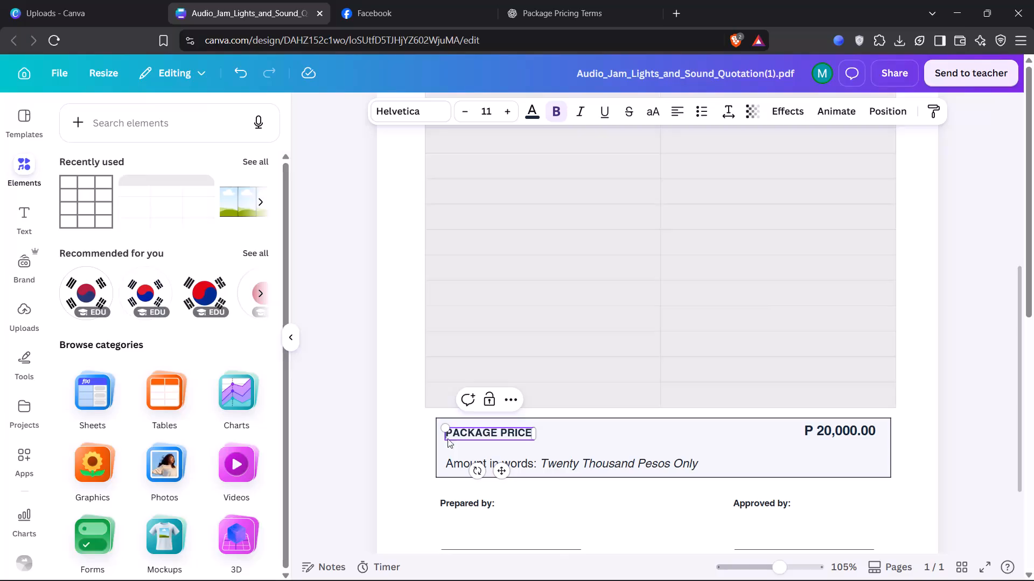
Change the PACKAGE PRICE label to EVENT PACKAGE PRICE and widen its text box so it fits on one line.
type("Even")
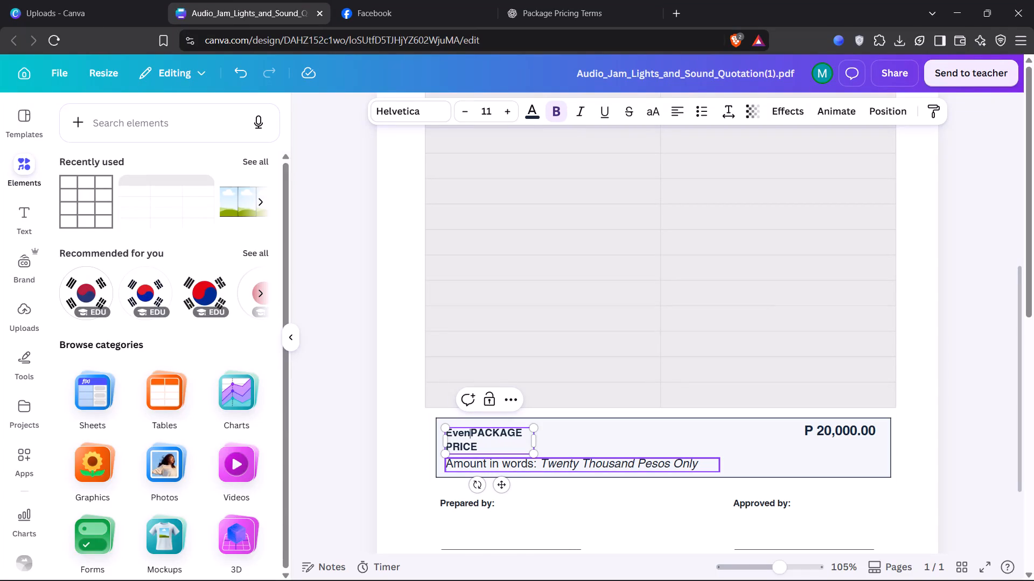
key("BackSpace")
key("BackSpace")
key("BackSpace")
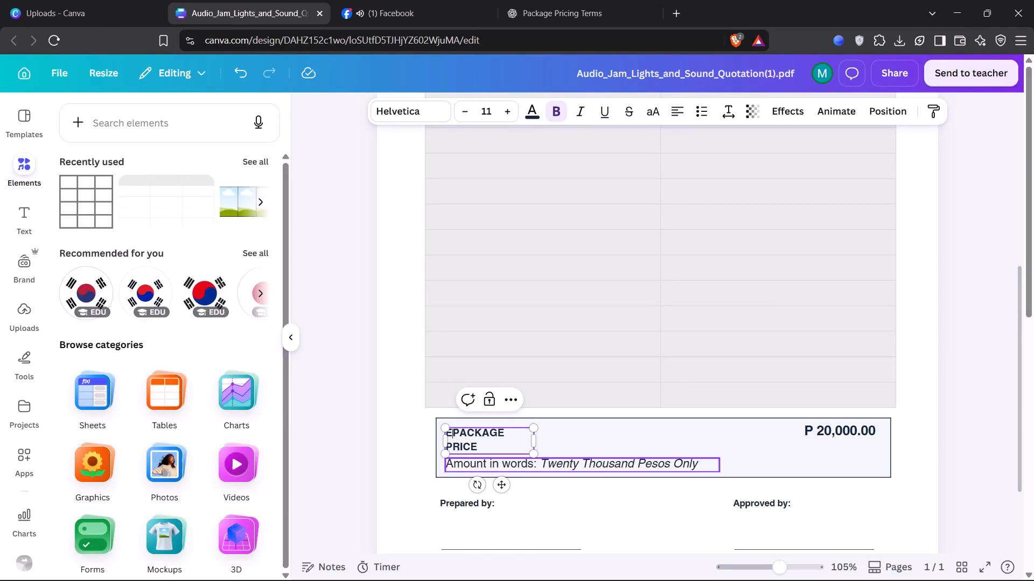
type("VENT")
key("space")
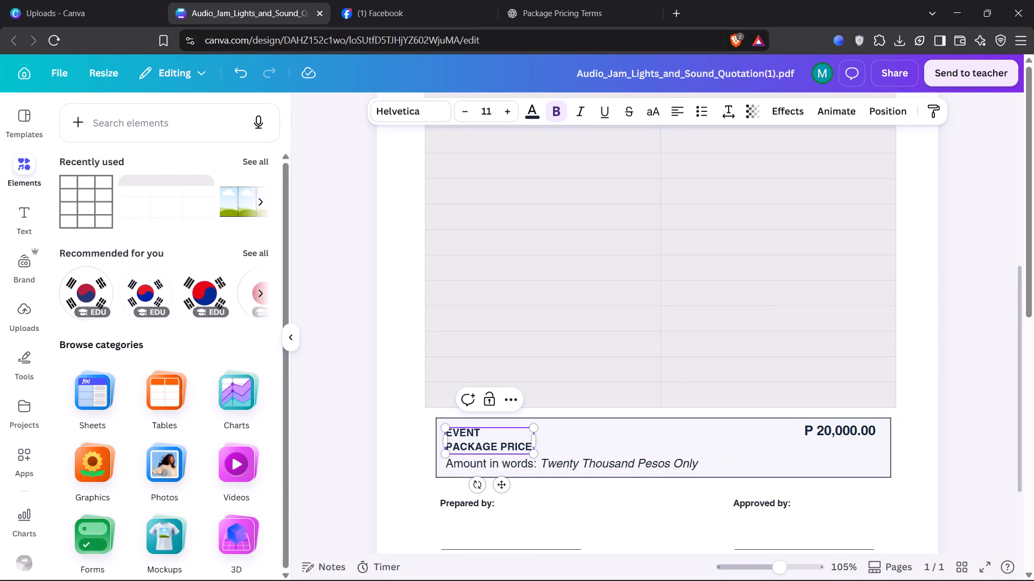
left_click_drag(535, 442, 590, 439)
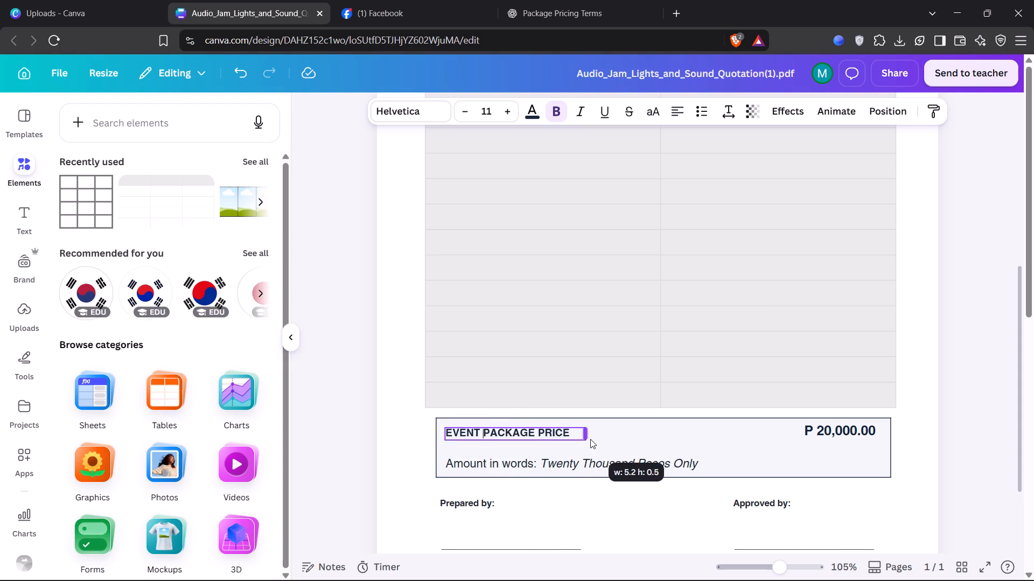
left_click_drag(590, 439, 592, 438)
left_click(800, 493)
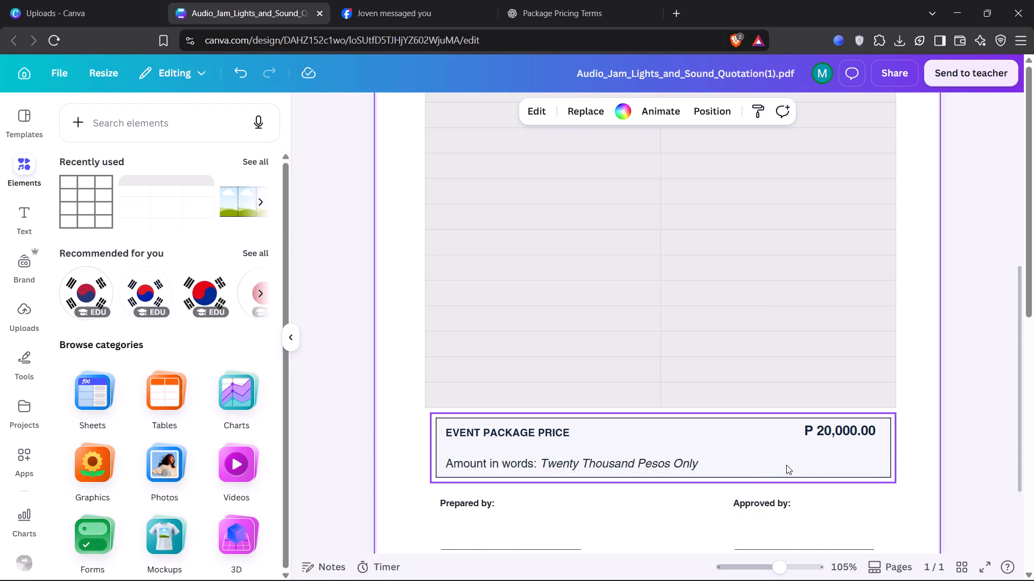
Set the P 20,000.00 amount to font size 13 and align it vertically with the EVENT PACKAGE PRICE label.
left_click(868, 424)
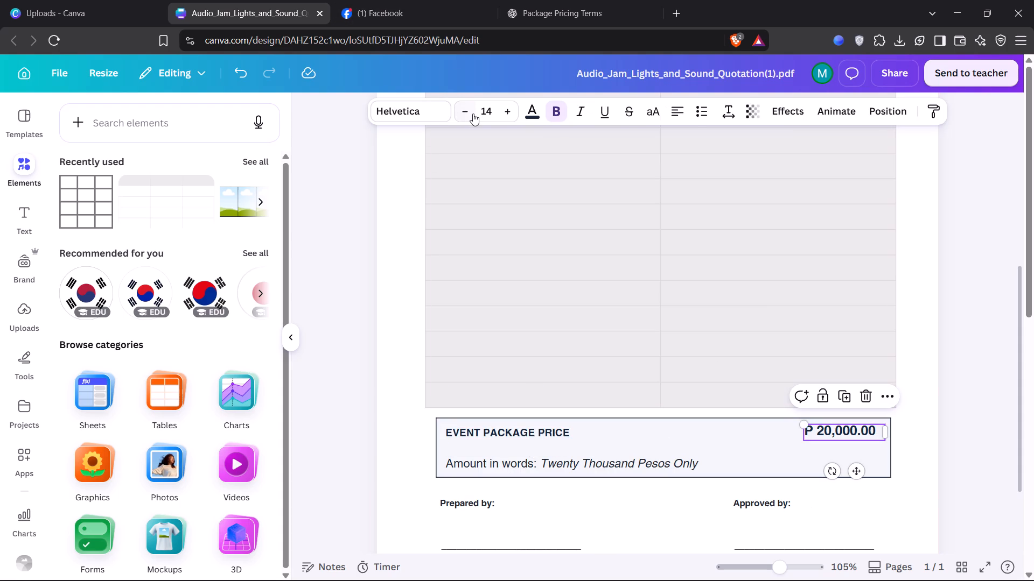
left_click(473, 114)
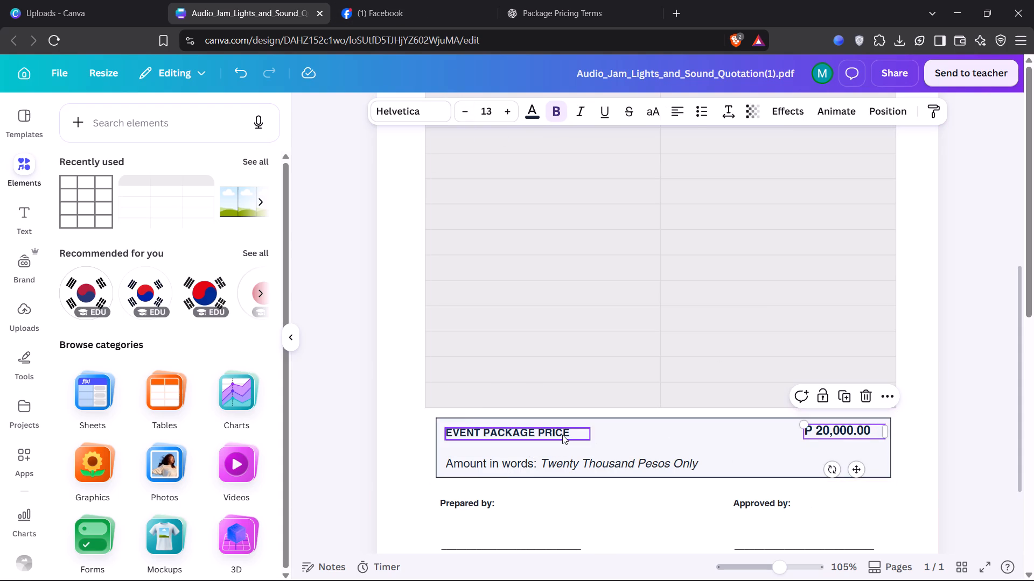
left_click(562, 435)
left_click(853, 424)
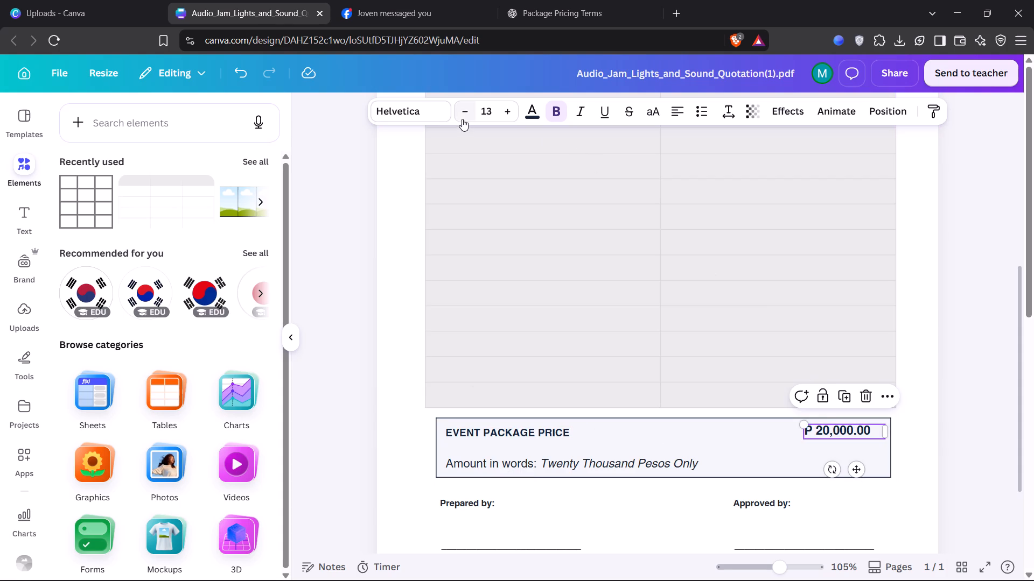
double_click(464, 114)
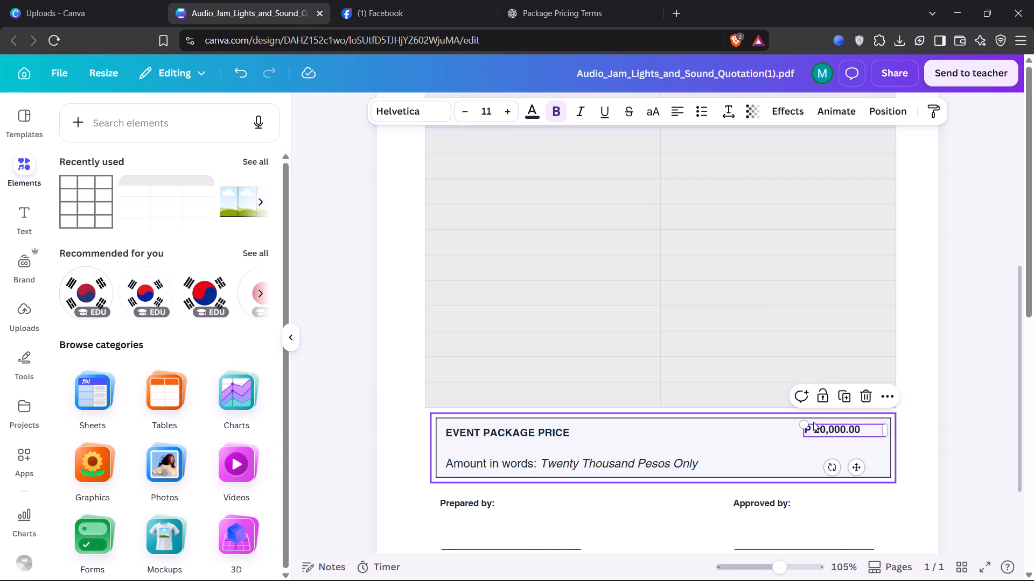
left_click(507, 109)
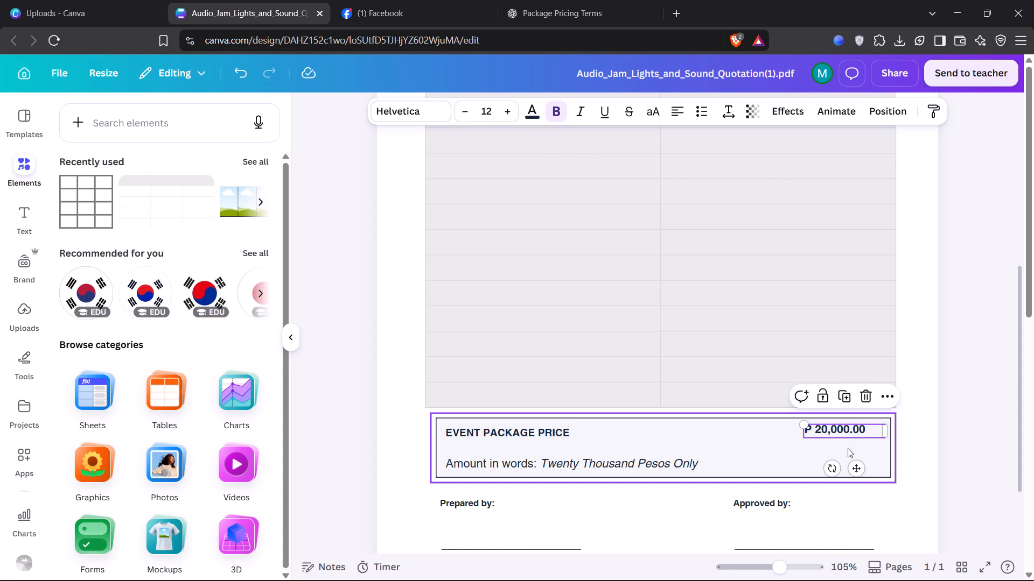
left_click_drag(860, 470, 858, 475)
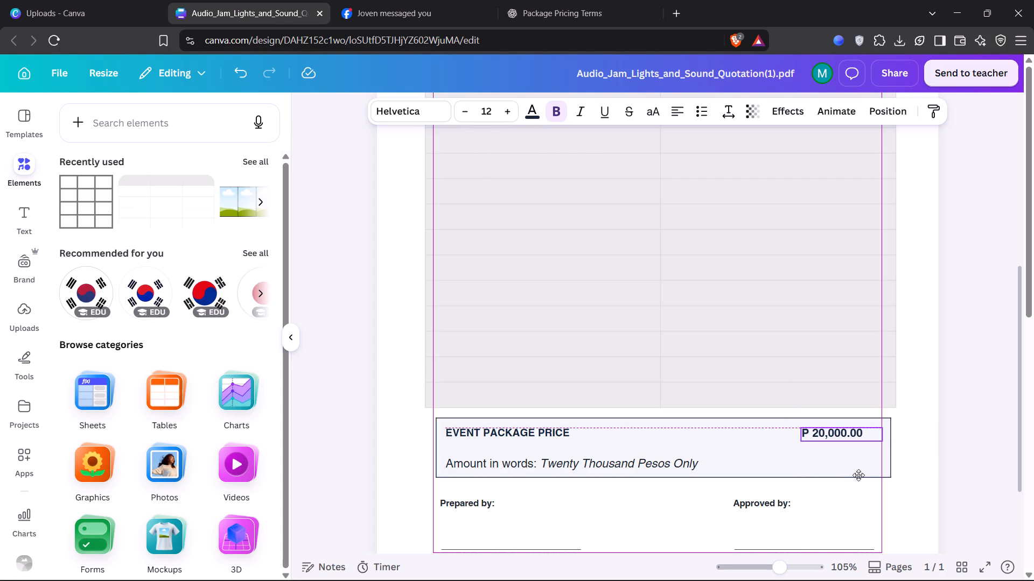
left_click_drag(858, 475, 862, 474)
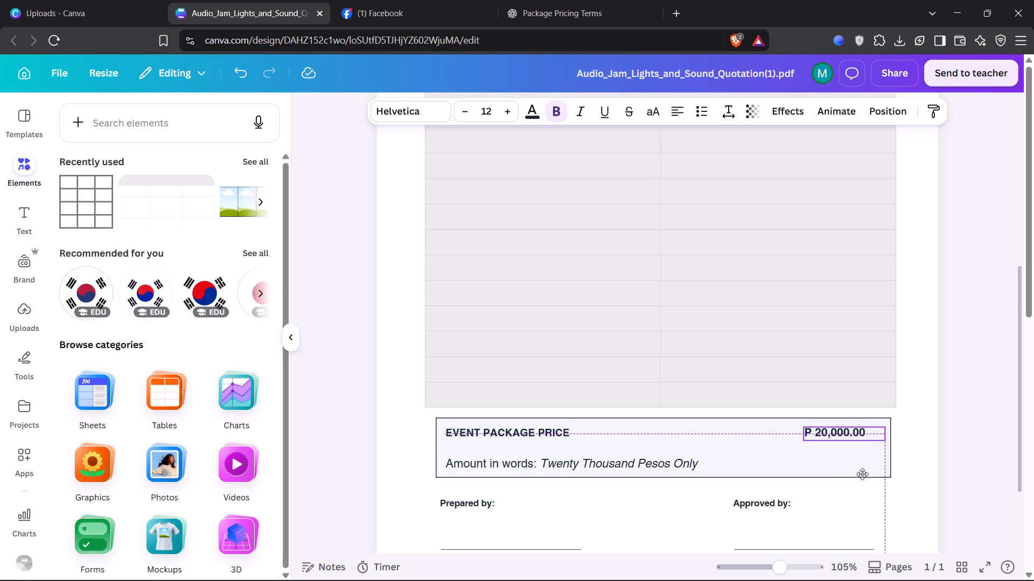
left_click_drag(862, 474, 861, 476)
left_click(509, 107)
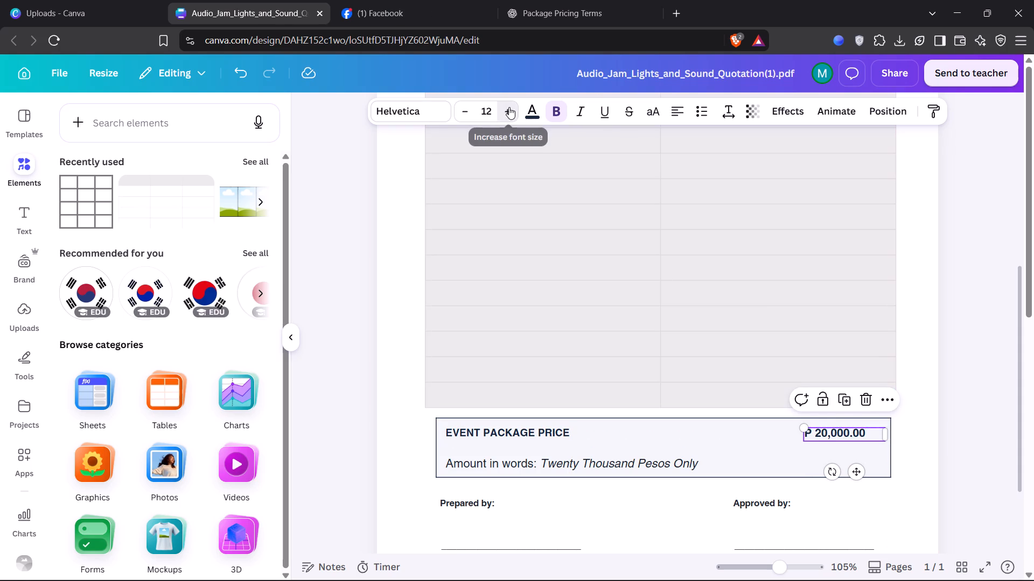
left_click(542, 433)
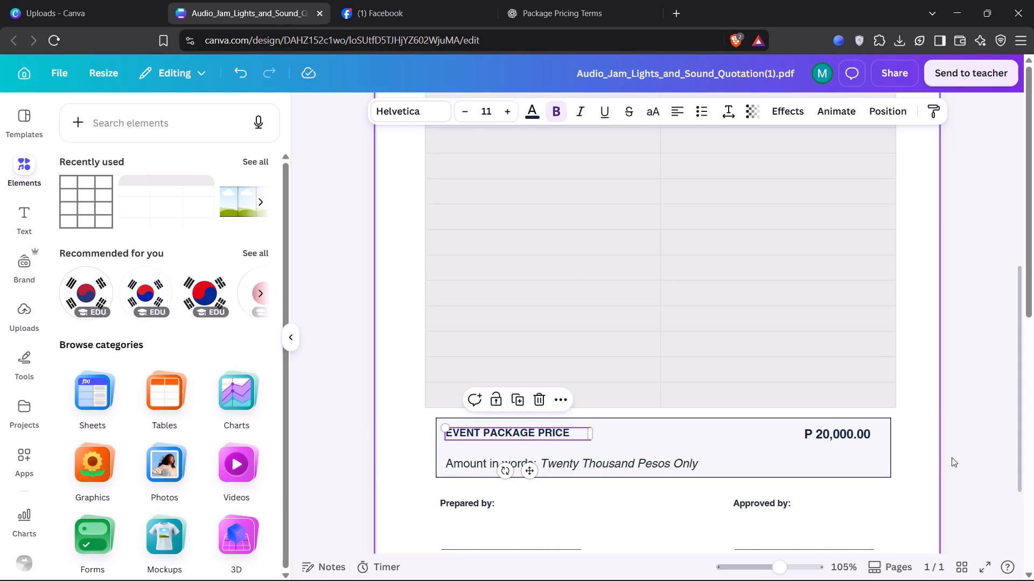
Nudge the whole price box, including its three texts, slightly to the left.
left_click_drag(921, 457, 404, 430)
left_click_drag(397, 476, 927, 426)
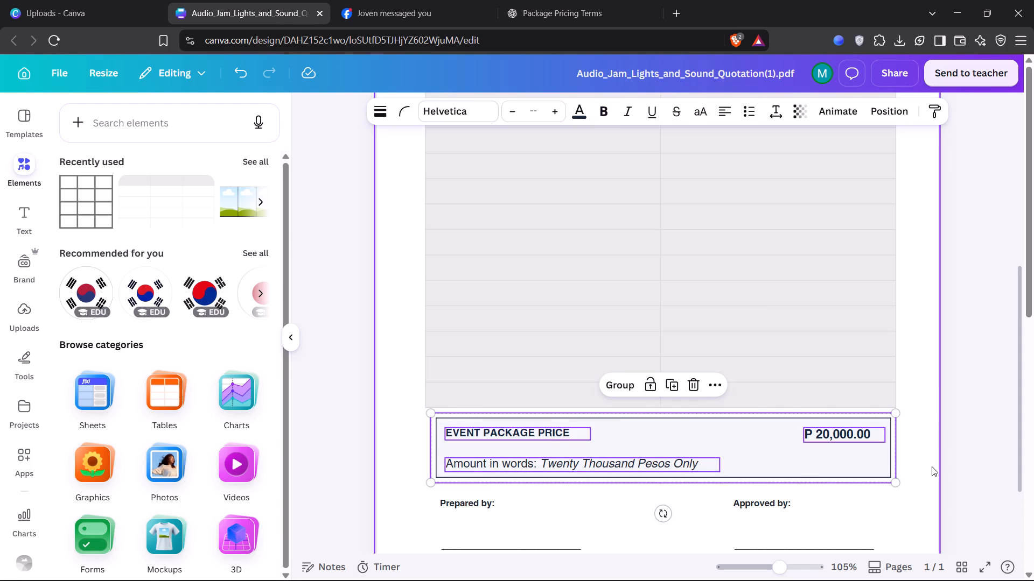
key("Left")
key("Left")
key("Right")
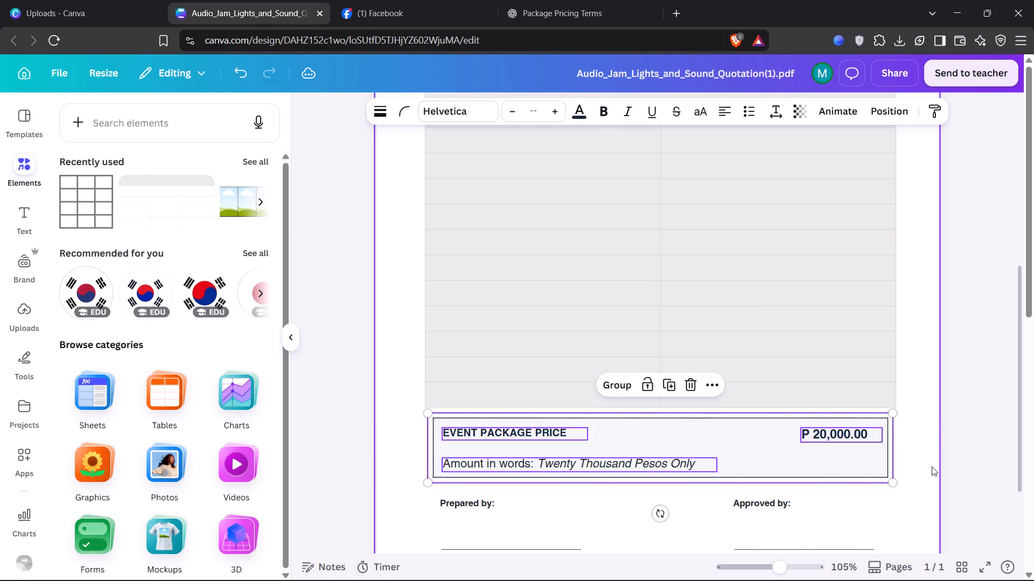
Set the font size of the Amount in words line to 10.5.
scroll(919, 465, "down", 2)
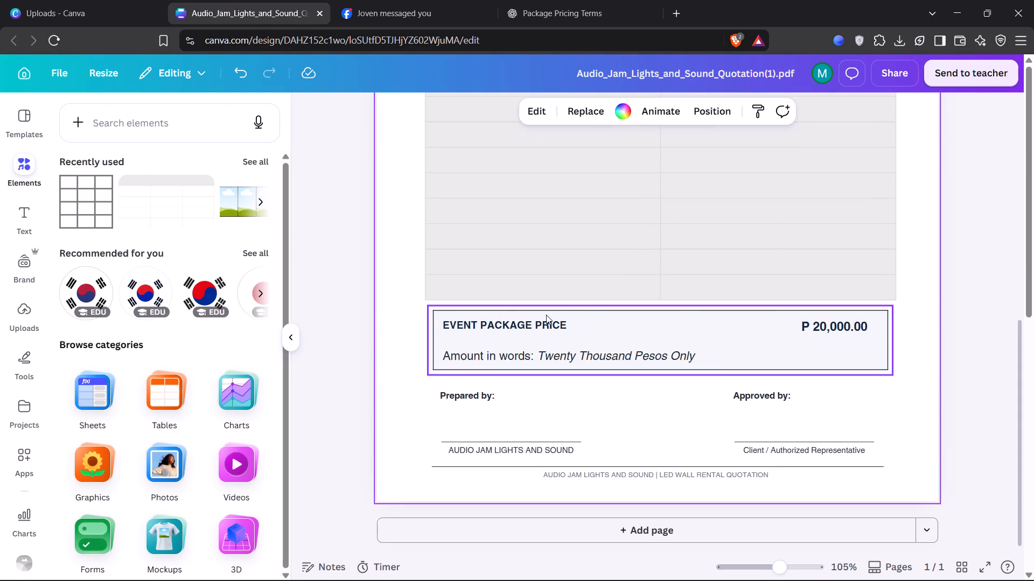
left_click(546, 327)
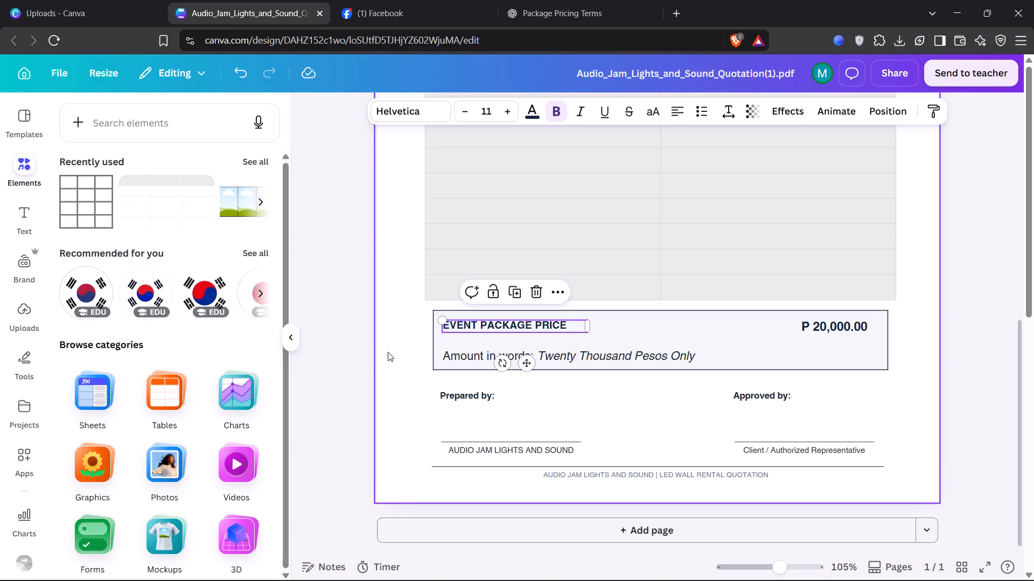
left_click(388, 352)
left_click(514, 355)
triple_click(467, 110)
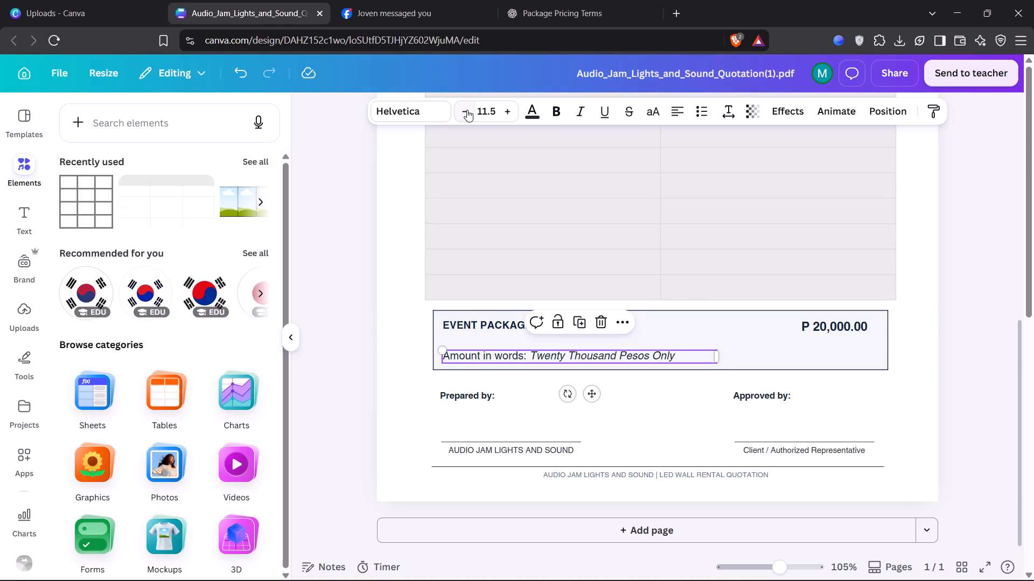
left_click(467, 110)
left_click(501, 112)
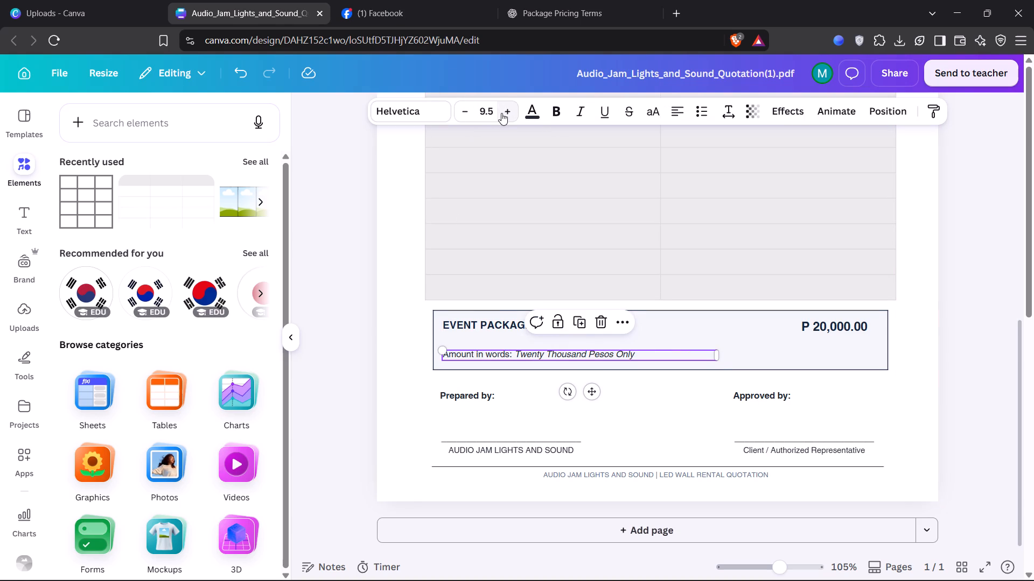
left_click(501, 113)
left_click(649, 428)
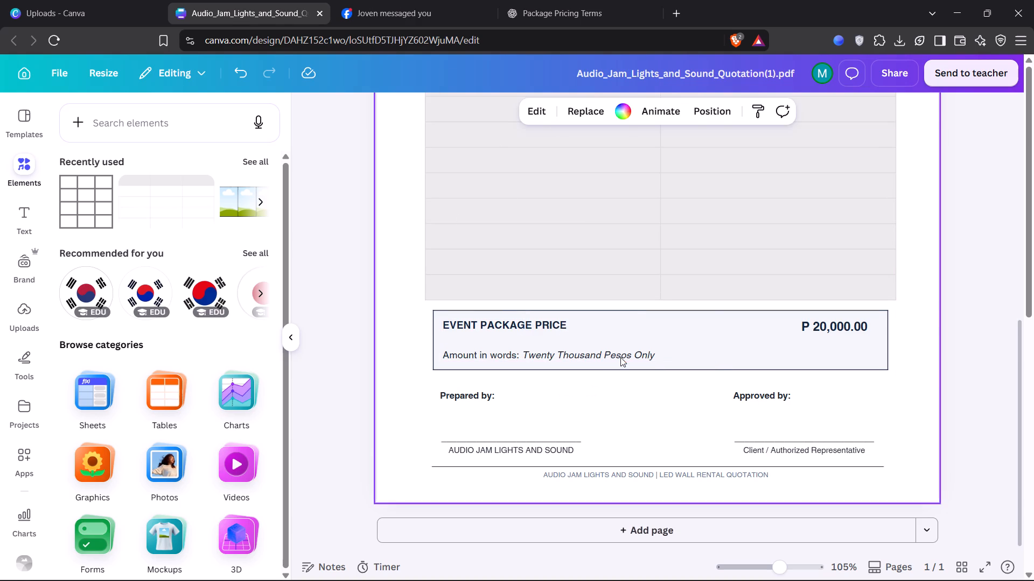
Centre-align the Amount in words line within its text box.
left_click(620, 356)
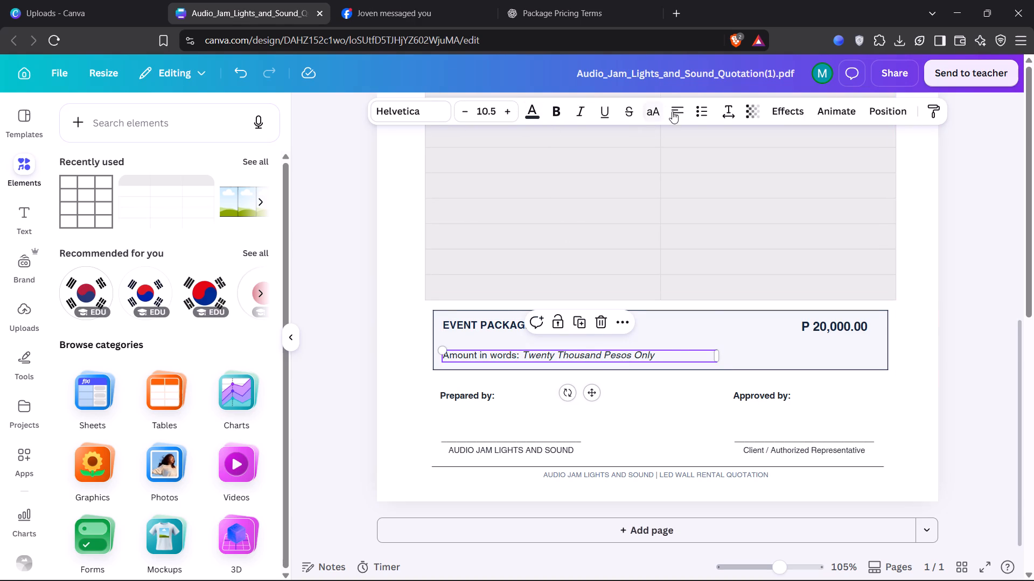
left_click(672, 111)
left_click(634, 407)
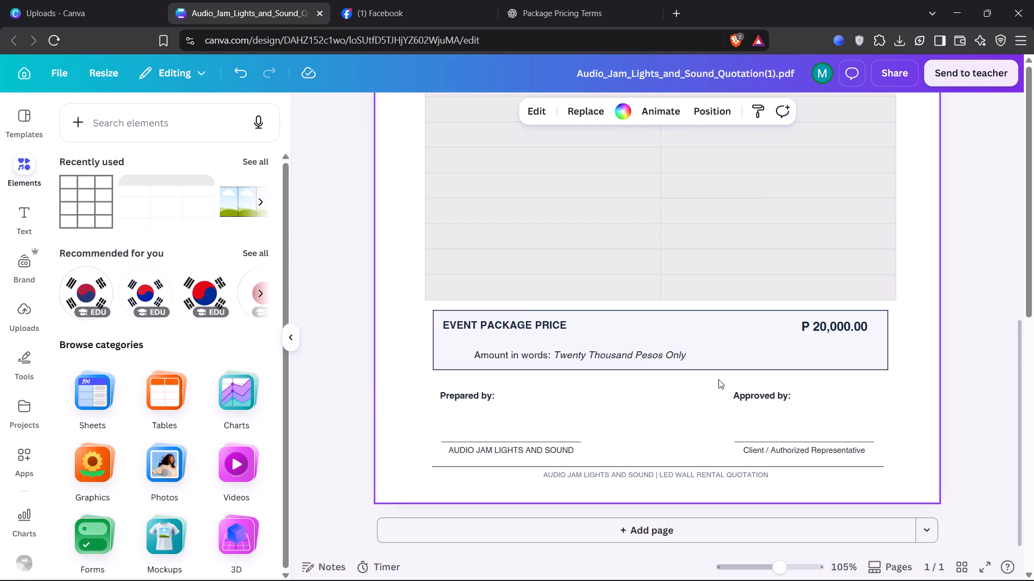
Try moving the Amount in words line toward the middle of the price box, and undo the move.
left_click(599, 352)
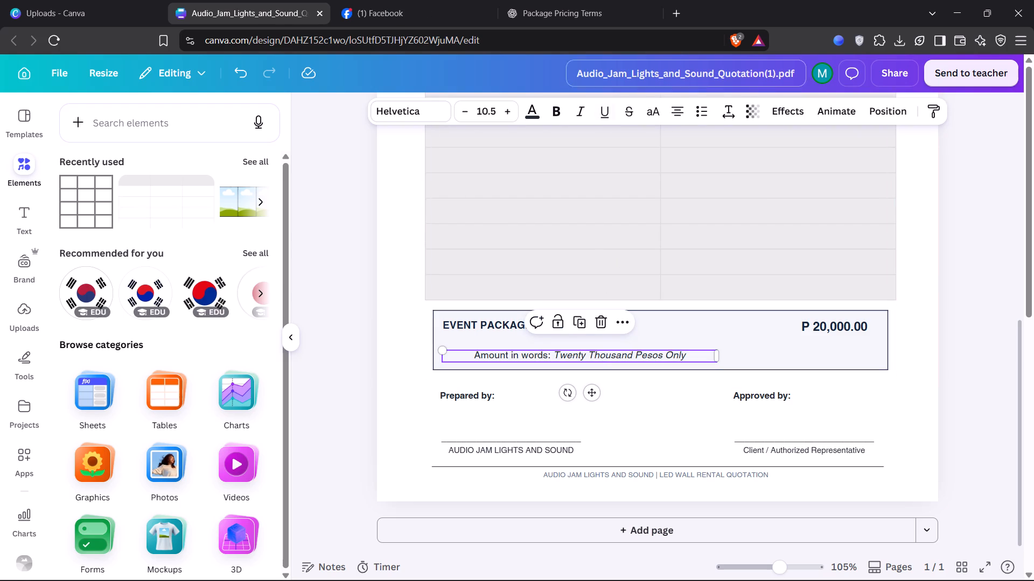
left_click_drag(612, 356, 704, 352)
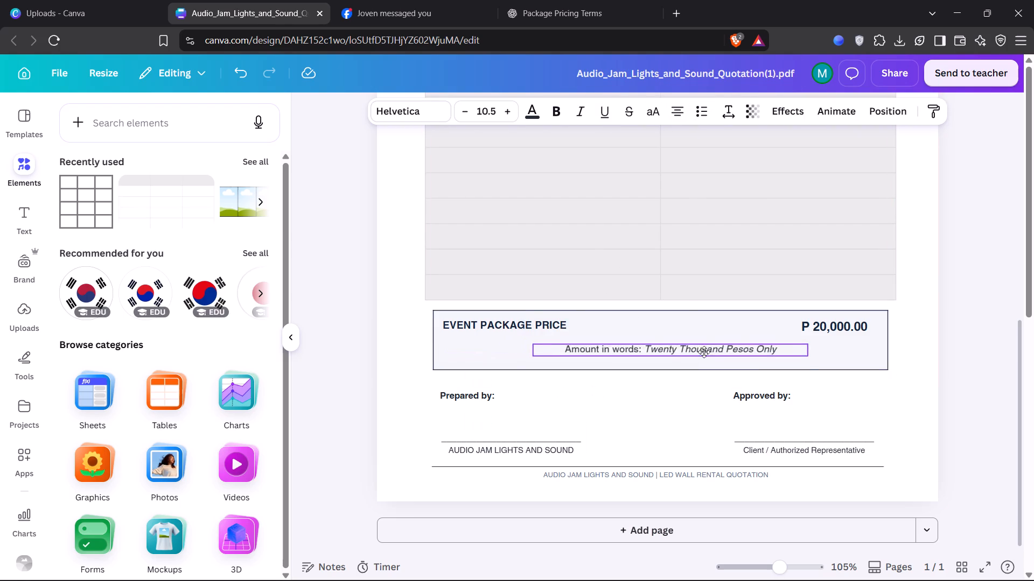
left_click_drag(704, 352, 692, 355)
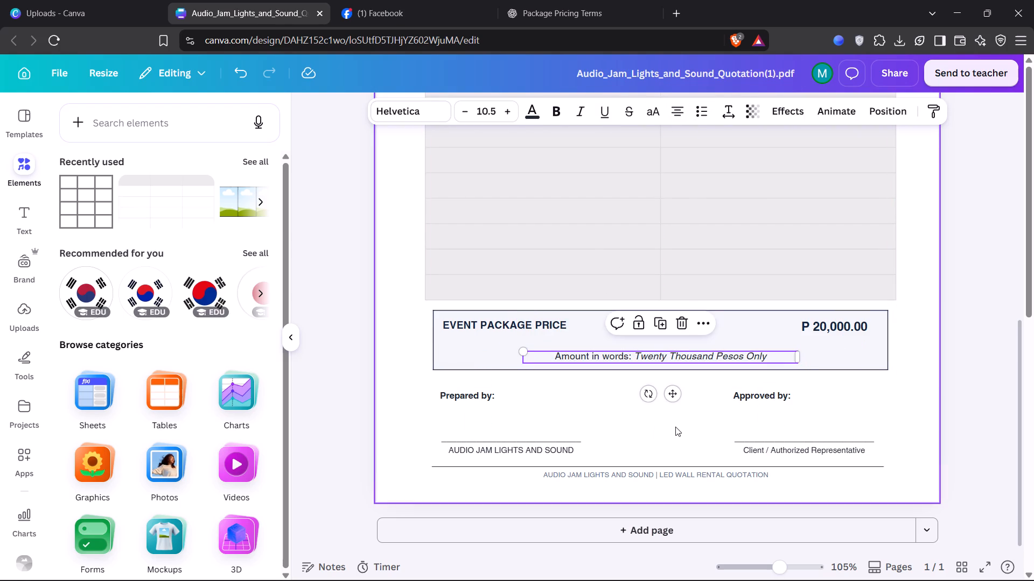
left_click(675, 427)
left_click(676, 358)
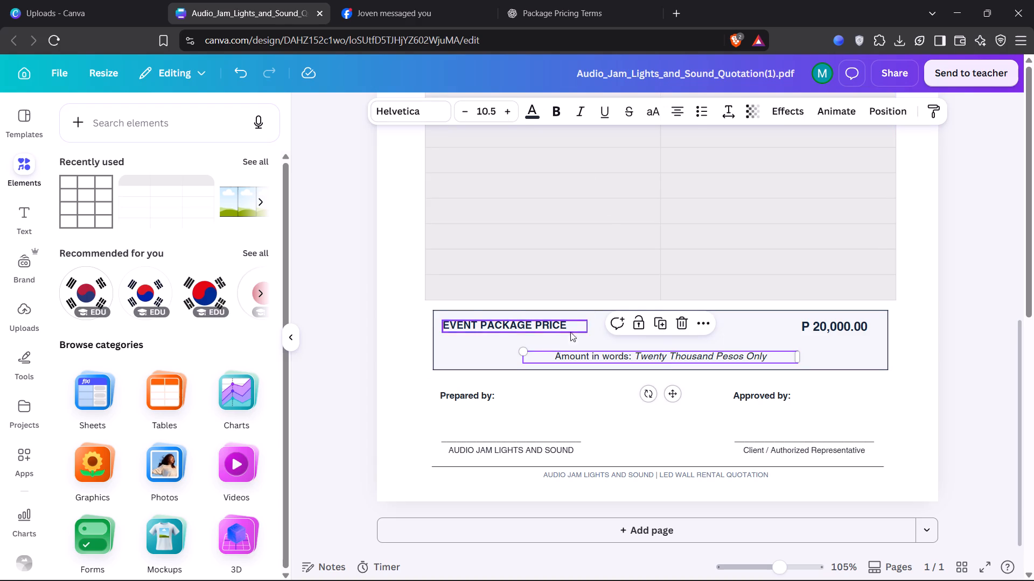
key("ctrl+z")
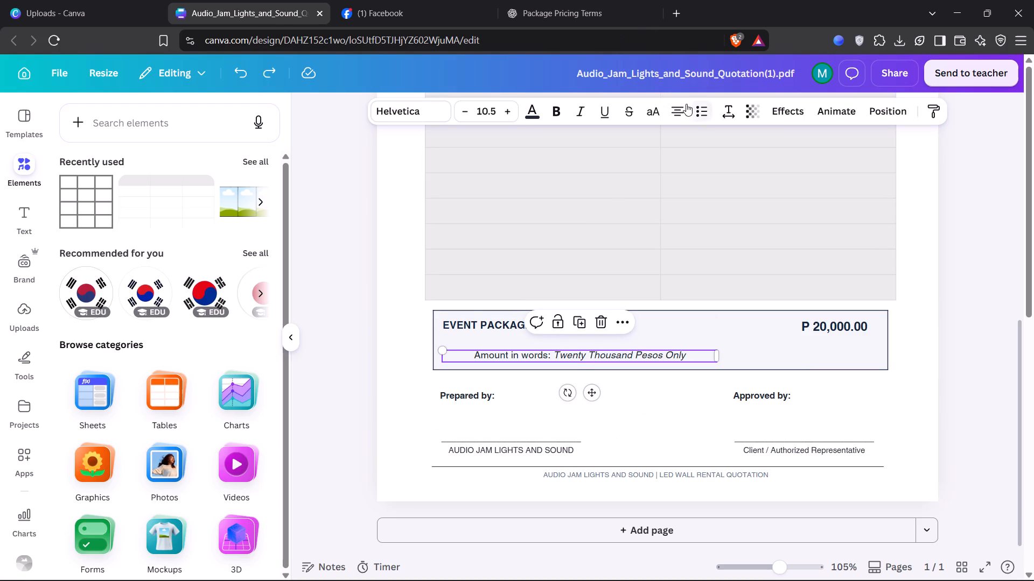
Set the Amount in words line to justified alignment.
double_click(684, 105)
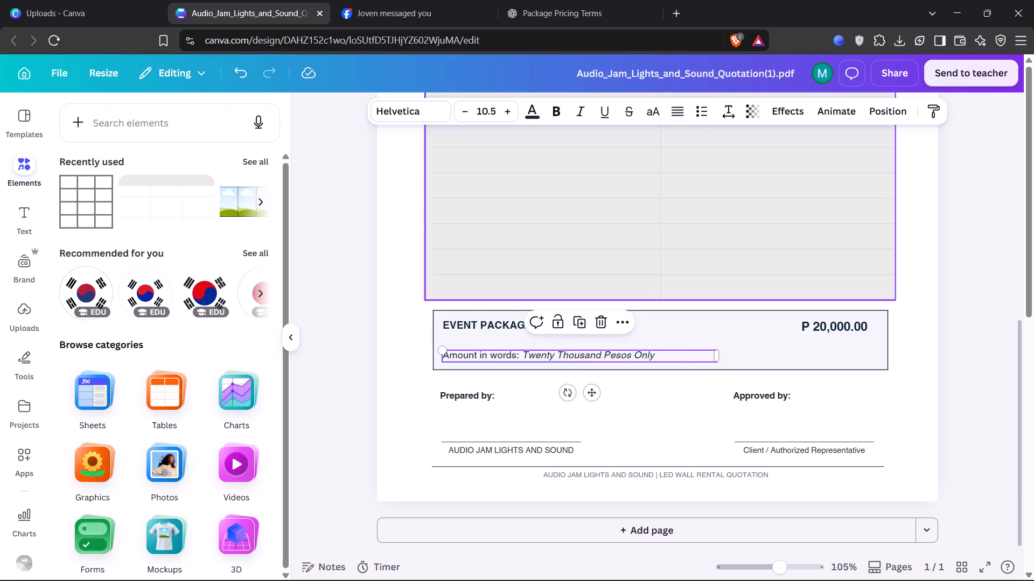
left_click(625, 433)
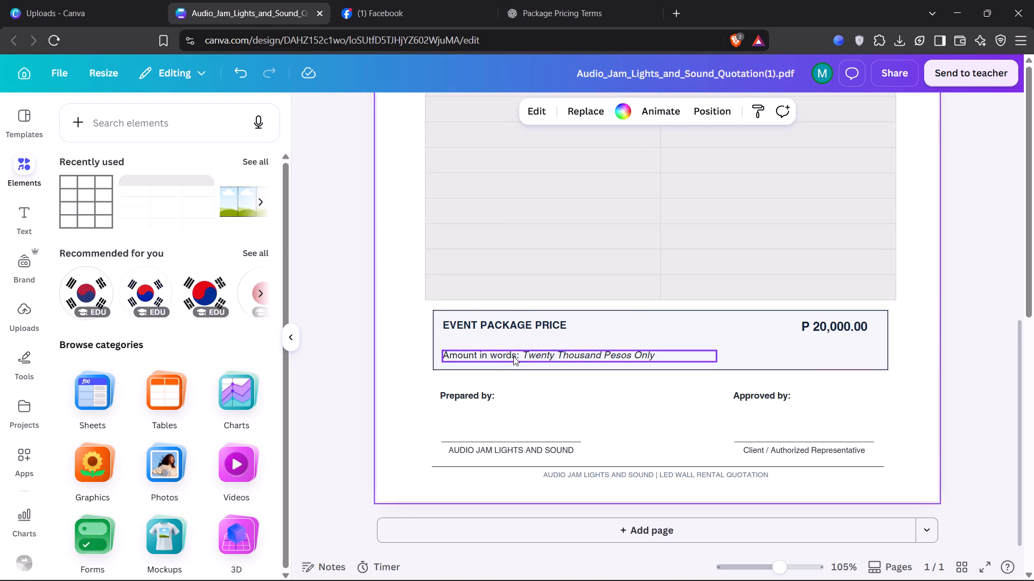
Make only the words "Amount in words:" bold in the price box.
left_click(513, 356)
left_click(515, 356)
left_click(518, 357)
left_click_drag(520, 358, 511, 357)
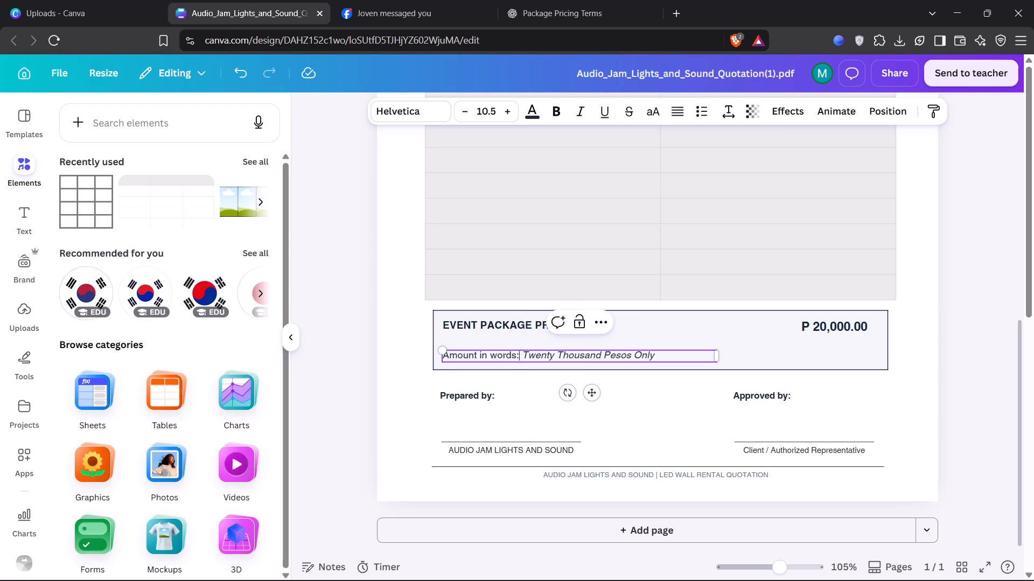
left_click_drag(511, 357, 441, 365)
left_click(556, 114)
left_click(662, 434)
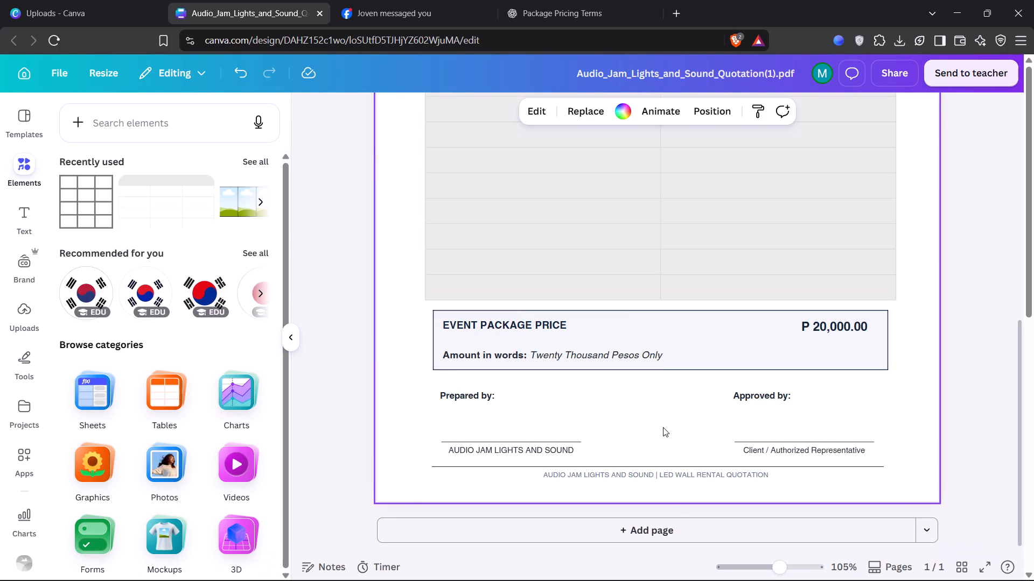
Make the entire Amount in words line italic and remove its bold formatting.
left_click(537, 358)
double_click(518, 357)
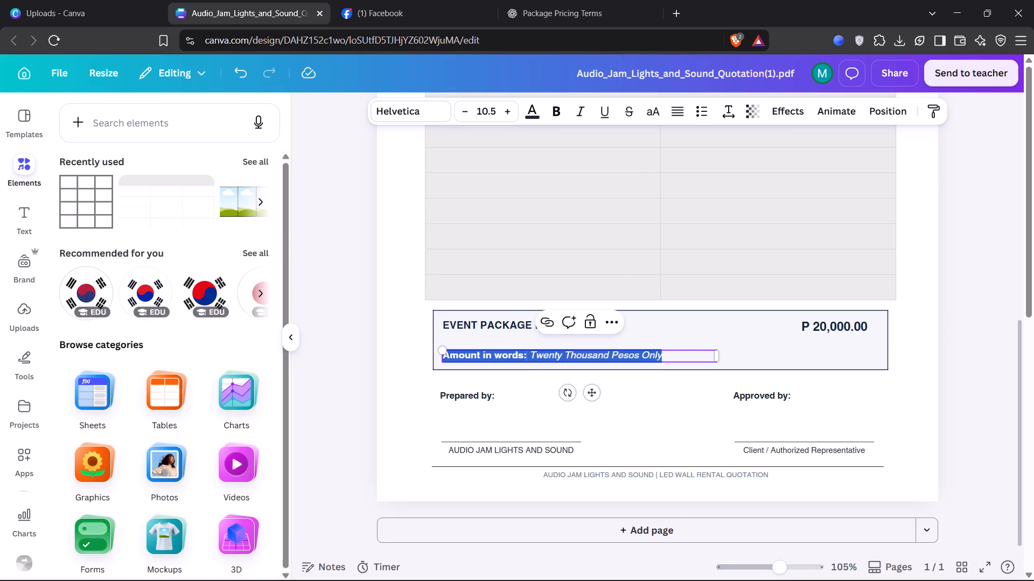
left_click(582, 113)
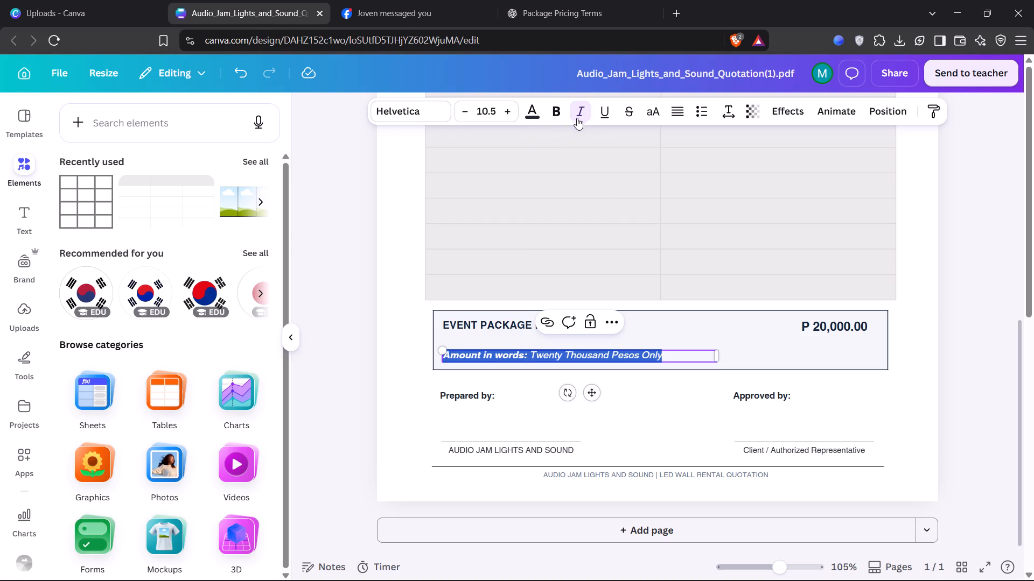
left_click(551, 109)
left_click(551, 109)
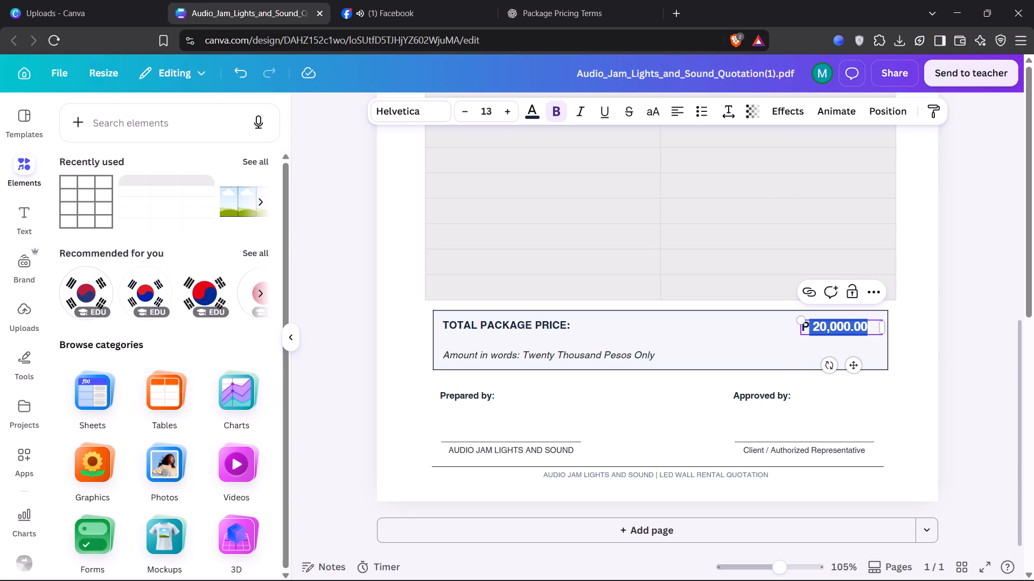
left_click(812, 322)
left_click_drag(809, 326, 801, 327)
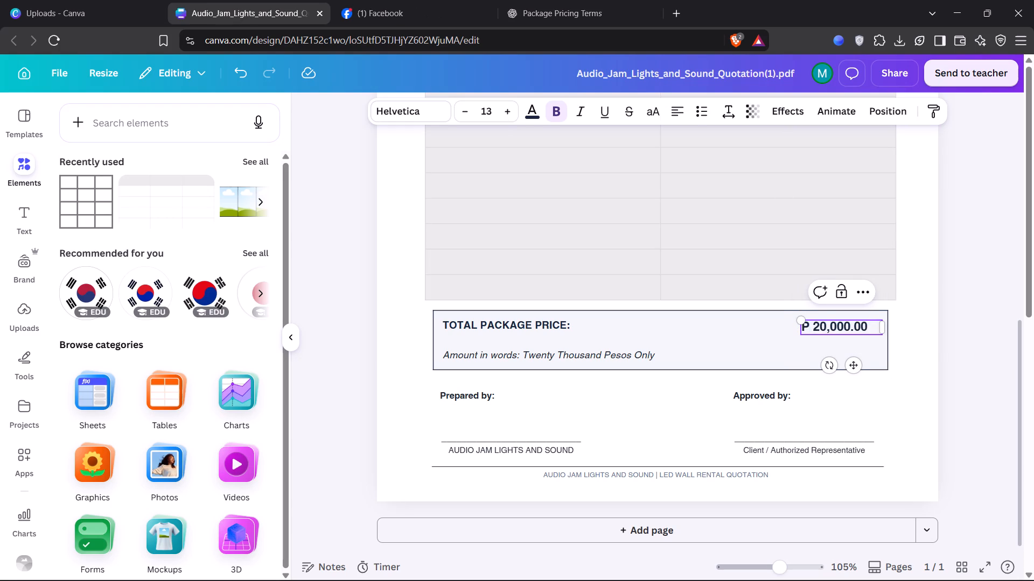
left_click(807, 328)
key("ctrl+v")
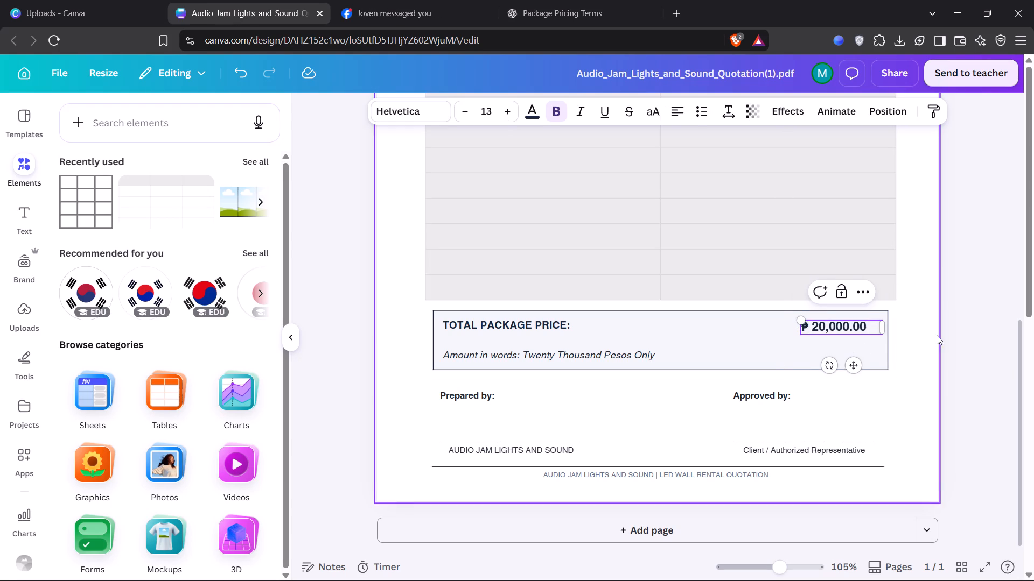
left_click(924, 337)
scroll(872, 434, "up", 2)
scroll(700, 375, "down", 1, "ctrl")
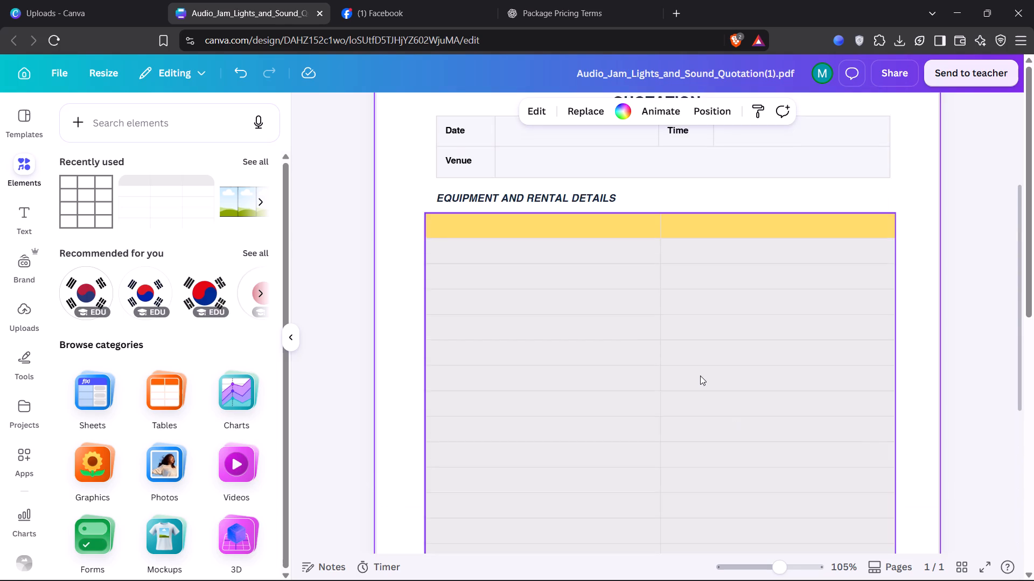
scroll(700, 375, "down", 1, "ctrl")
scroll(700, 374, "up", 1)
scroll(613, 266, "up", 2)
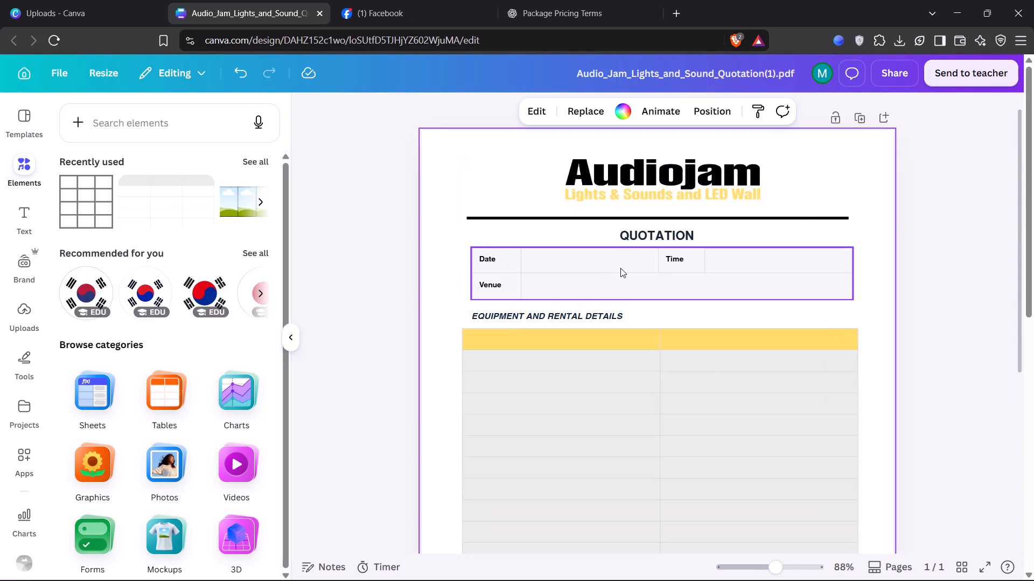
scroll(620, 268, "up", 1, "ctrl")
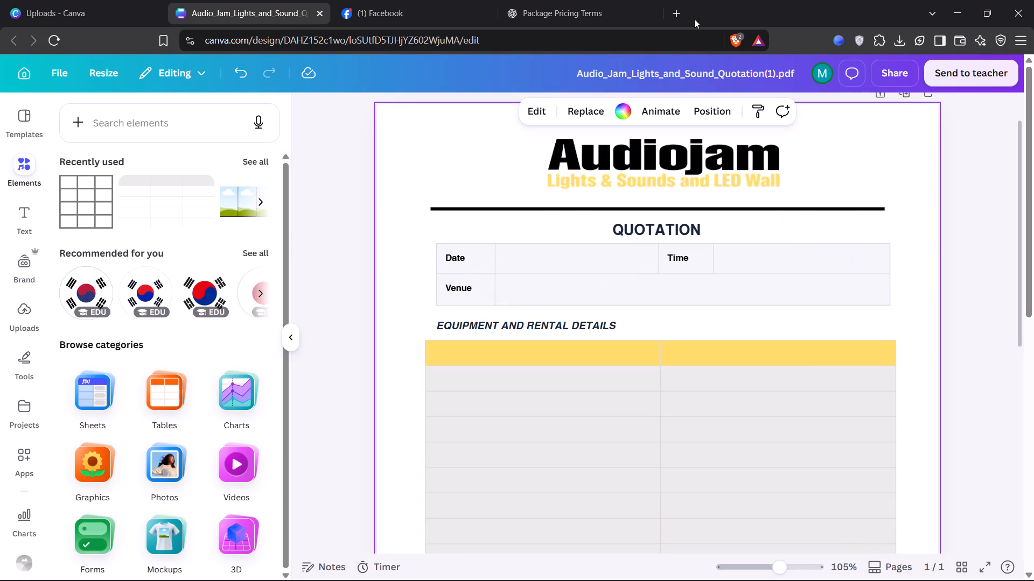
Search the web for "how to auto fill in canva" and read the Canva Help Center article on setting up designs for Autofill.
left_click(679, 11)
left_click(610, 47)
type("how to auto fill in")
key("space")
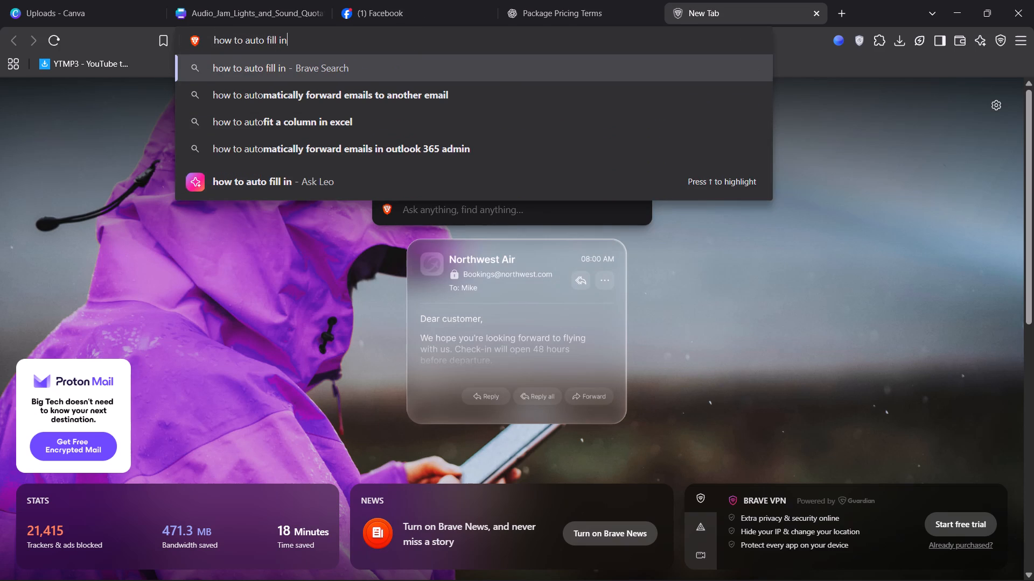
type("canva")
key("Return")
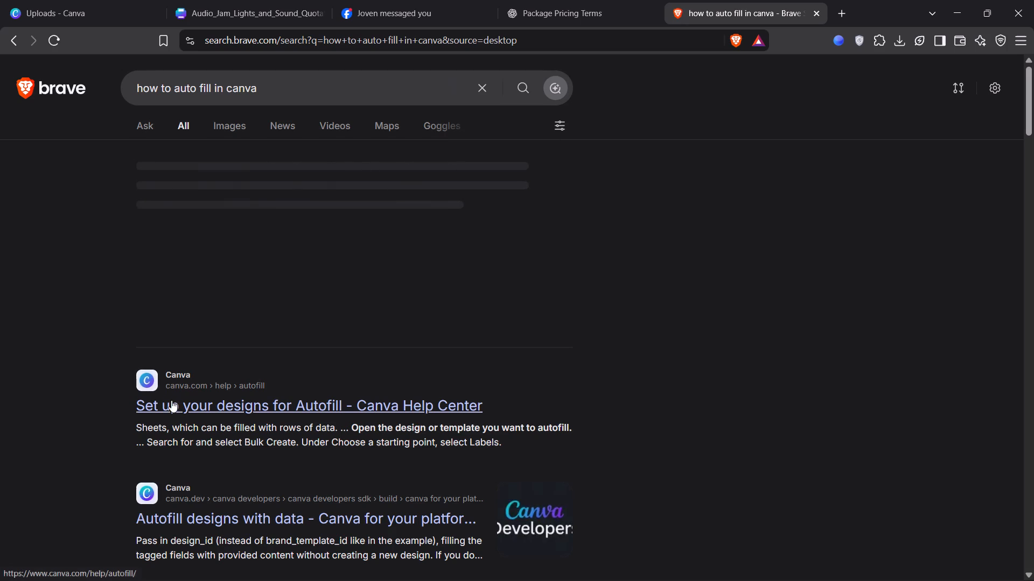
left_click(193, 406)
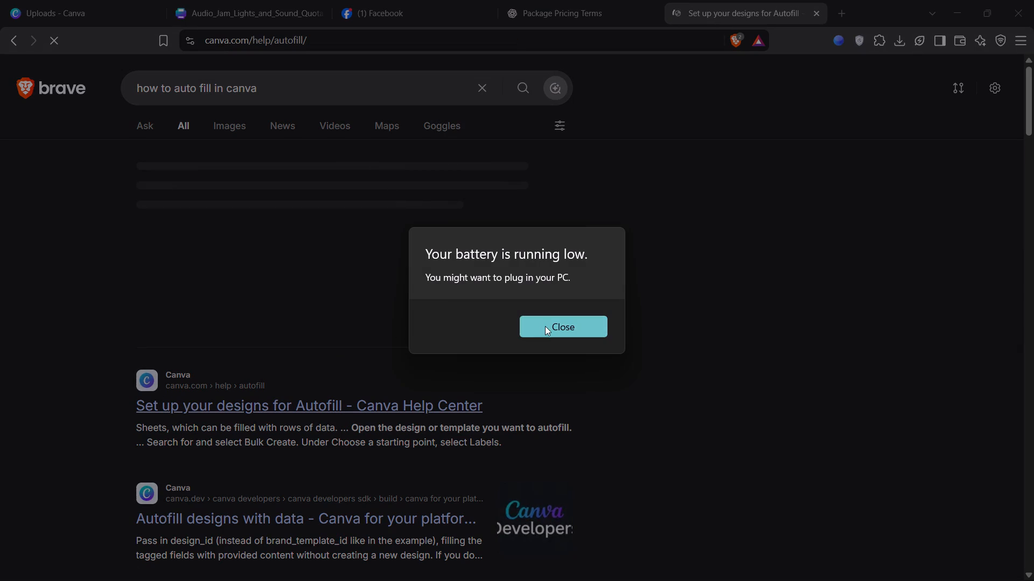
left_click(551, 328)
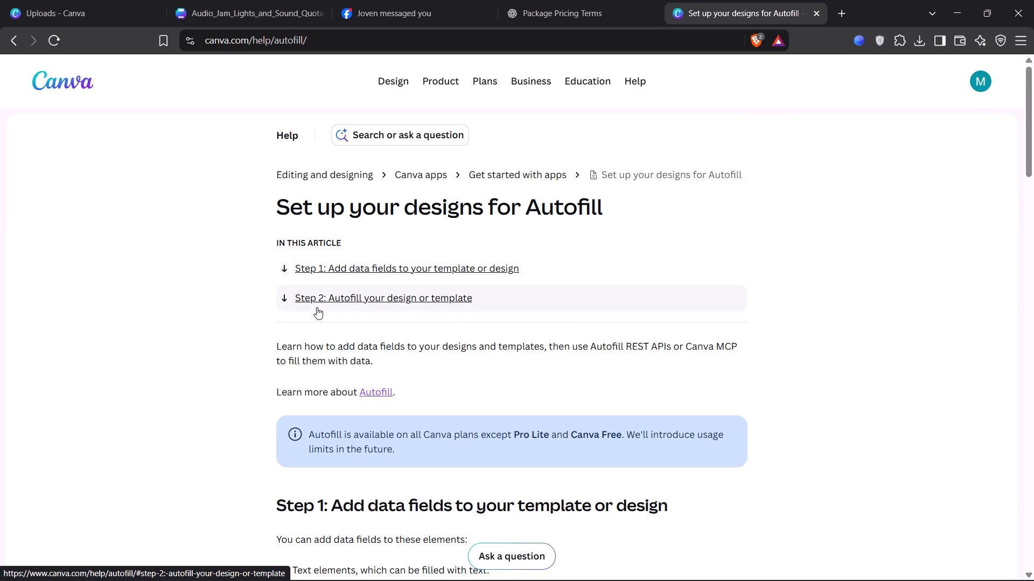
scroll(401, 387, "down", 3)
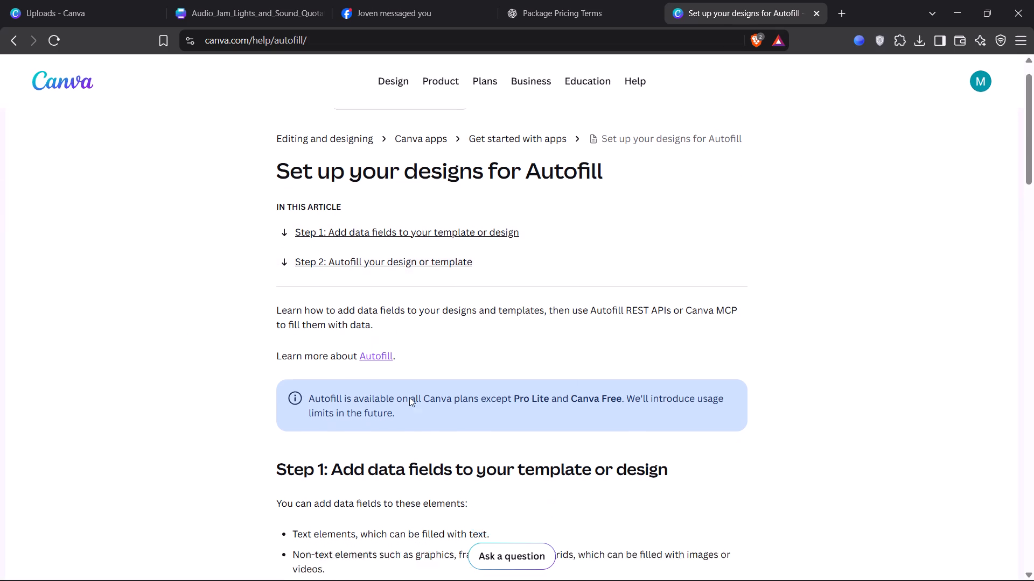
scroll(409, 397, "down", 2)
scroll(371, 296, "down", 1)
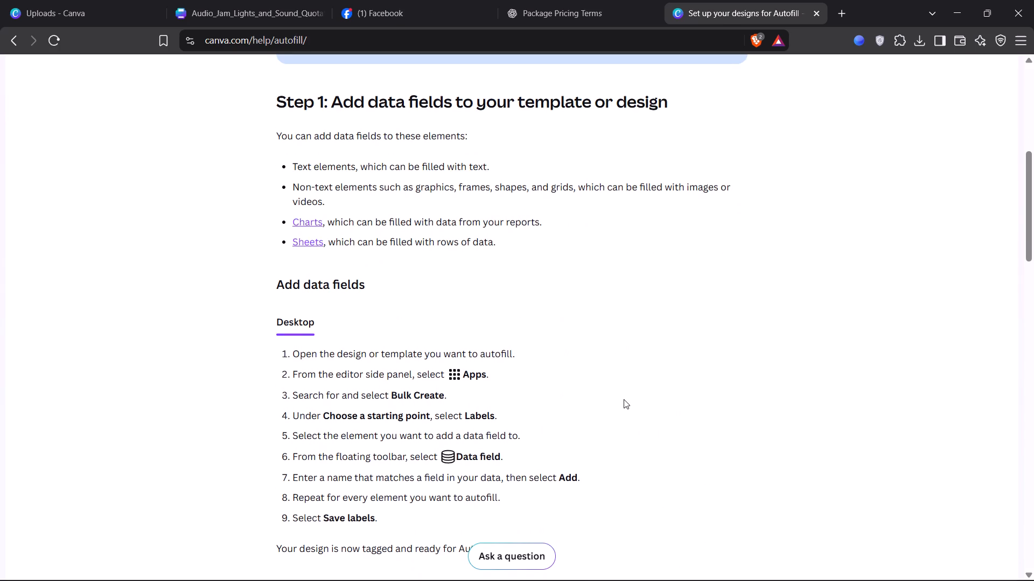
scroll(624, 399, "down", 1)
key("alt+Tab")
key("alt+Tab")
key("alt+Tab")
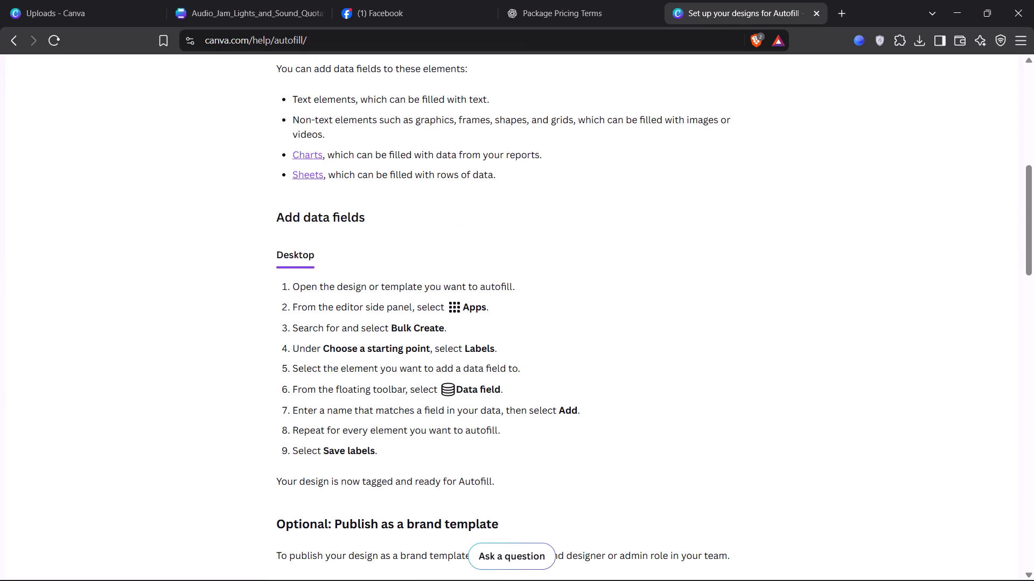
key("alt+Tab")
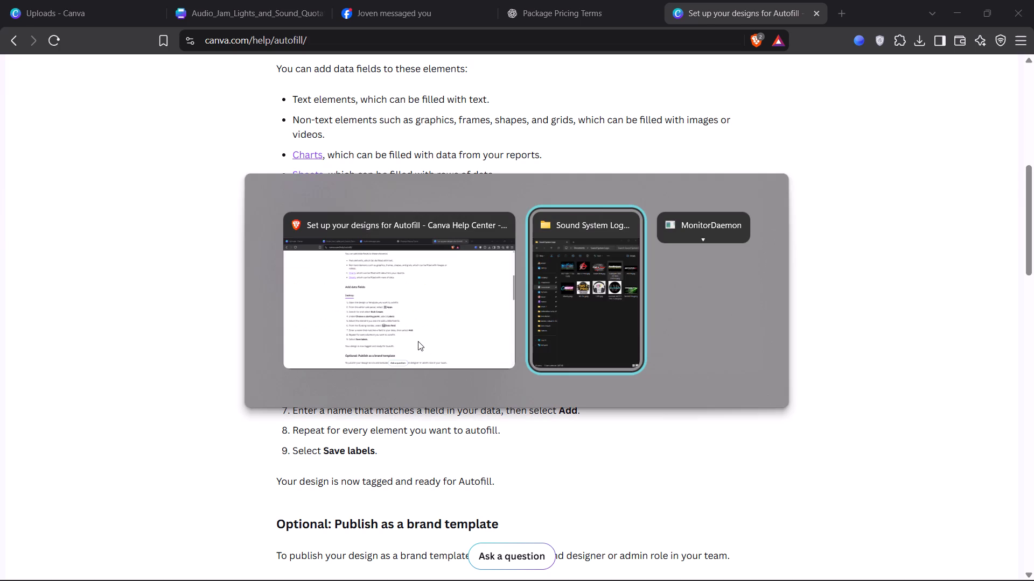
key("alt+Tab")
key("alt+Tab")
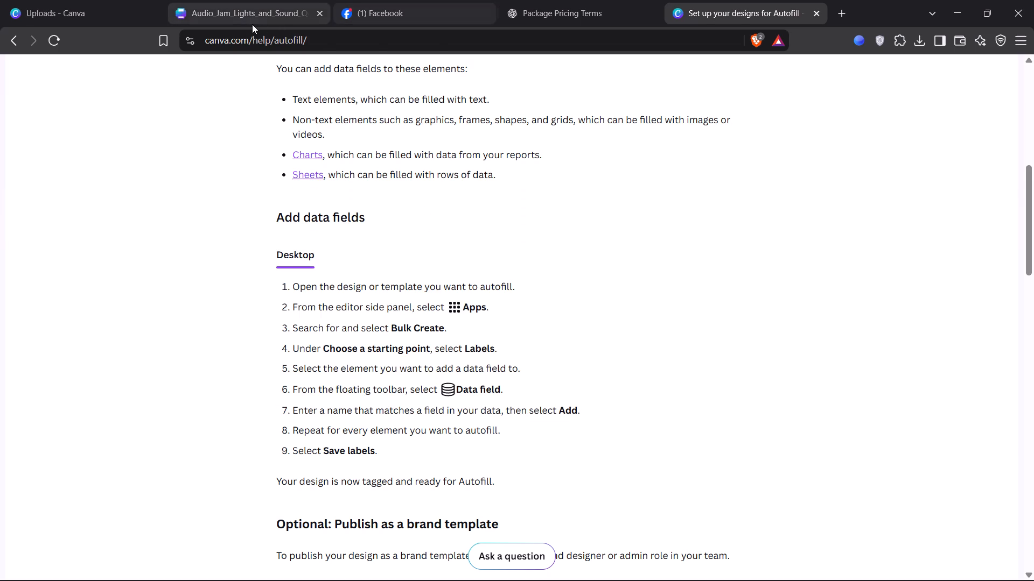
Return to the quotation design, search the Canva apps for "bulk" and open Bulk Create.
left_click(251, 24)
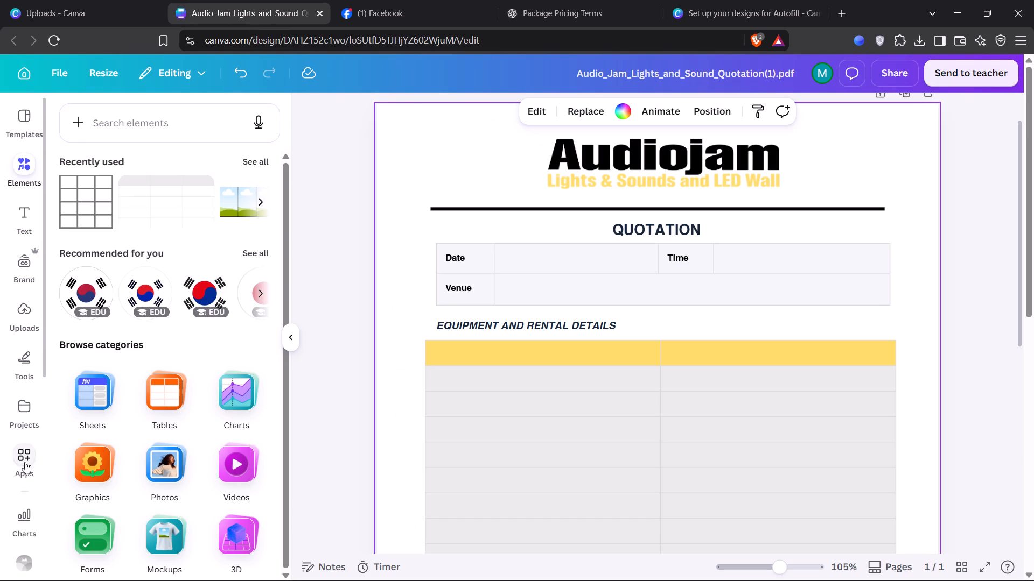
left_click(23, 463)
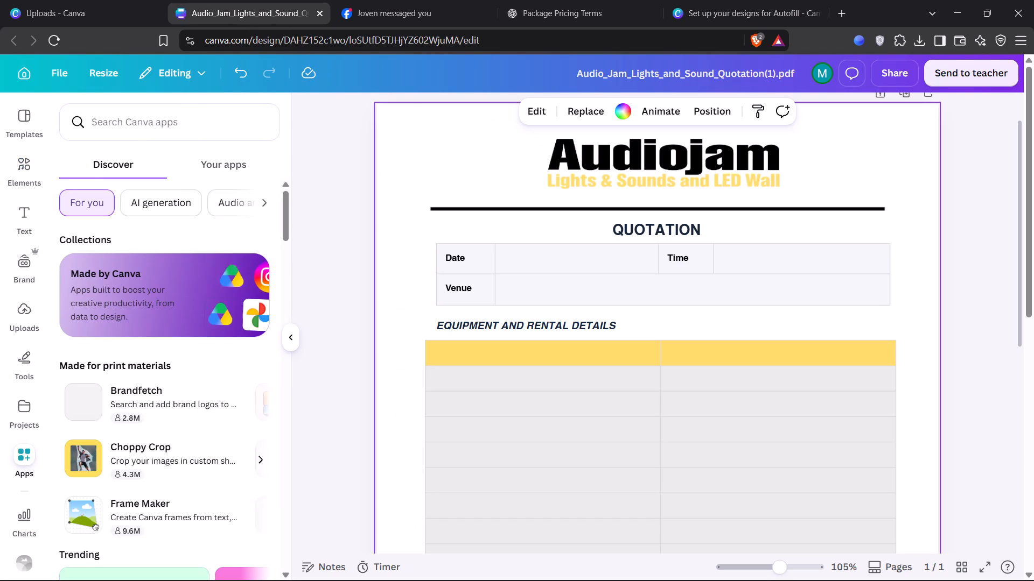
left_click(188, 125)
type("bulk")
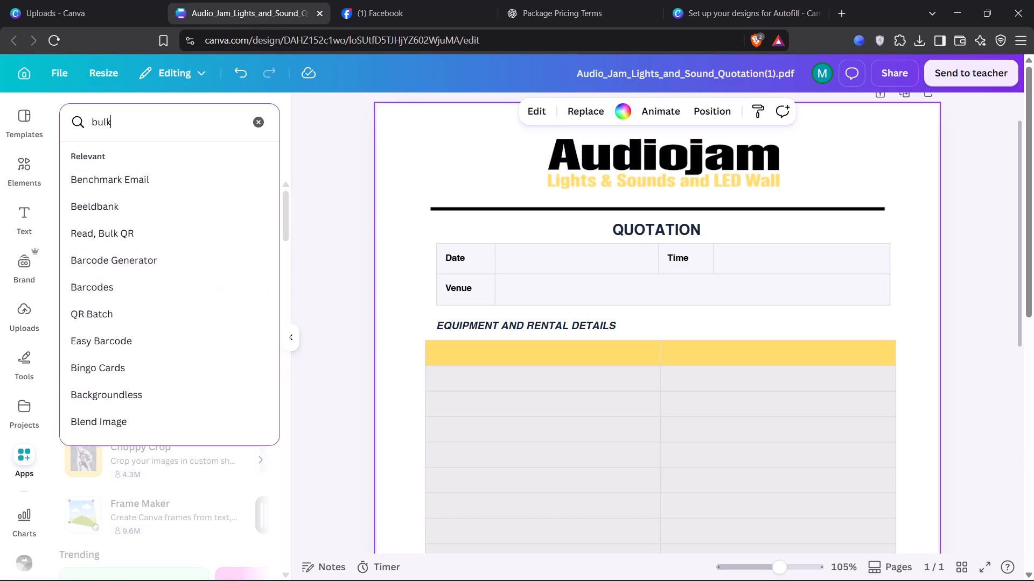
left_click(142, 177)
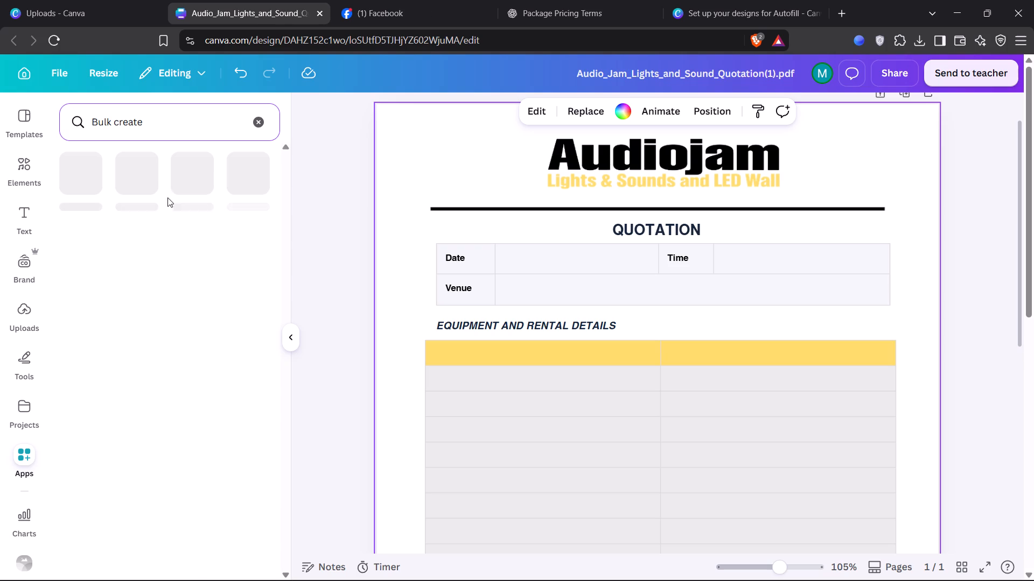
Check the steps for adding data fields in the Canva Help Center article on Autofill.
left_click(712, 9)
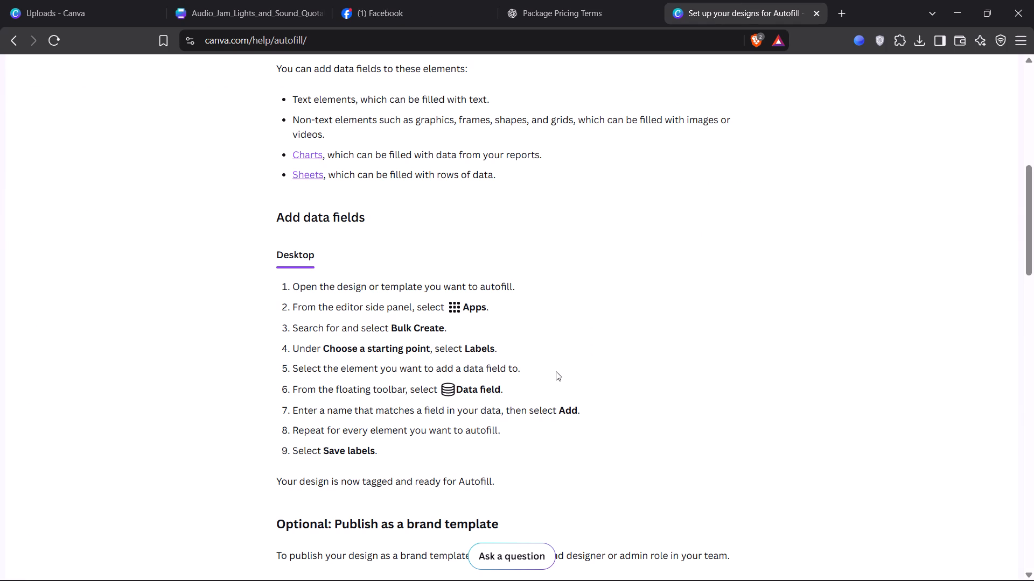
left_click(397, 13)
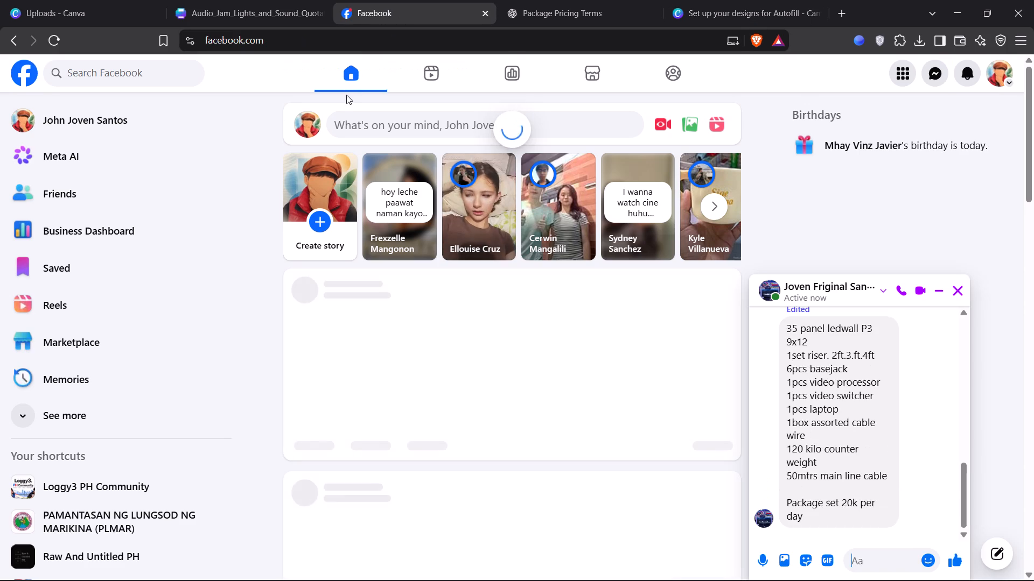
left_click(780, 0)
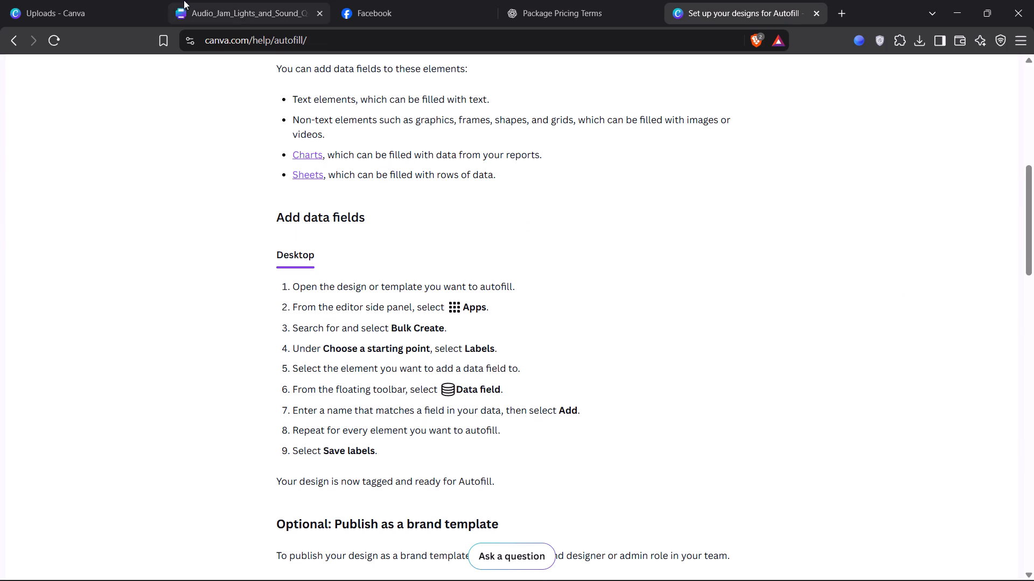
left_click(262, 5)
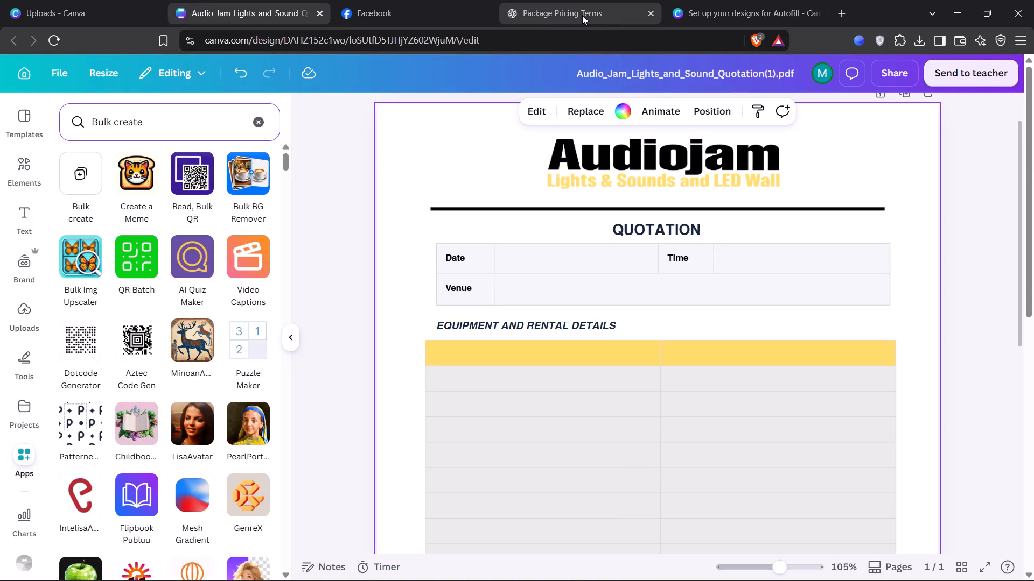
left_click(582, 15)
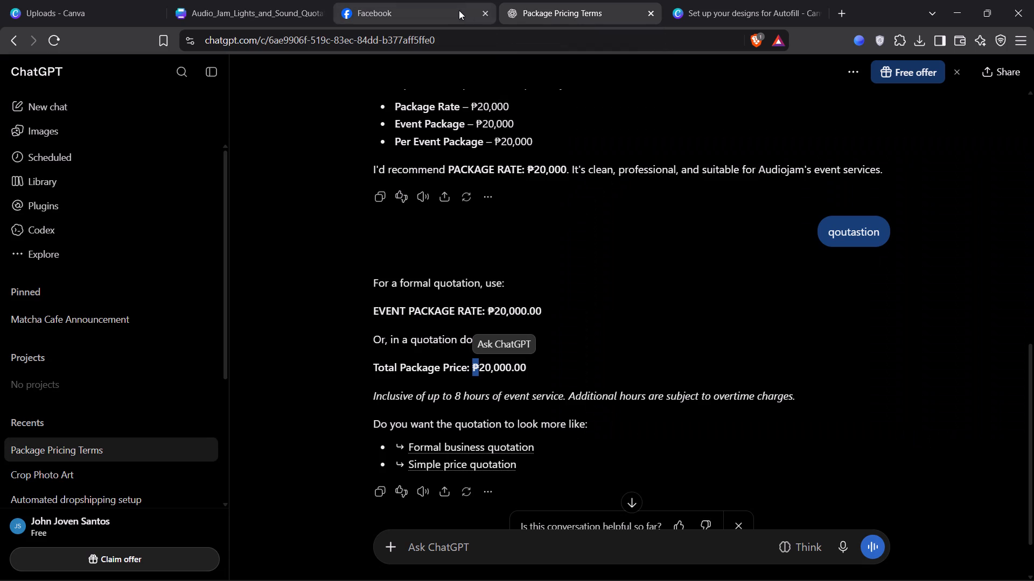
left_click(459, 10)
left_click(549, 9)
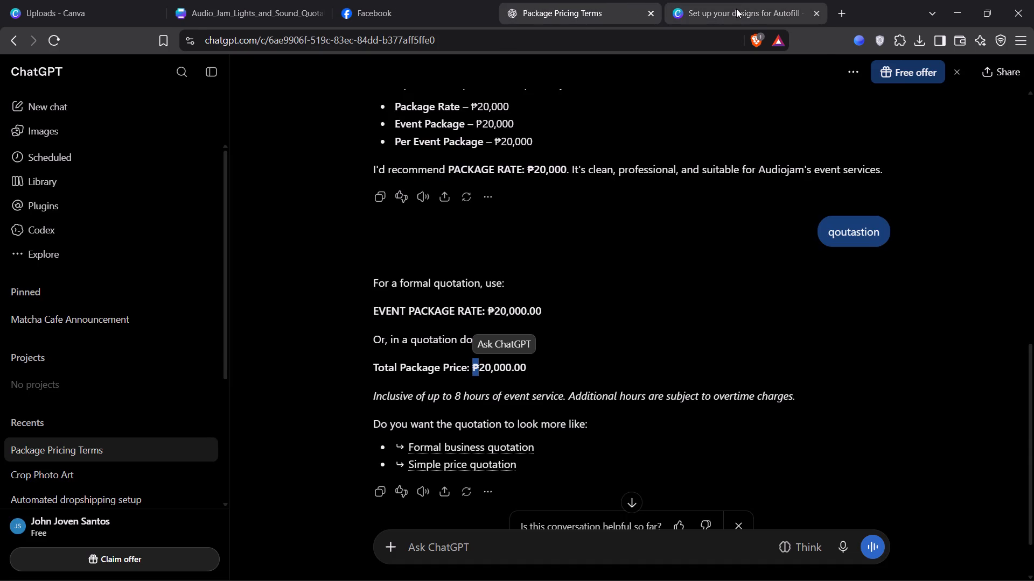
left_click(736, 9)
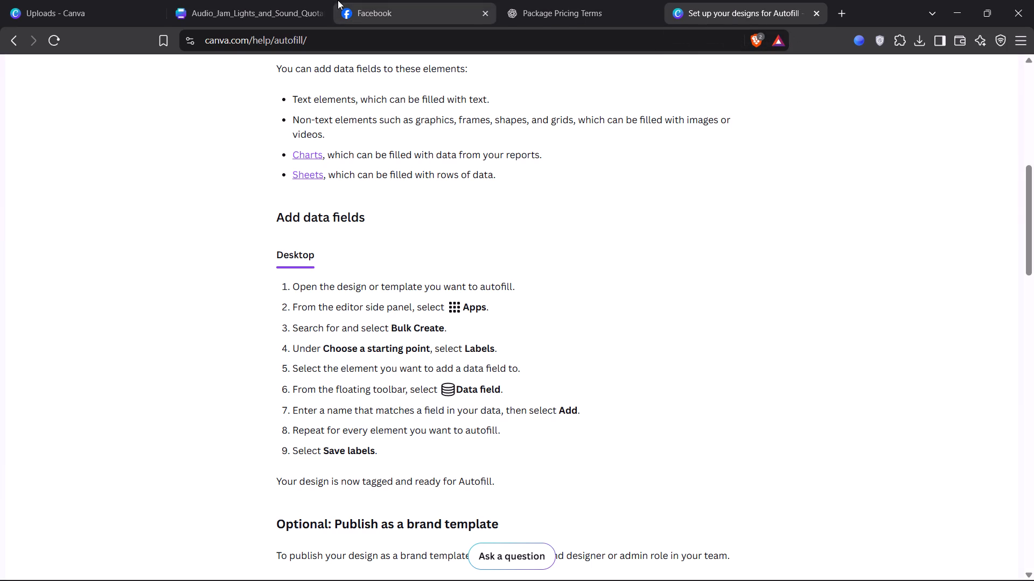
Return to the quotation design and open the Bulk create app found by the apps search.
left_click(277, 0)
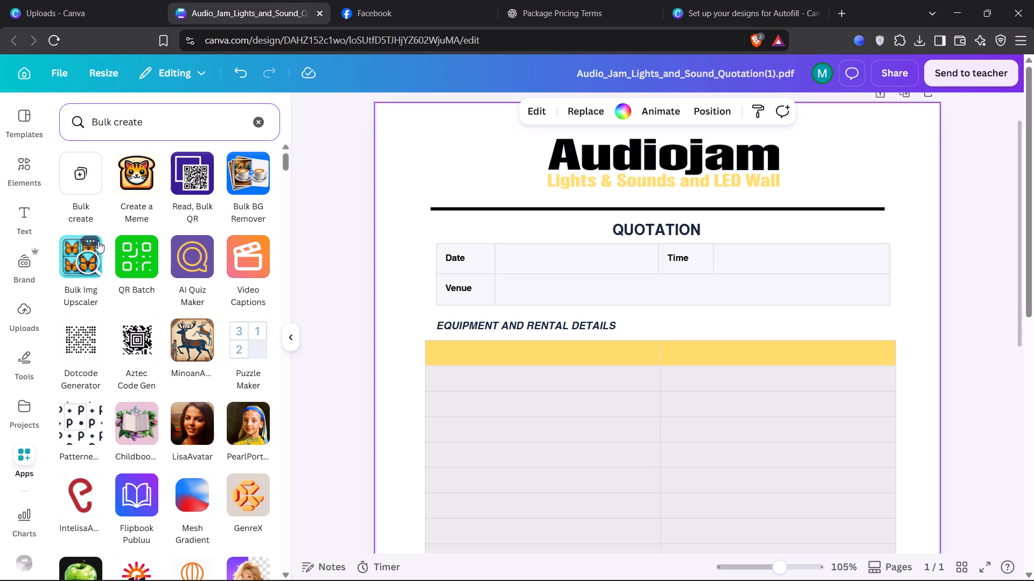
left_click(91, 175)
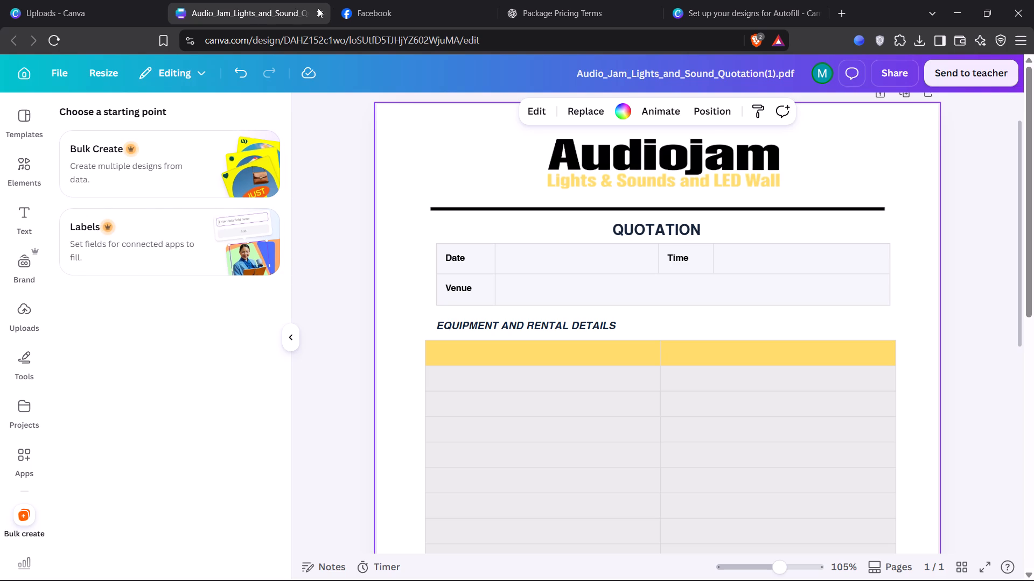
Choose Labels as the Bulk Create starting point and save the labels.
left_click(170, 233)
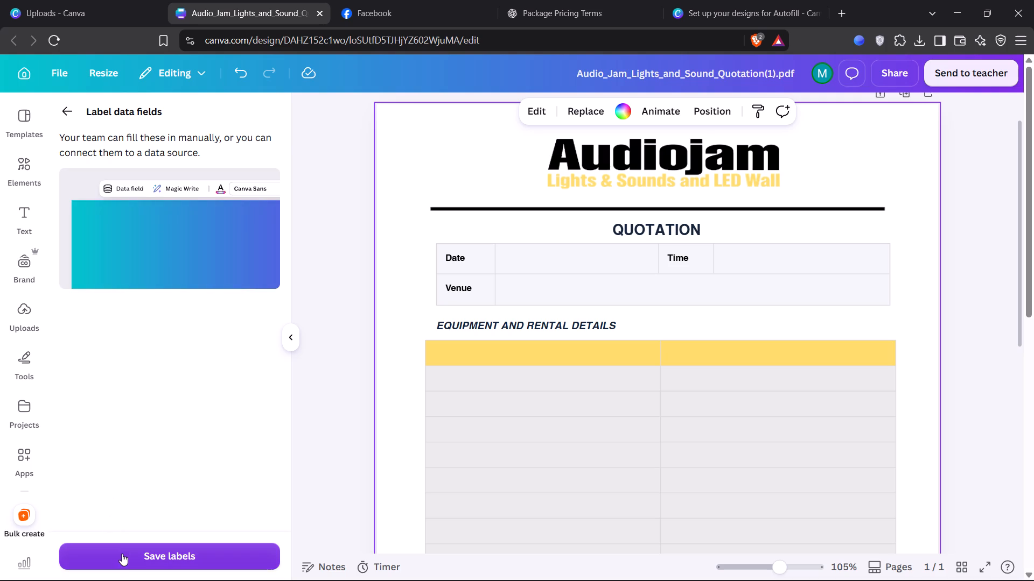
left_click(127, 562)
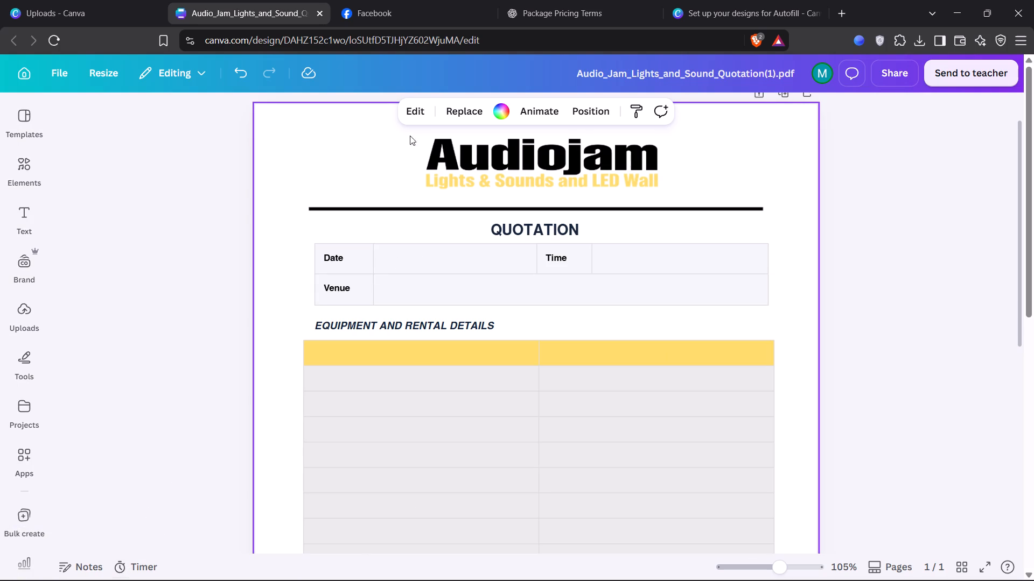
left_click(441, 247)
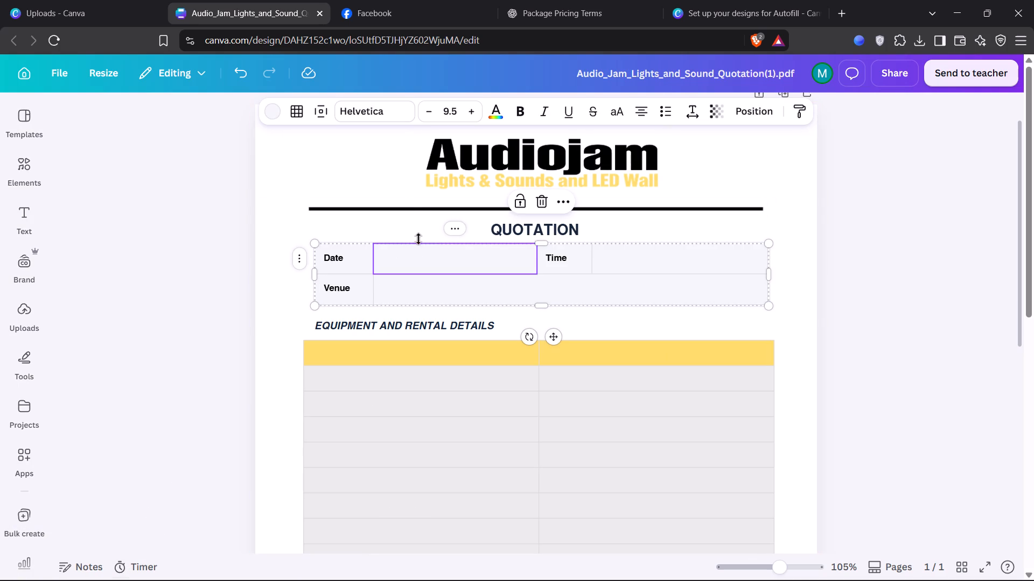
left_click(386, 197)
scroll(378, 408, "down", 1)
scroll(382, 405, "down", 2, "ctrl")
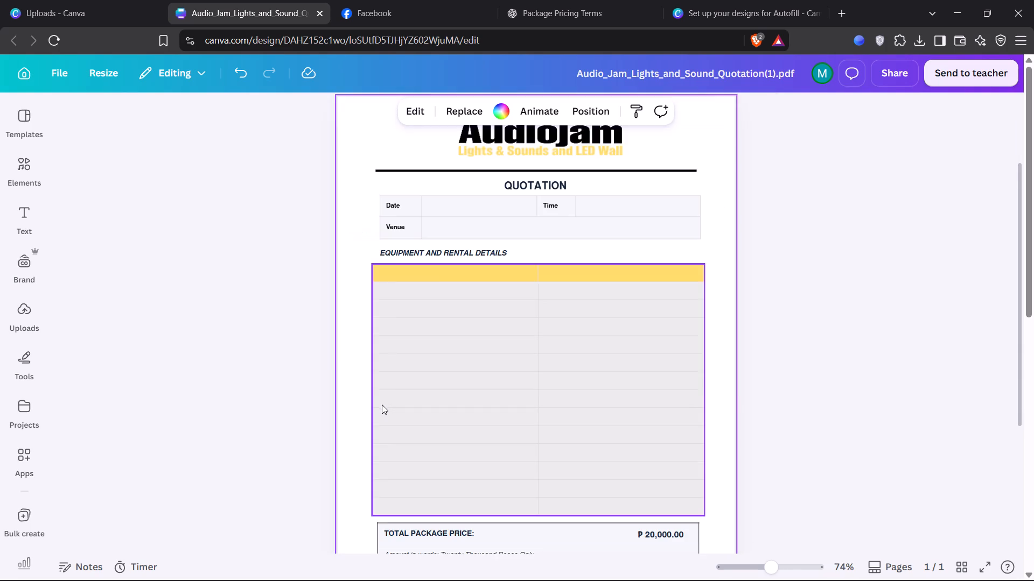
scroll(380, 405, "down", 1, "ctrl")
Reopen Bulk Create and choose Labels as the starting point again.
left_click(31, 512)
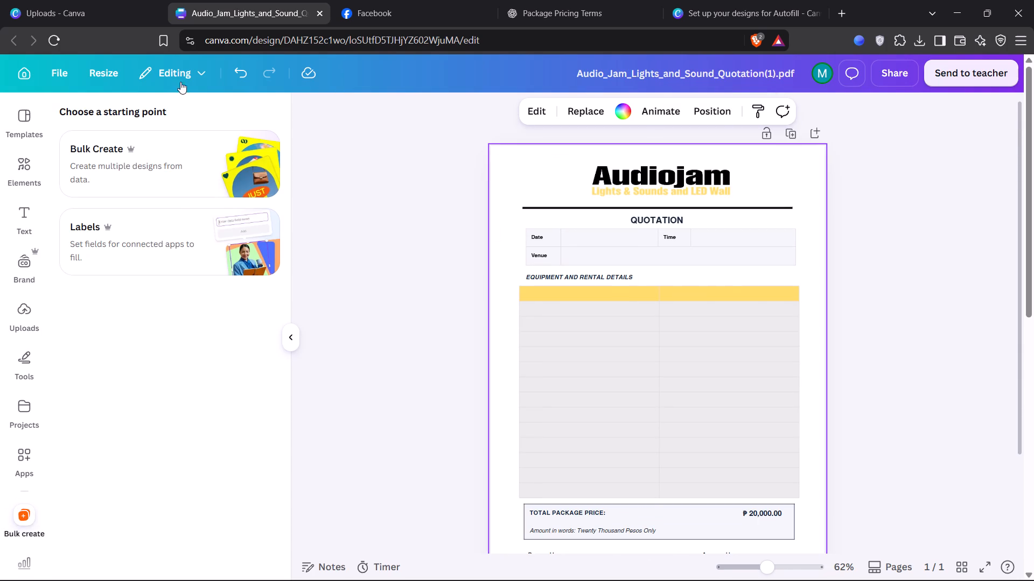
left_click(162, 247)
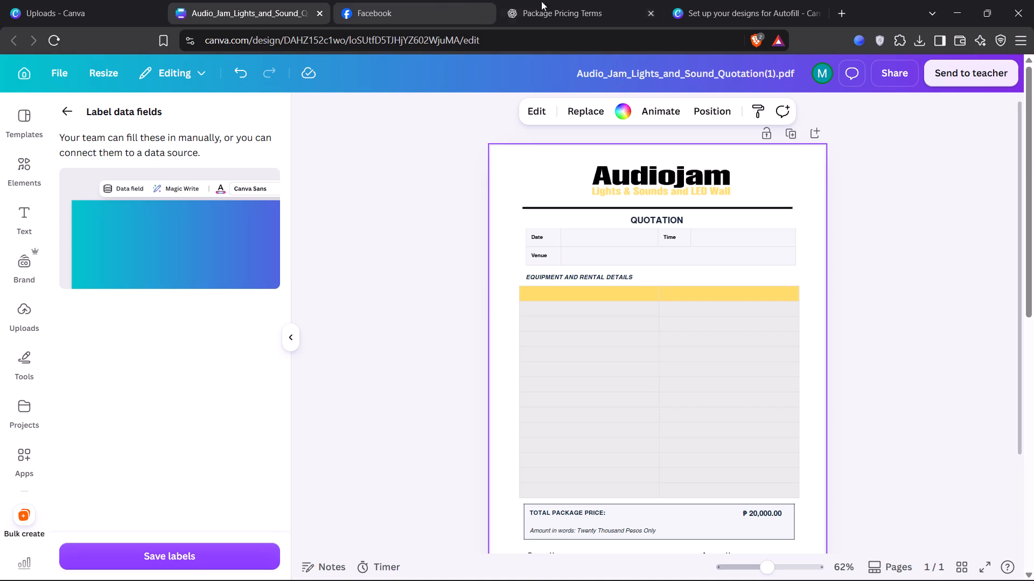
Switch back to the Autofill help article and read from the Add data fields instructions through Step 2 on autofilling a design.
left_click(759, 7)
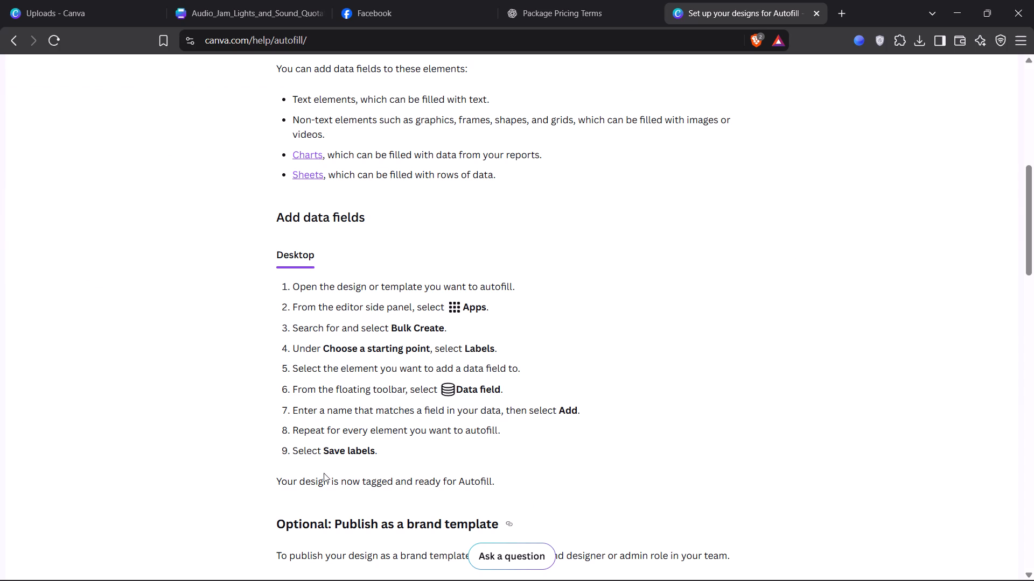
scroll(373, 492, "down", 2)
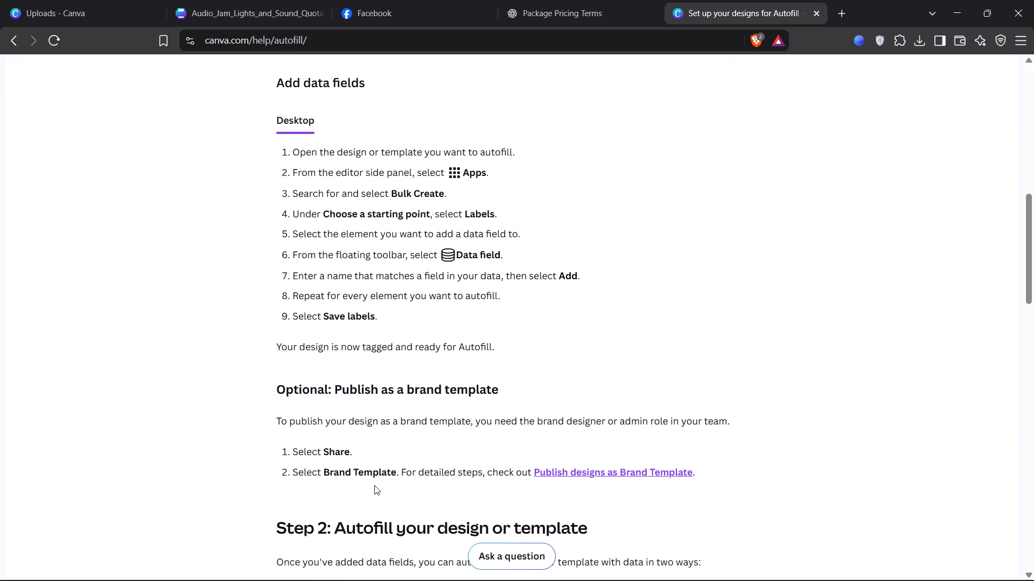
scroll(374, 485, "down", 1)
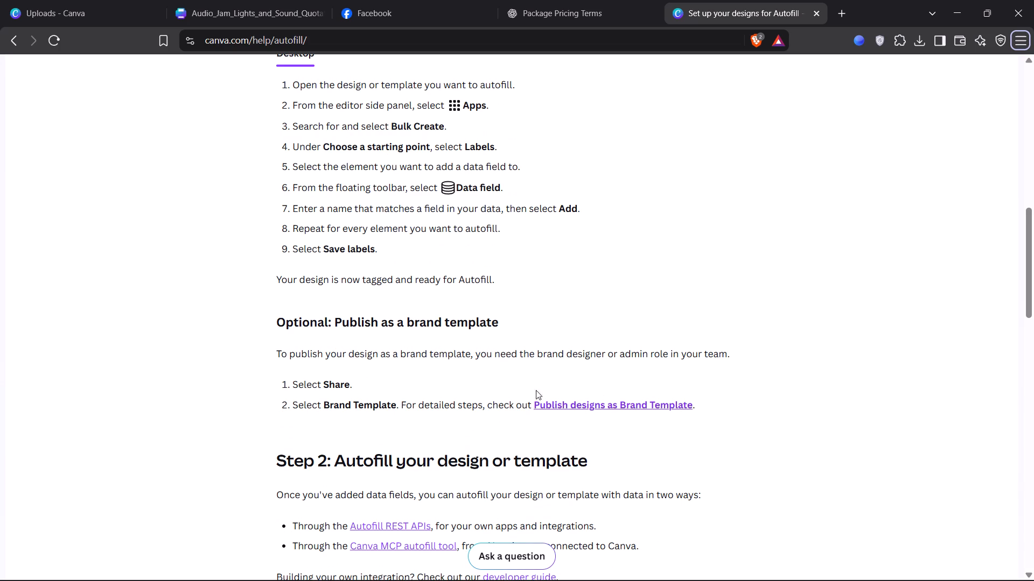
scroll(420, 400, "down", 1)
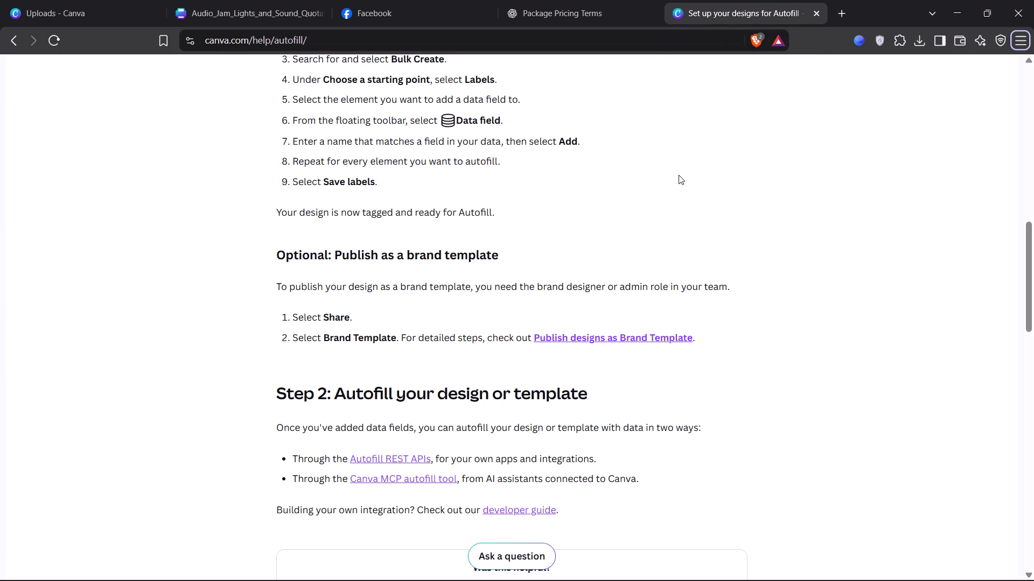
Review the Autofill article's introduction and the Step 1 list of elements that accept data fields.
left_click(631, 207)
scroll(508, 218, "up", 12)
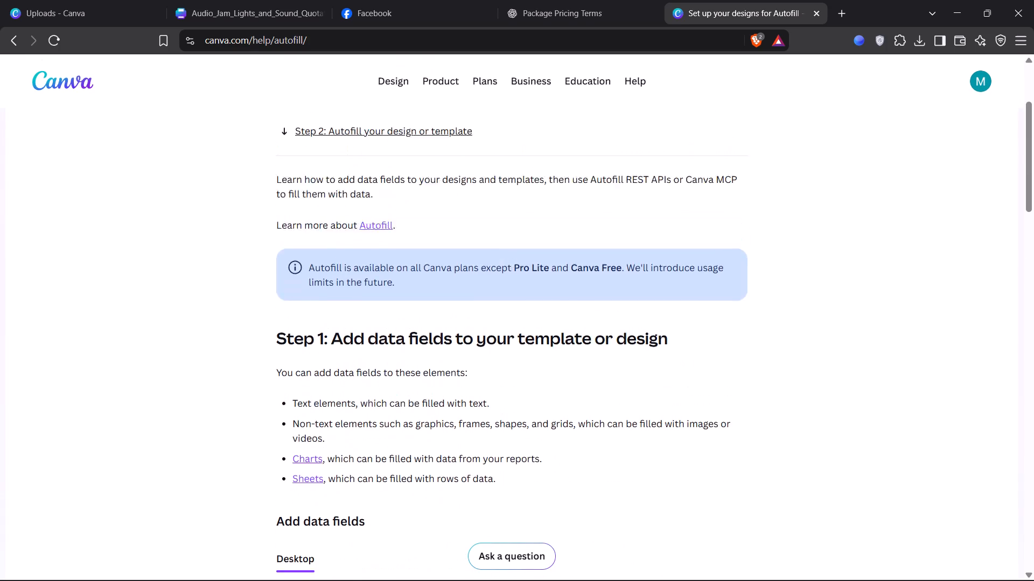
Return to the quotation design and select the empty Date cell to check for a data field option.
left_click(234, 5)
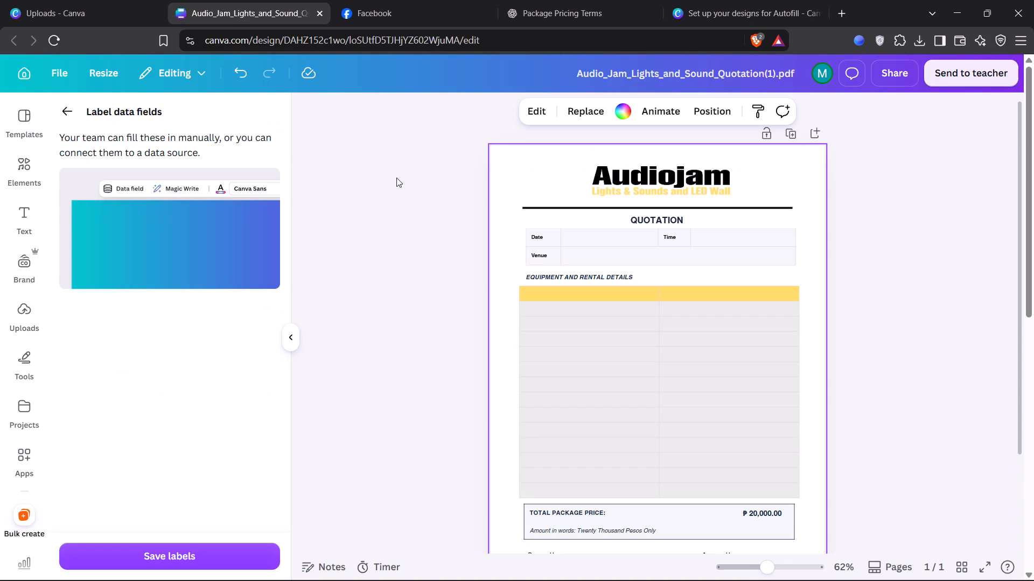
left_click(875, 238)
scroll(725, 280, "down", 2)
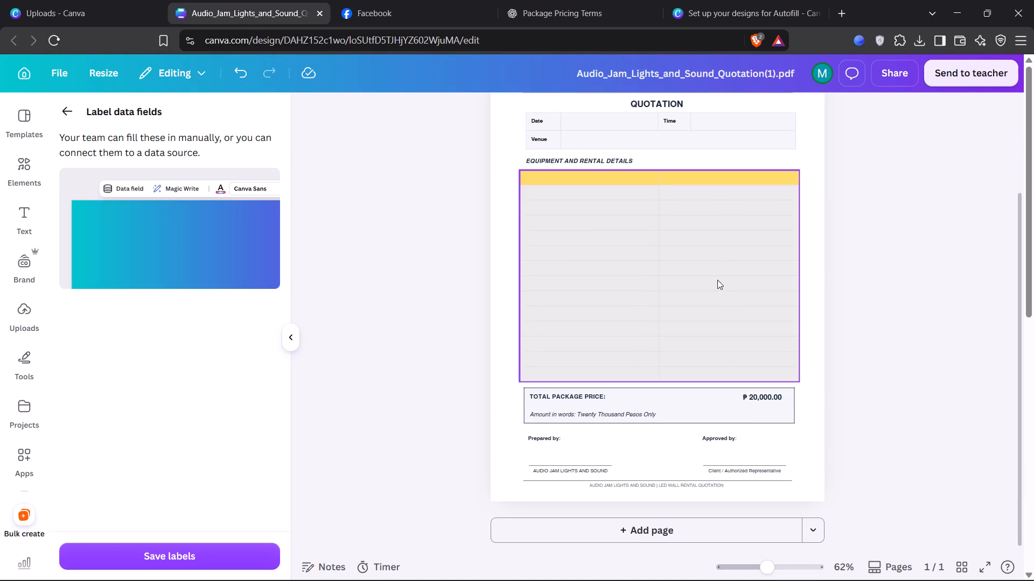
scroll(435, 295, "up", 2)
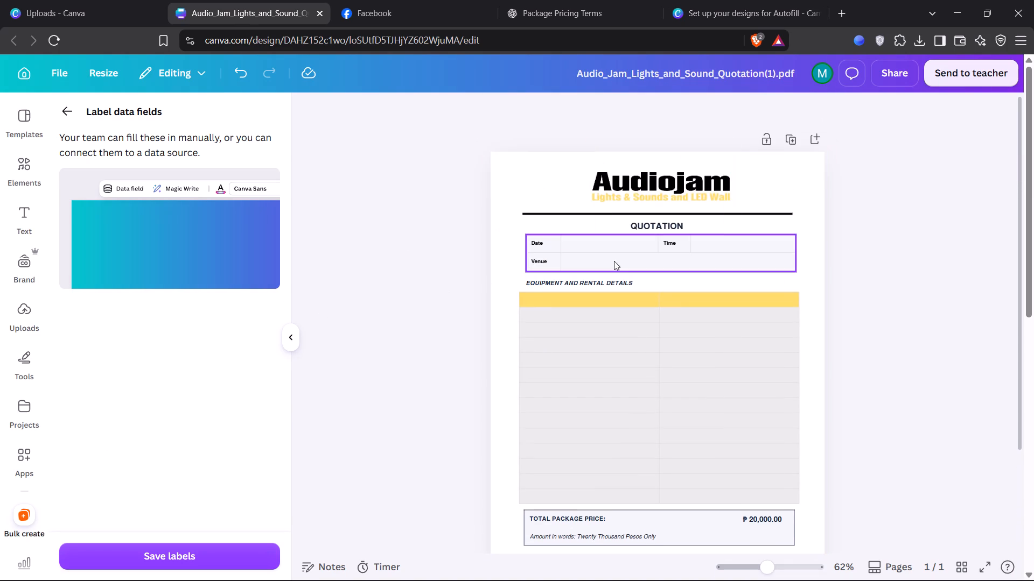
left_click(610, 243)
left_click(610, 243)
left_click(610, 243)
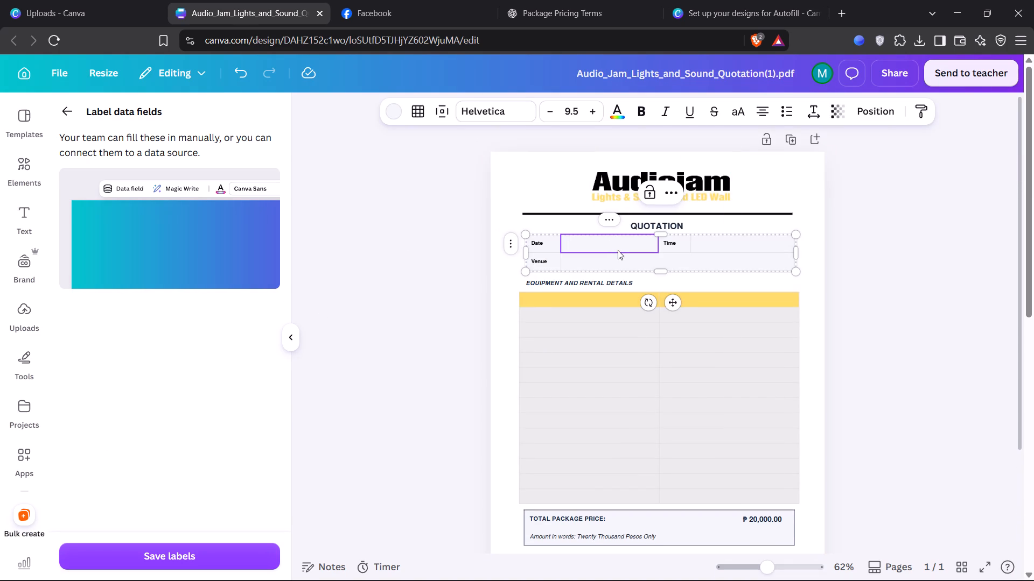
left_click(450, 247)
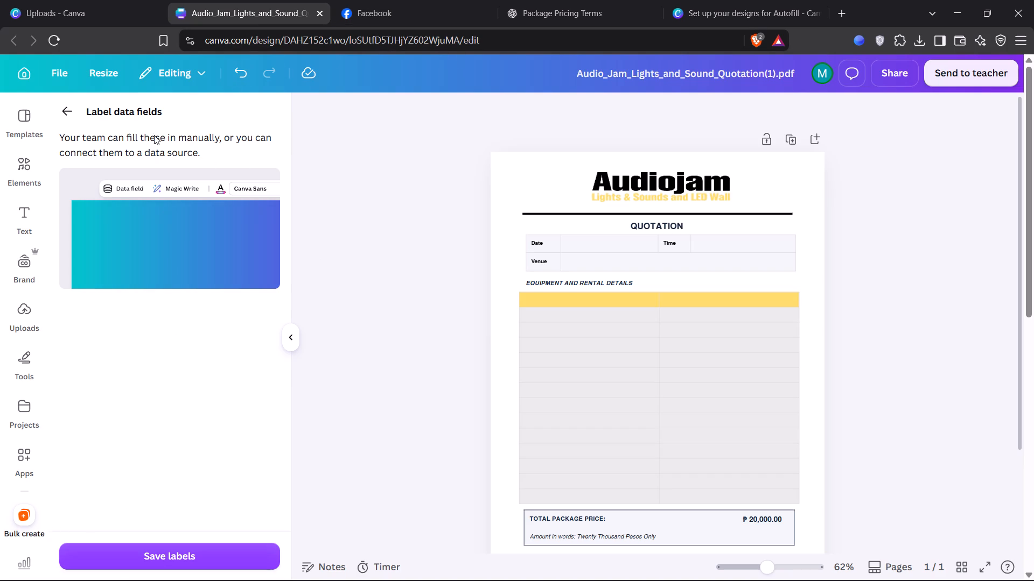
left_click(26, 74, "ctrl")
left_click(11, 42)
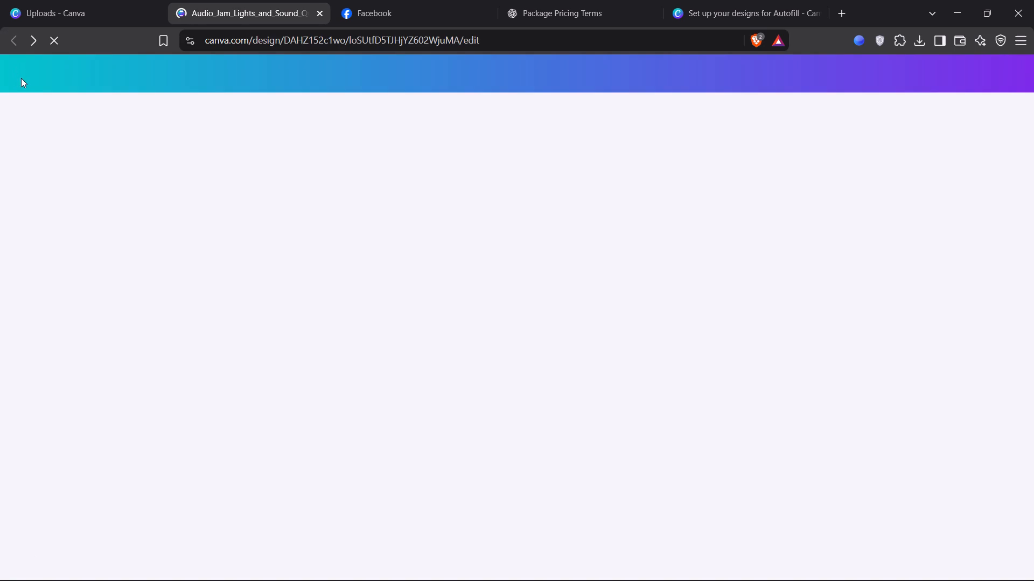
left_click(67, 16)
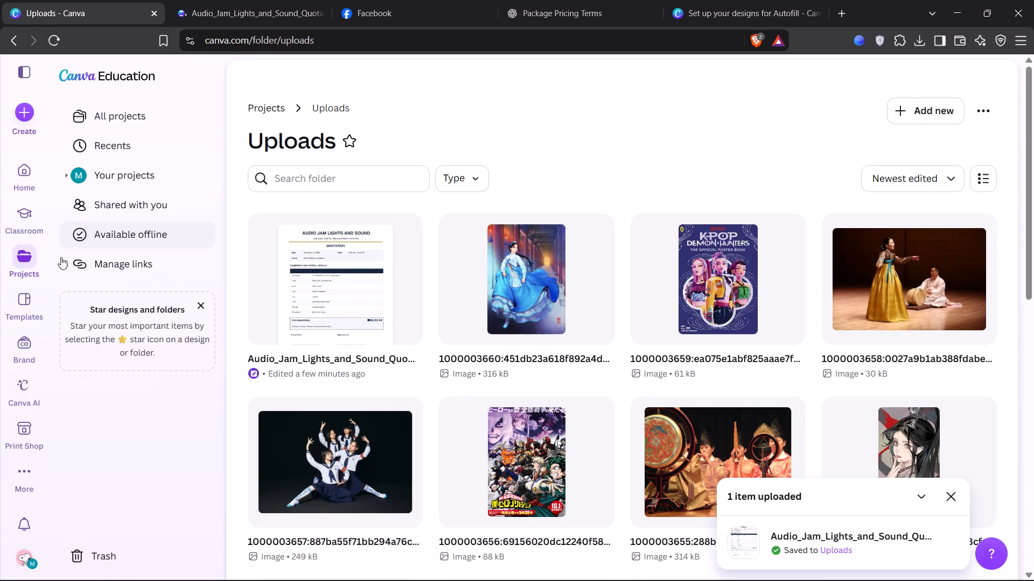
left_click(24, 297)
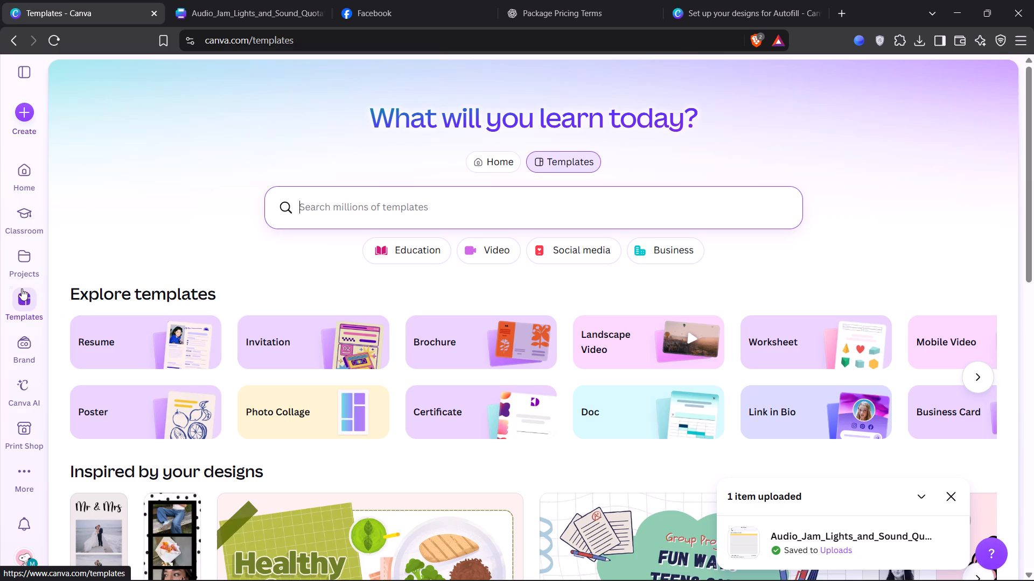
left_click(29, 119)
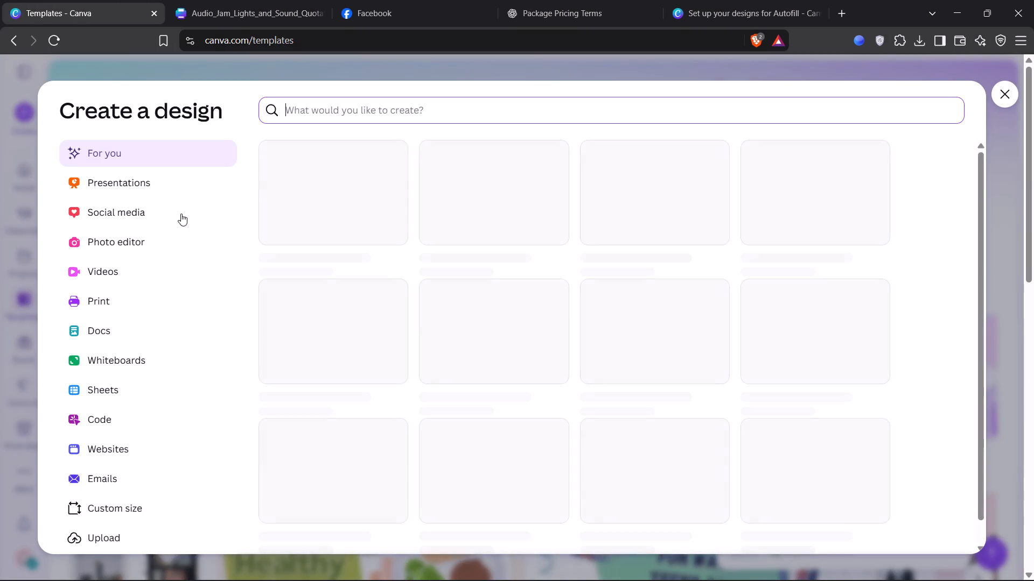
left_click(124, 382)
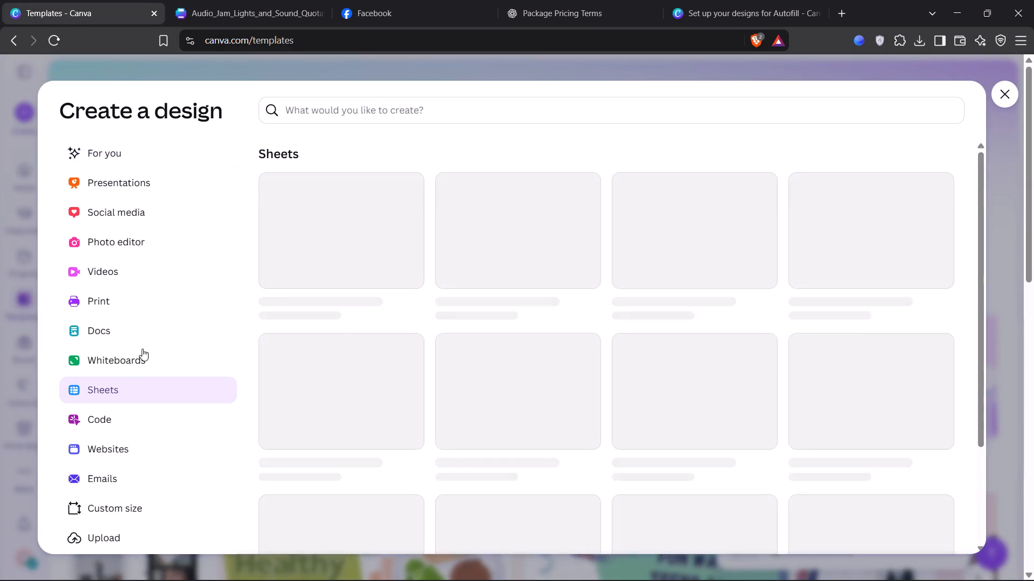
left_click(351, 220)
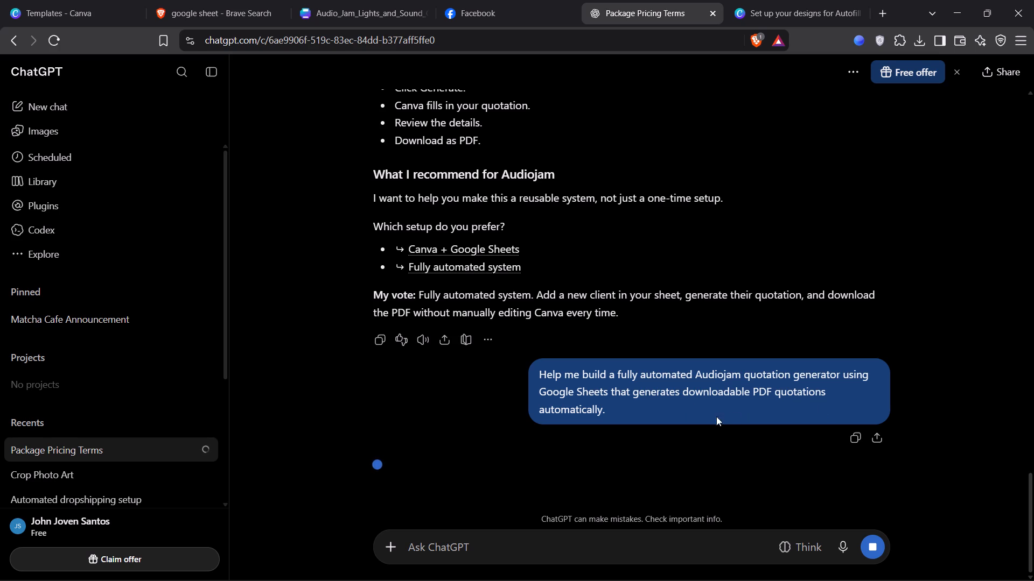
scroll(525, 389, "down", 2)
scroll(670, 481, "down", 2)
Start Bulk Create on the quotation's equipment and rental details sheet with cell A2 selected.
left_click(329, 0)
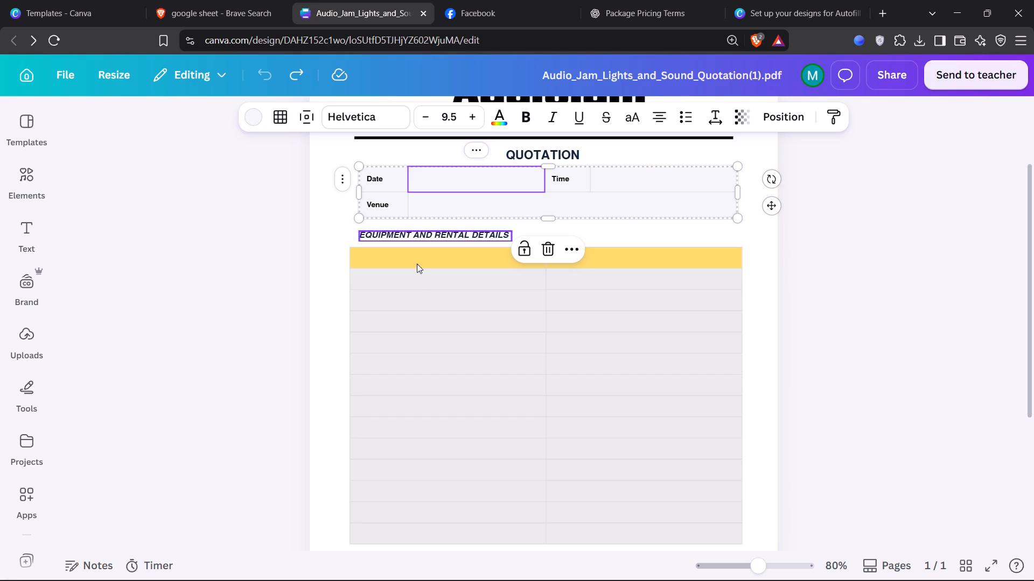
left_click(418, 278)
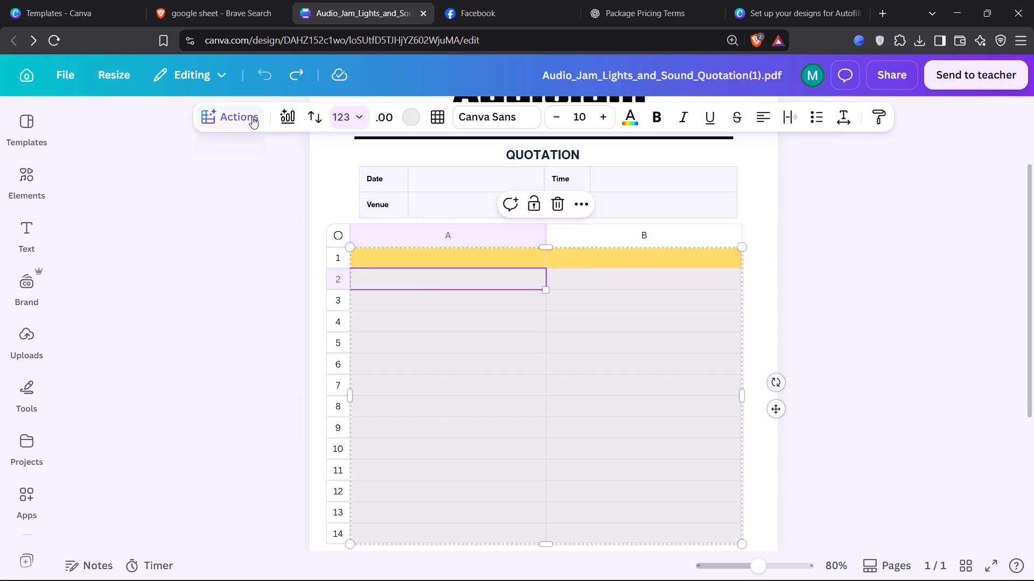
left_click(249, 117)
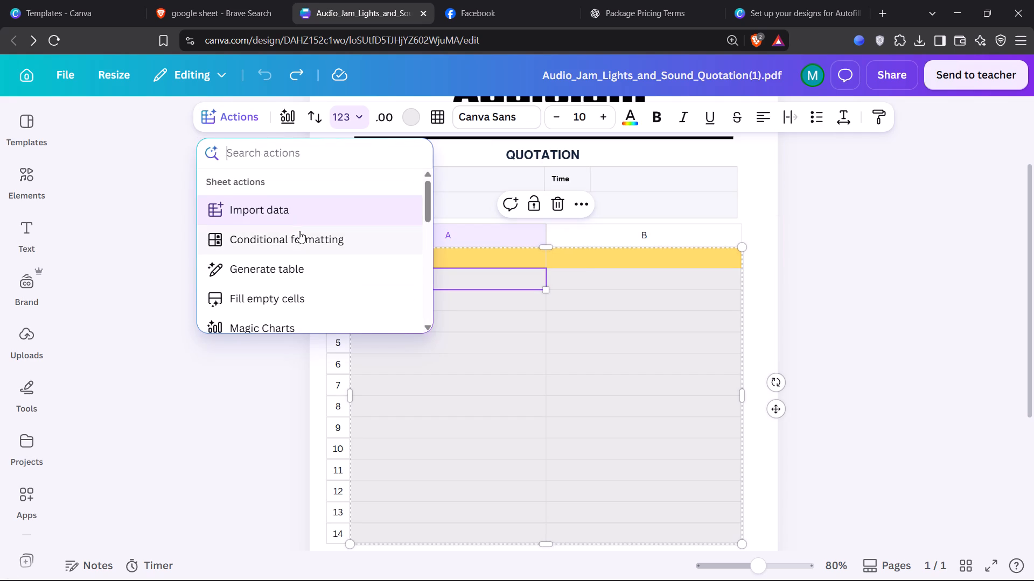
scroll(299, 231, "down", 4)
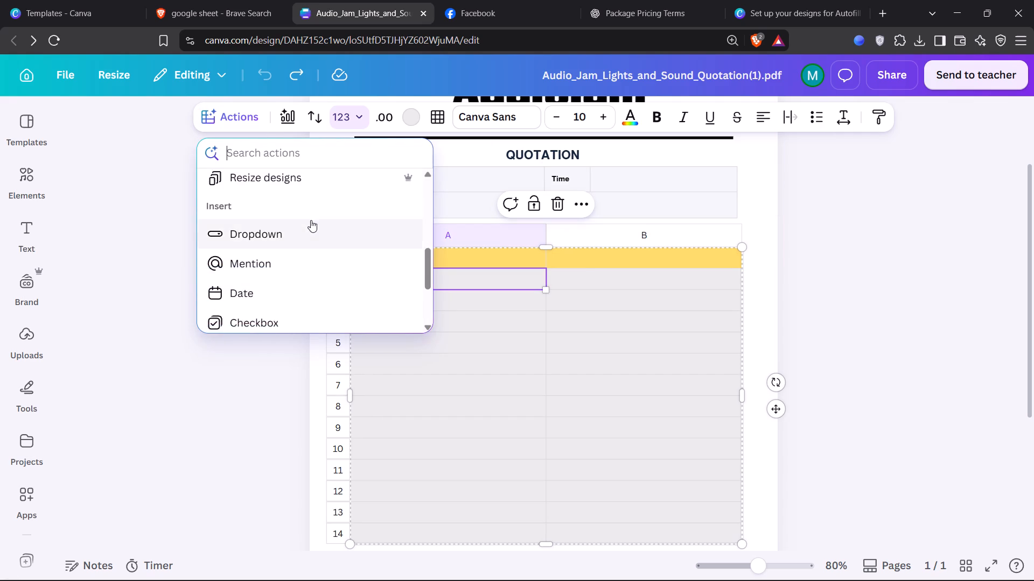
scroll(311, 220, "up", 1)
left_click(363, 218)
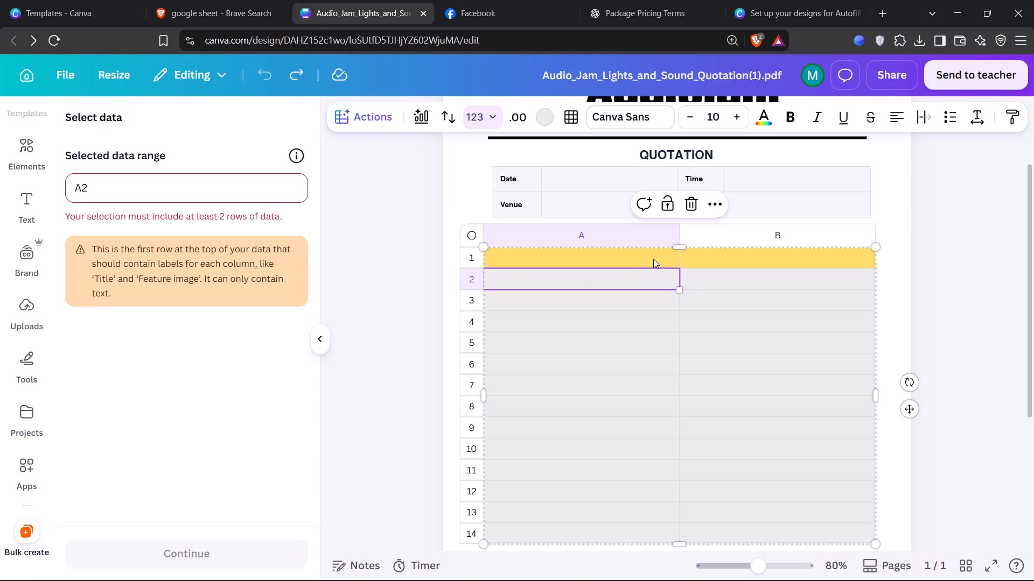
Extend cell A2 down column A of the equipment sheet to cover A2:A14, and deselect the sheet.
left_click_drag(681, 289, 693, 538)
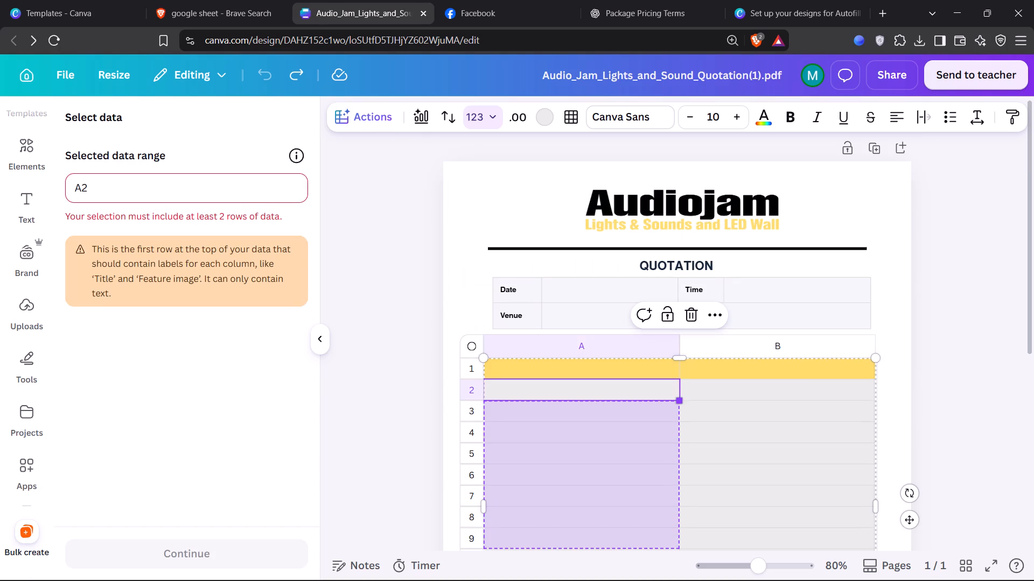
left_click_drag(693, 538, 680, 311)
scroll(671, 546, "down", 3)
scroll(681, 311, "up", 1)
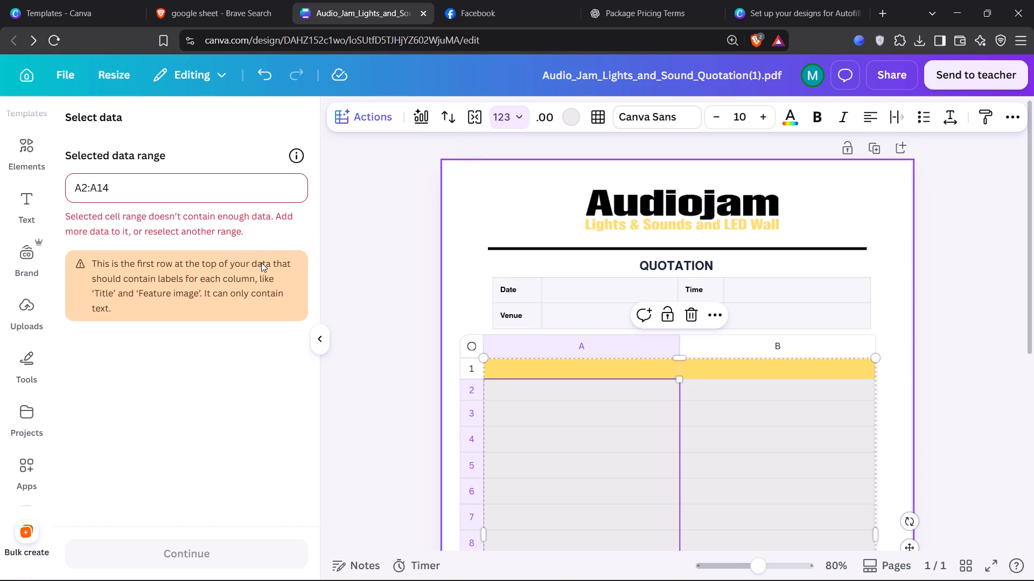
left_click(389, 260)
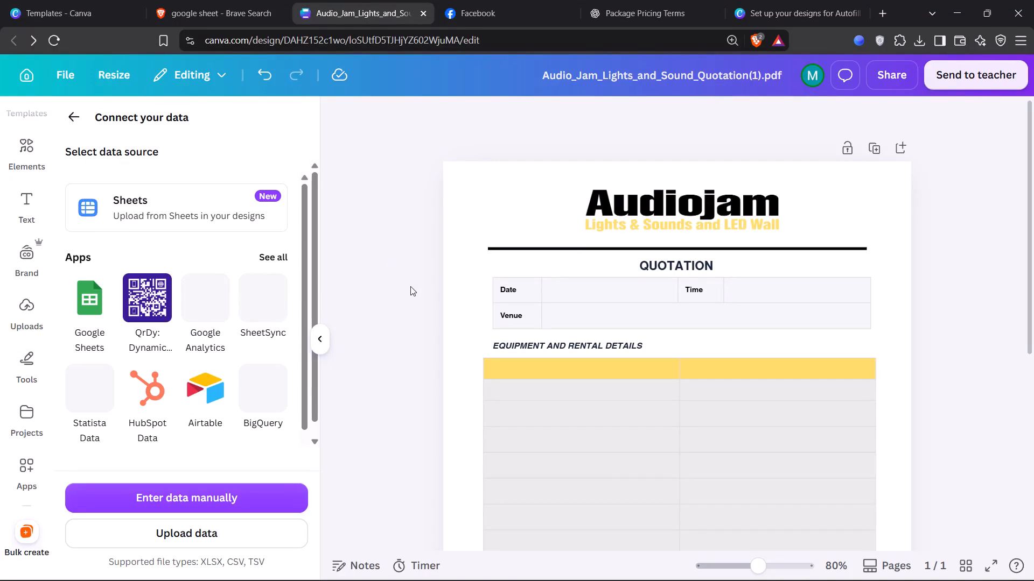
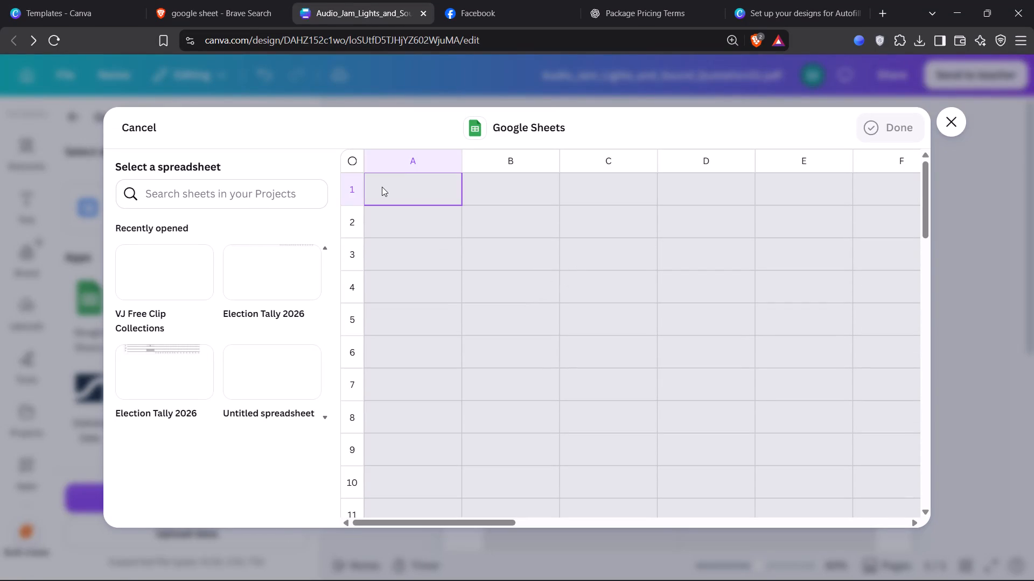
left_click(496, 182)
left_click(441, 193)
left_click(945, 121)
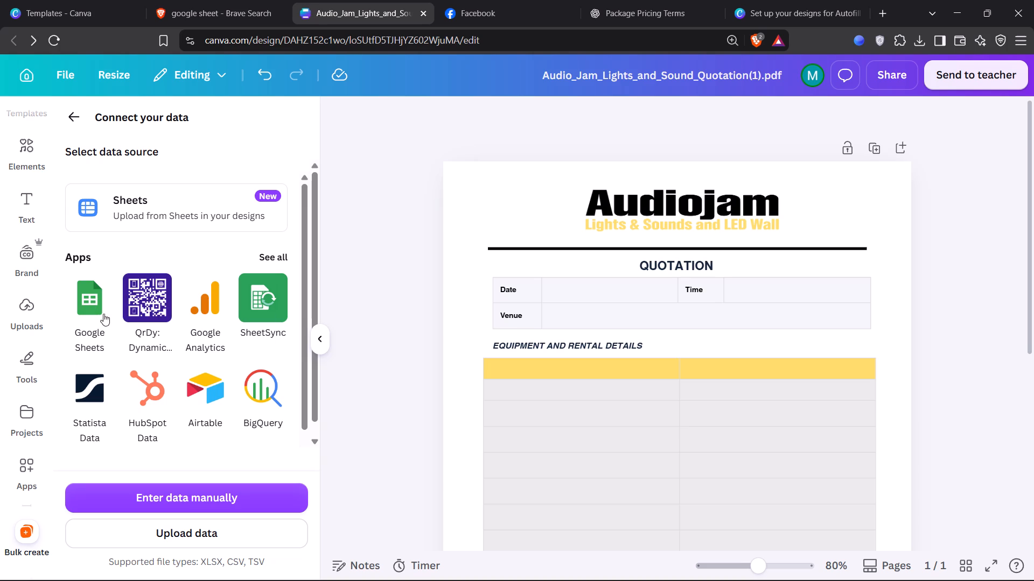
Open the SheetSync data source's details and read its description and permissions.
left_click(259, 310)
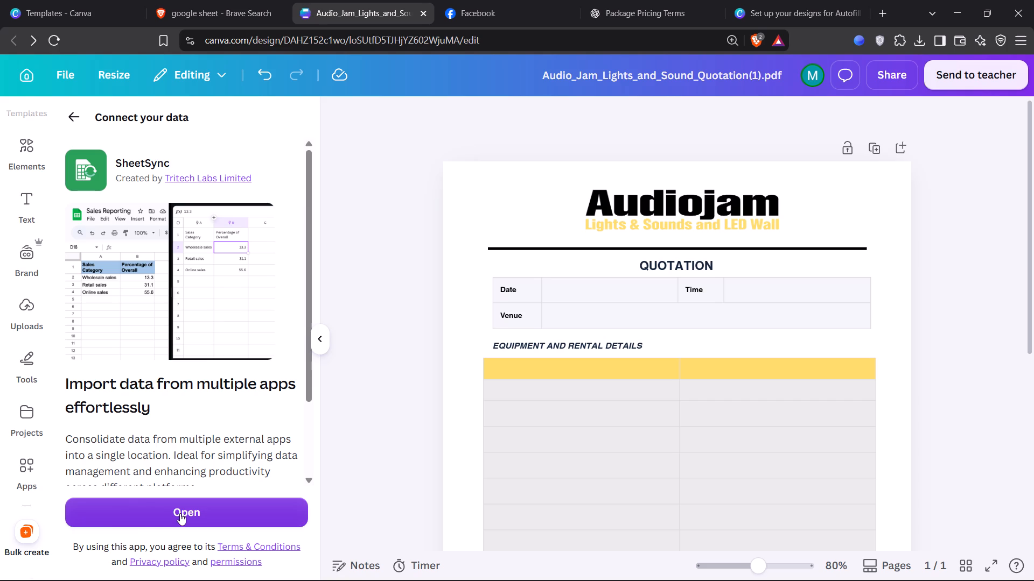
left_click_drag(311, 366, 315, 404)
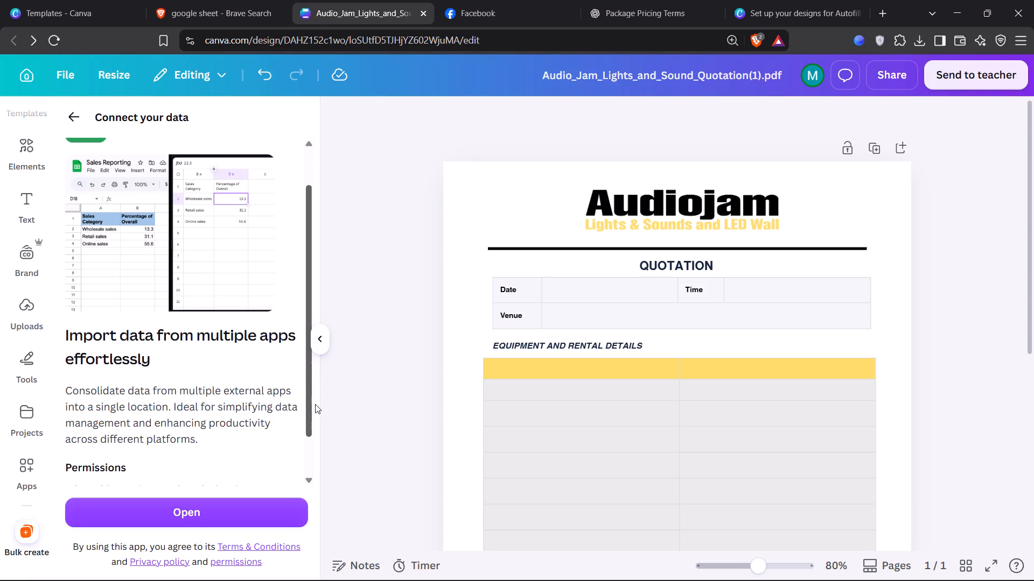
left_click_drag(315, 404, 315, 442)
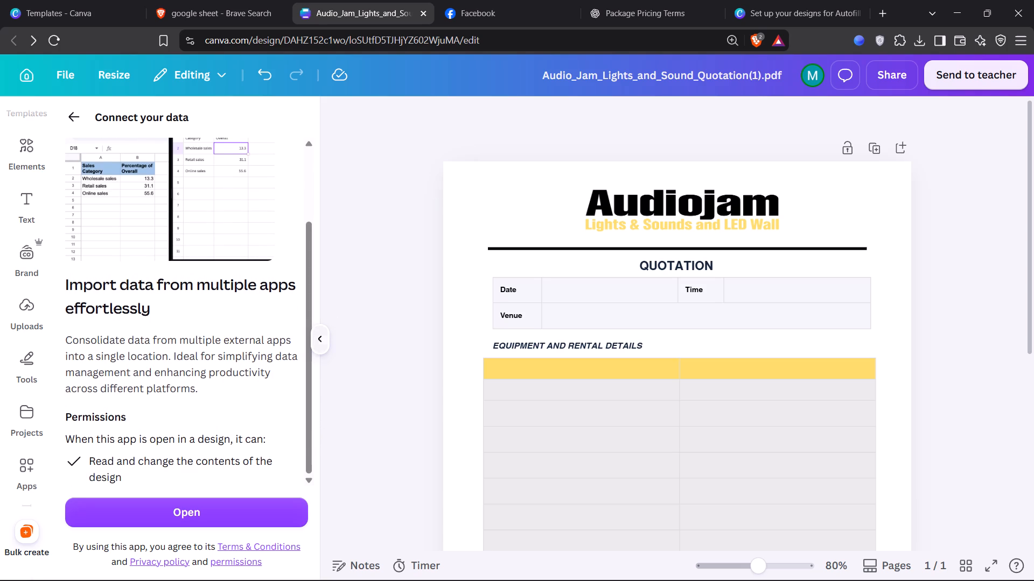
left_click(677, 16)
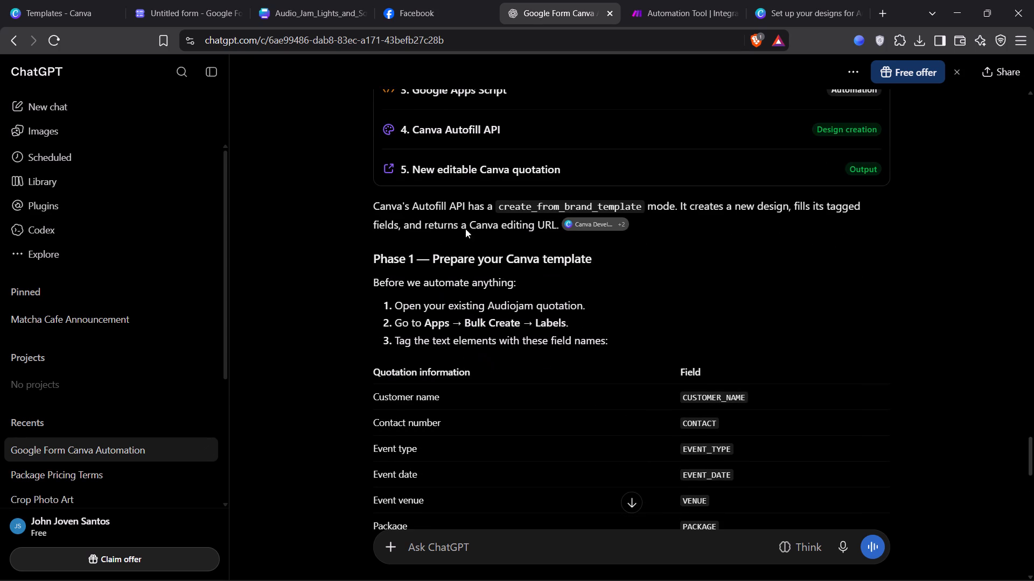
scroll(435, 380, "down", 1)
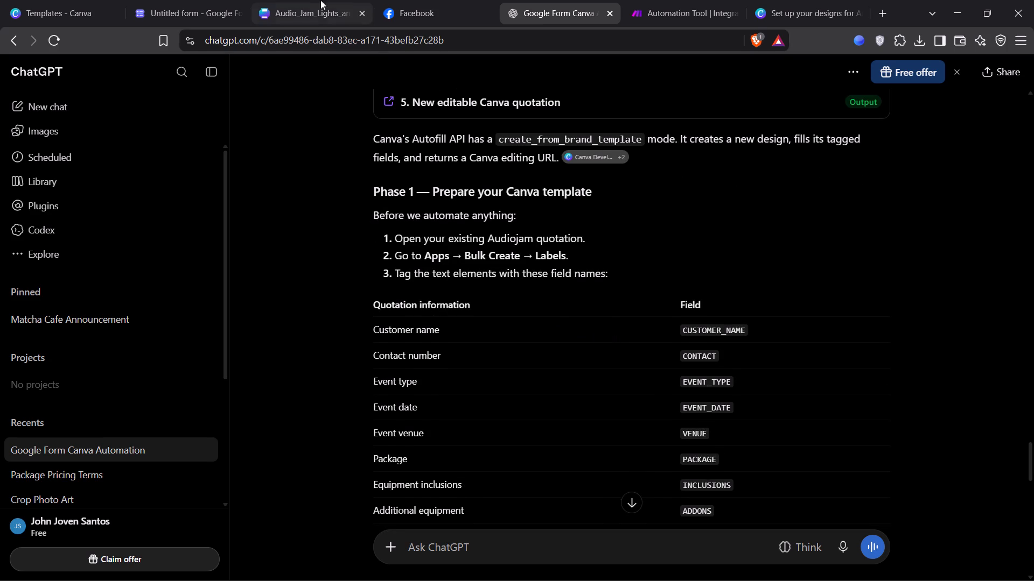
Switch to the Audiojam quotation in Canva and examine the options offered for the blank Date cell and the equipment table.
left_click(280, 15)
scroll(449, 391, "up", 4)
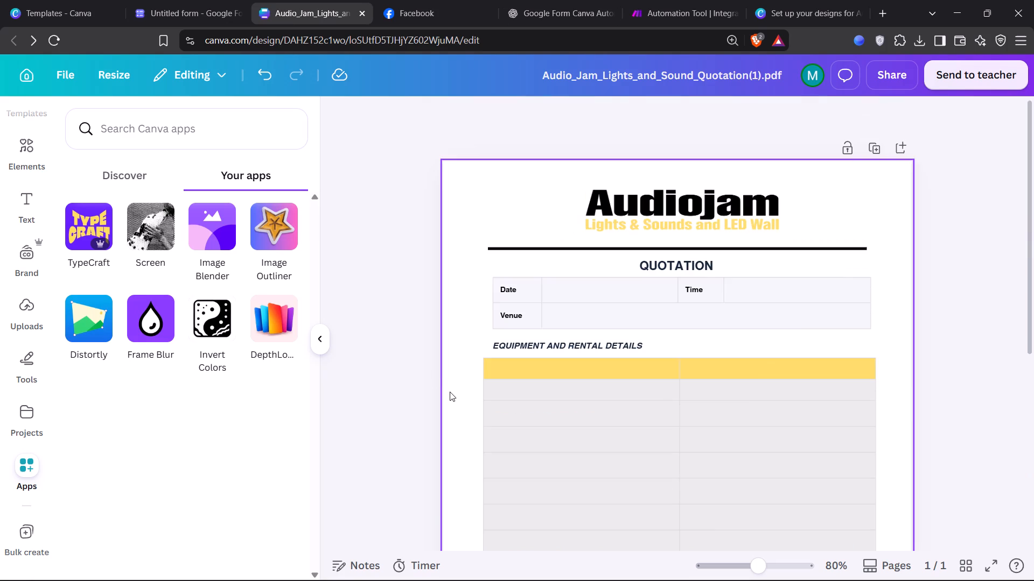
left_click(583, 288)
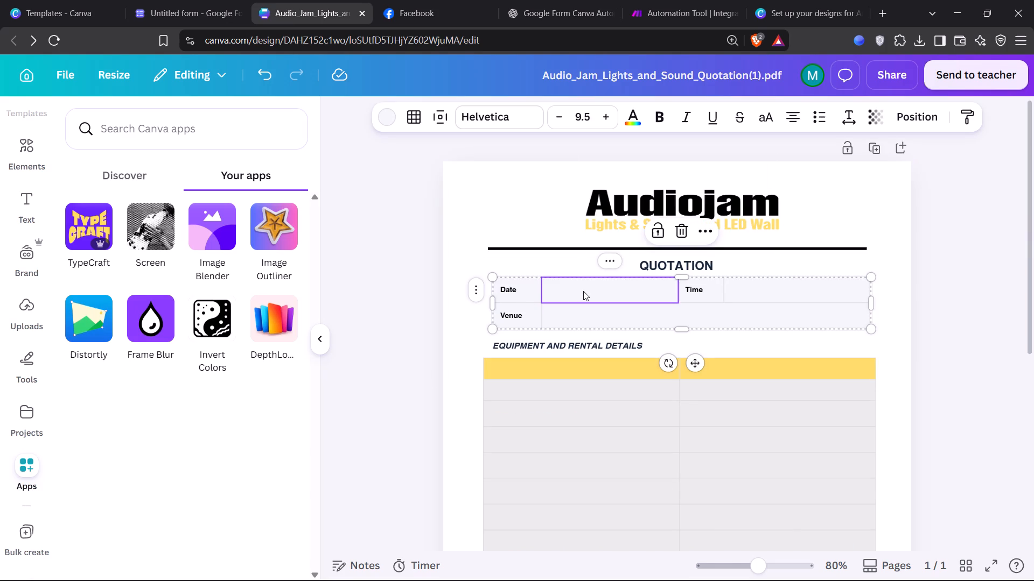
right_click(583, 291)
scroll(684, 487, "down", 3)
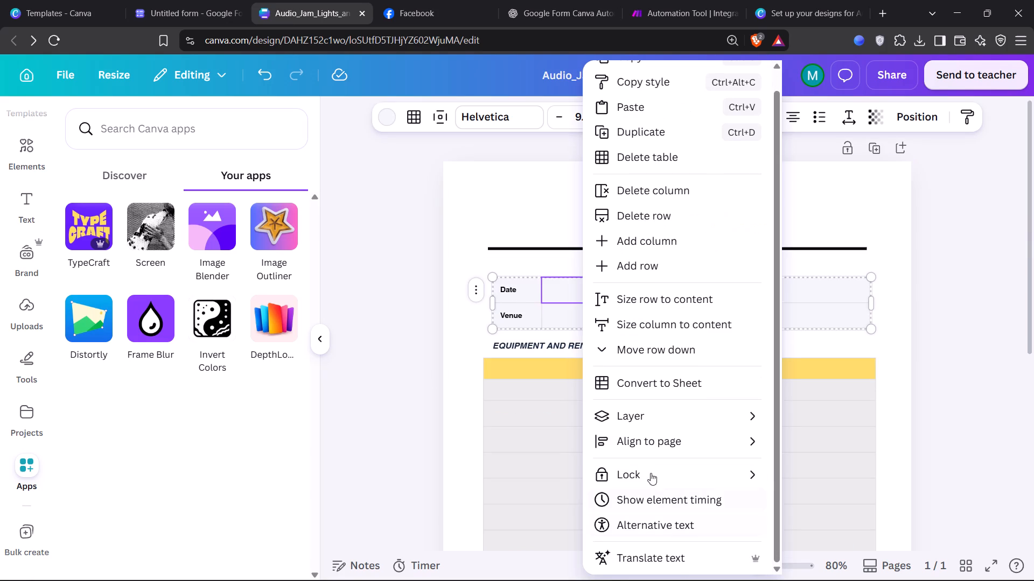
scroll(650, 406, "up", 3)
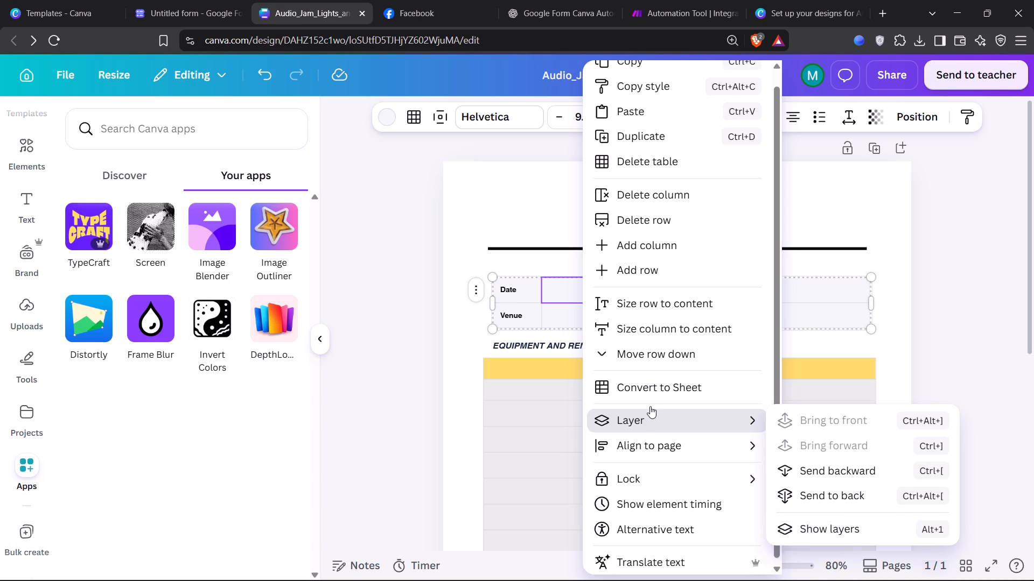
scroll(653, 436, "down", 1)
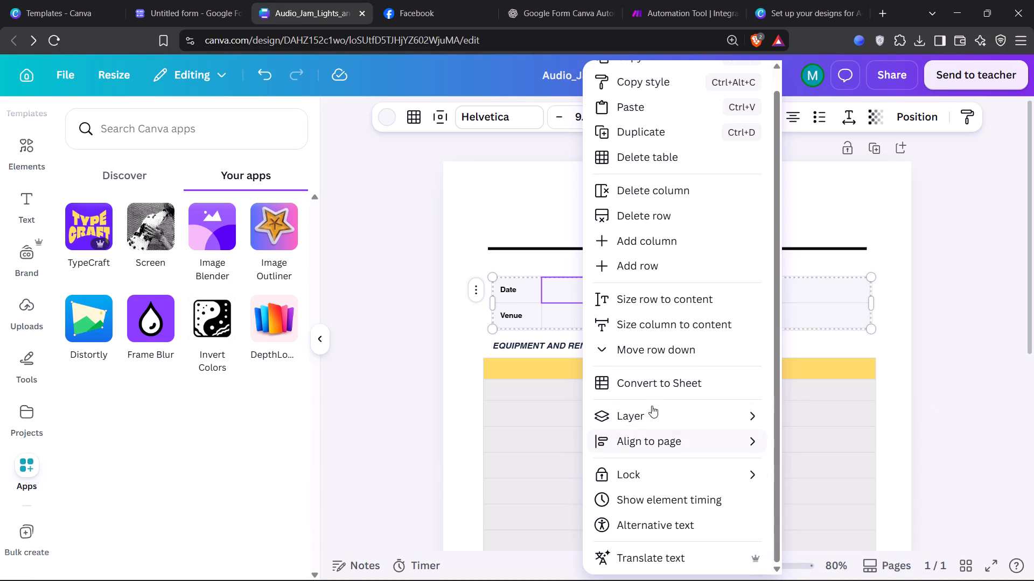
left_click(519, 390)
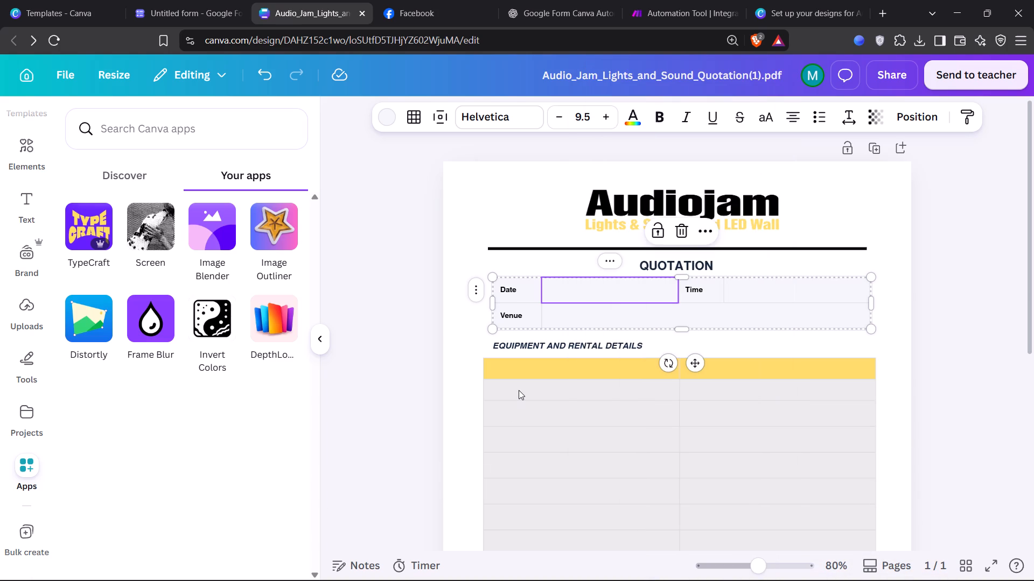
left_click(519, 390)
right_click(519, 390)
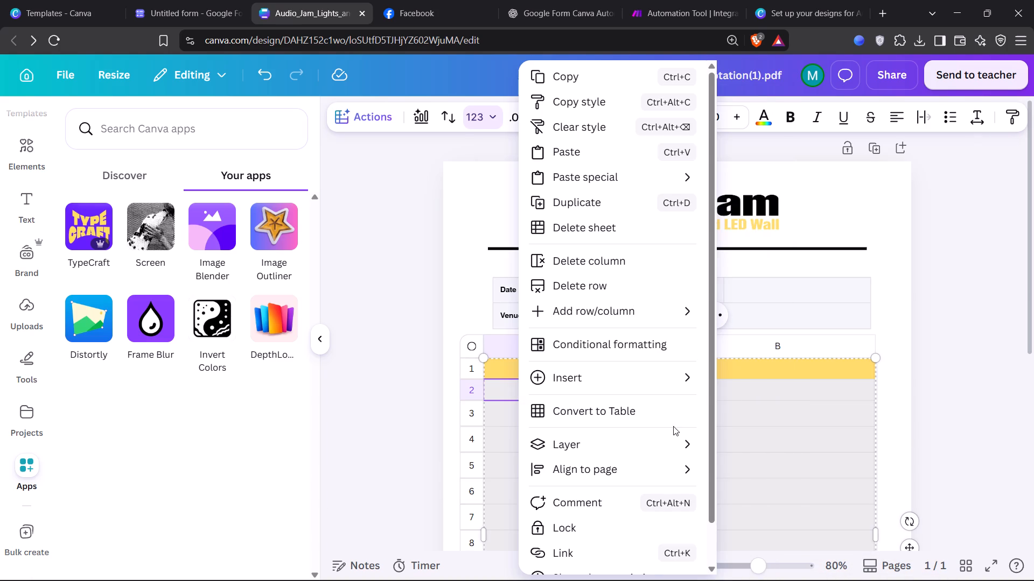
scroll(673, 426, "down", 2)
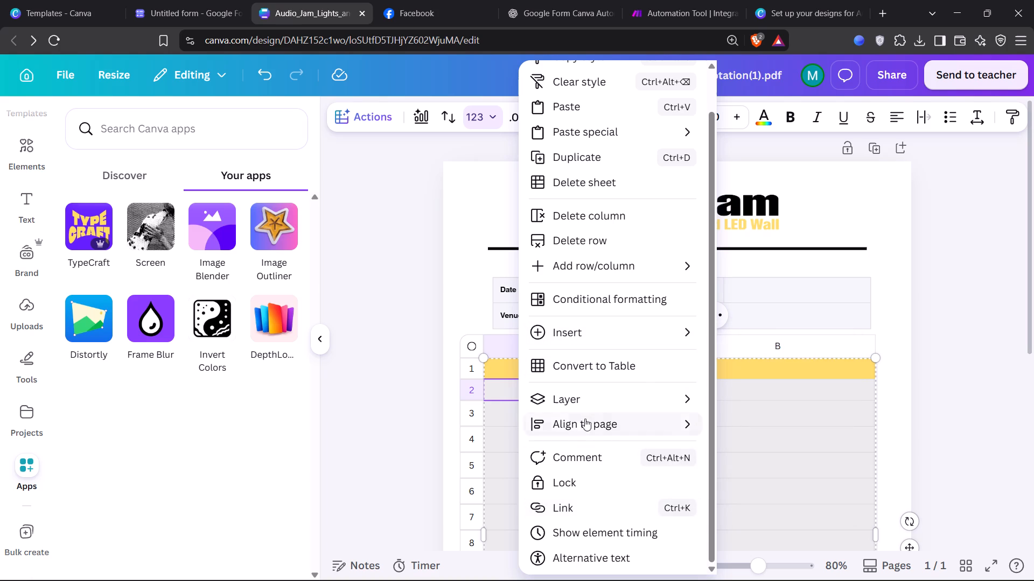
scroll(581, 410, "up", 3)
left_click(422, 247)
Examine the Date, Time and Venue table again for an option to label its blank cells.
left_click(577, 292)
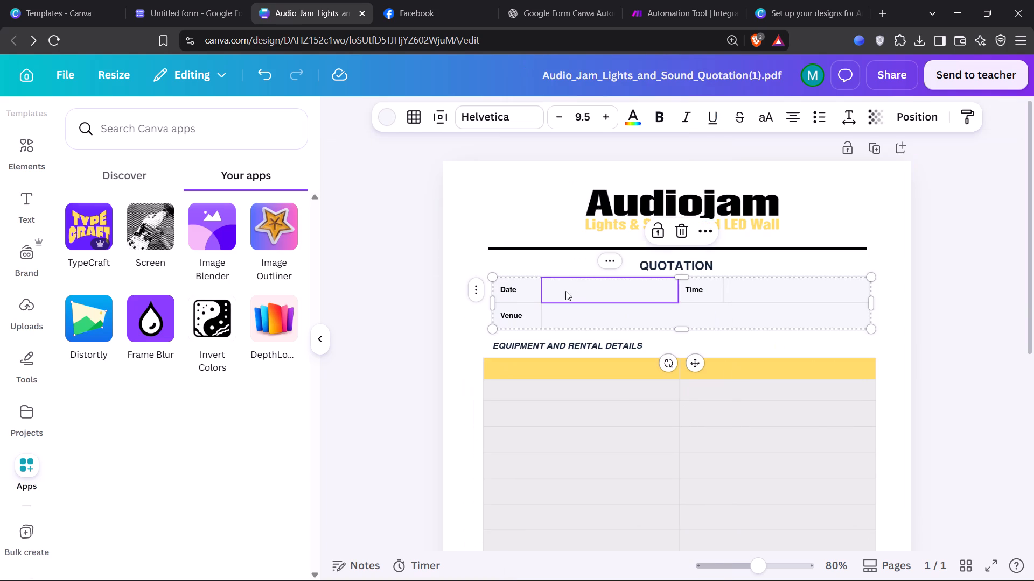
right_click(611, 295)
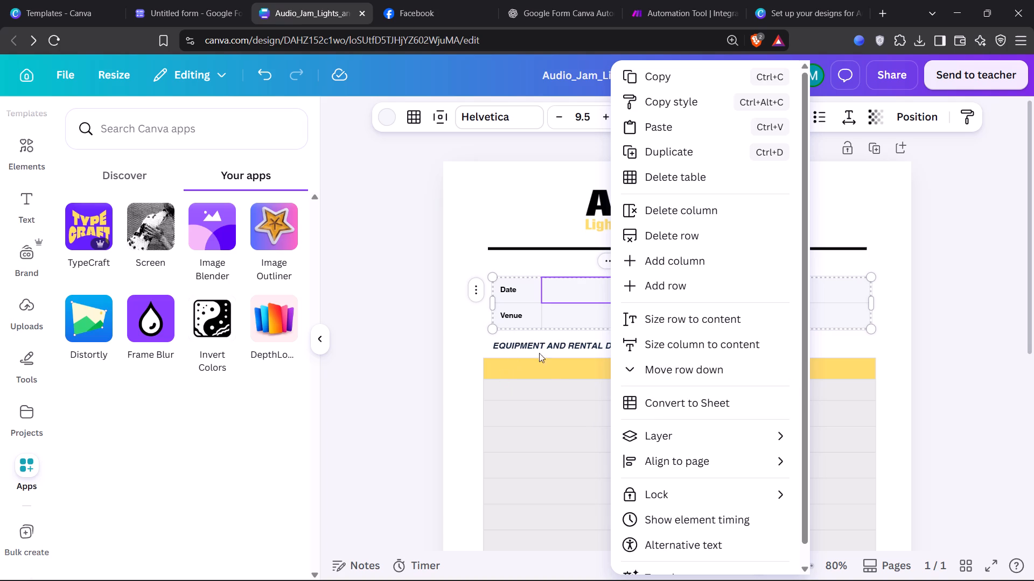
left_click_drag(420, 267, 436, 271)
left_click(516, 265)
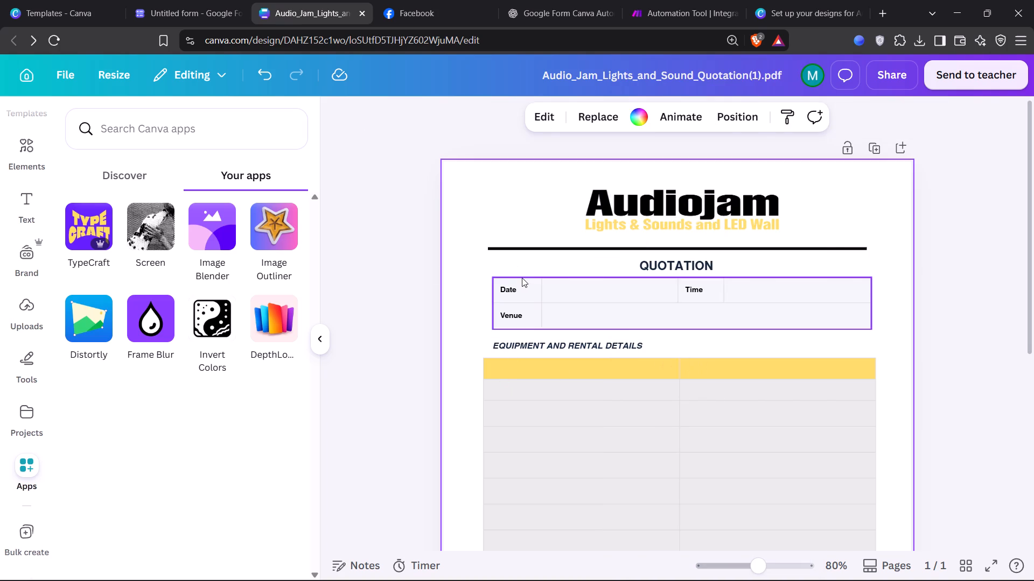
left_click(522, 278)
left_click_drag(563, 265, 564, 275)
left_click(567, 279)
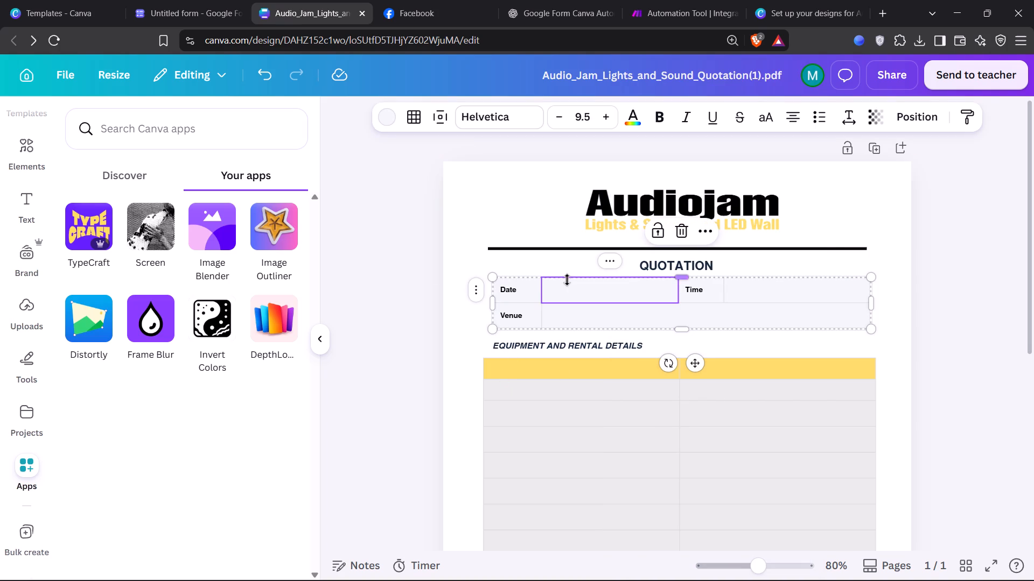
left_click(567, 274)
left_click(564, 279)
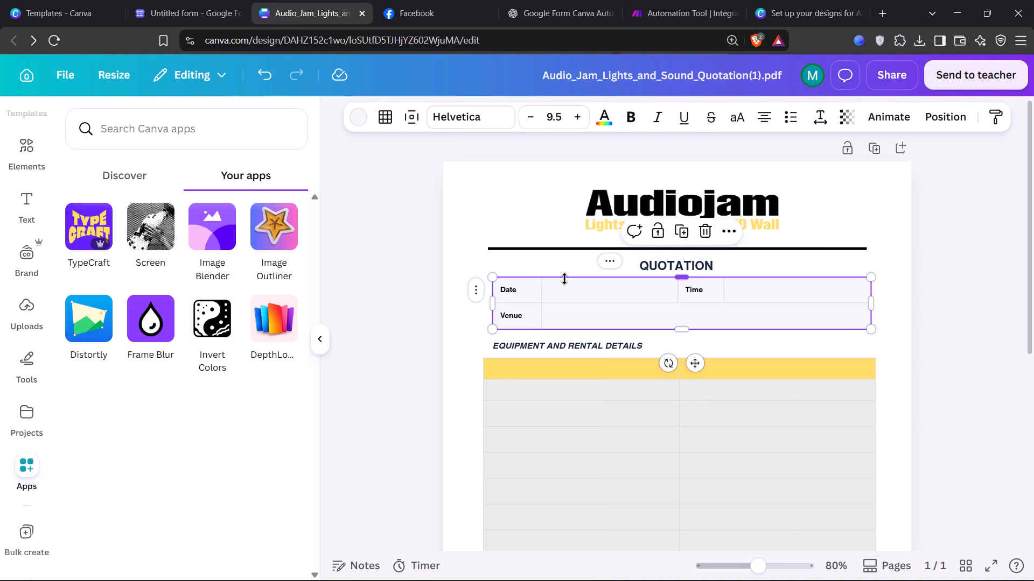
left_click(564, 279)
right_click(579, 292)
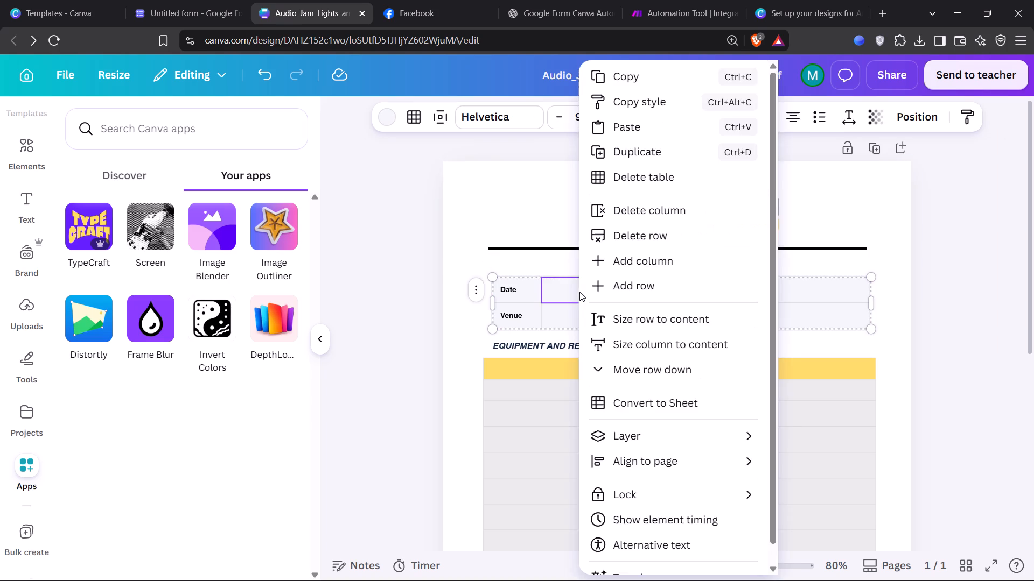
left_click_drag(532, 267, 538, 275)
left_click(560, 297)
left_click(567, 268)
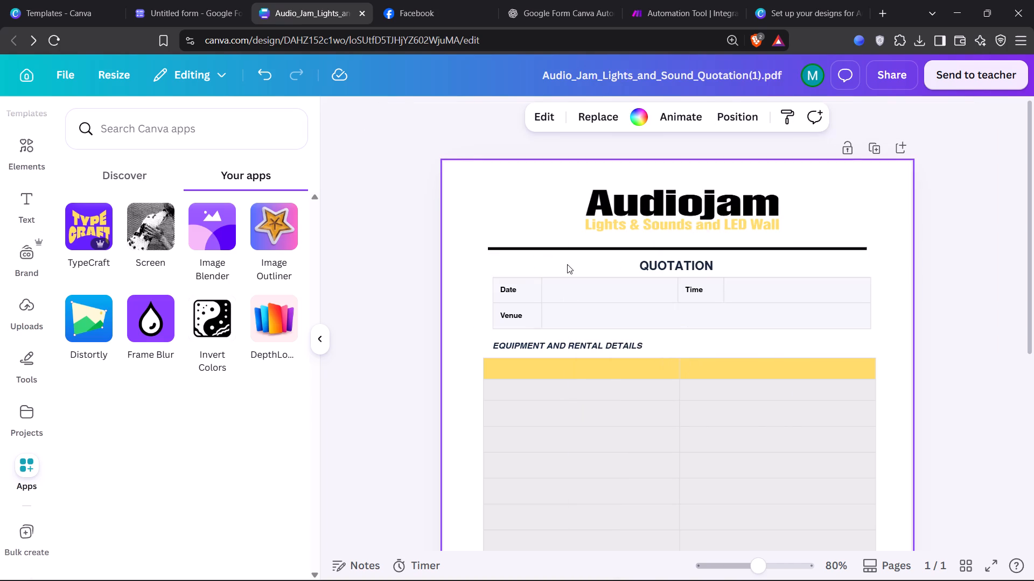
Convert the entire Date, Time and Venue table to a Canva Sheet.
left_click(567, 294)
key("ctrl+a")
right_click(568, 295)
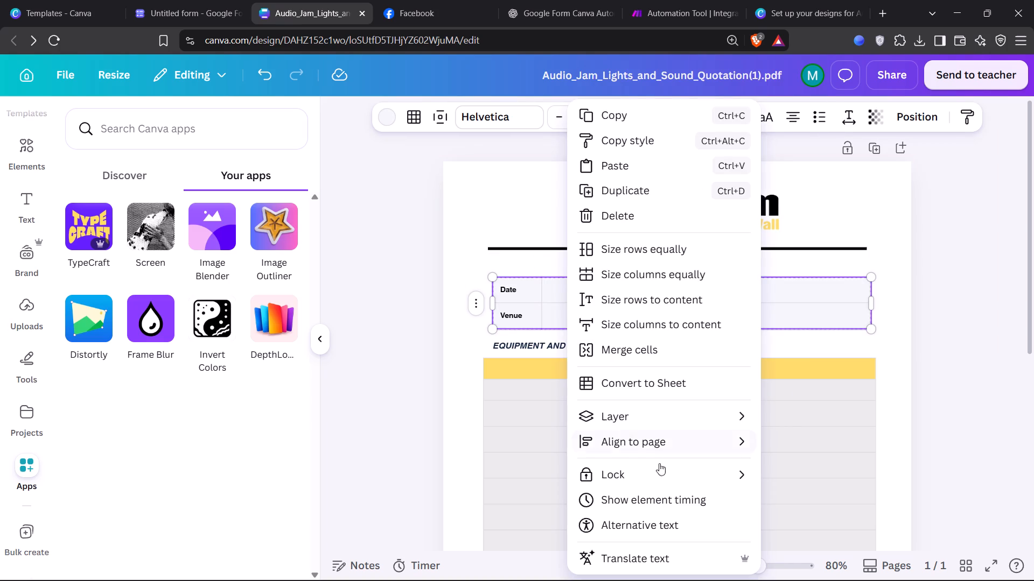
left_click(666, 376)
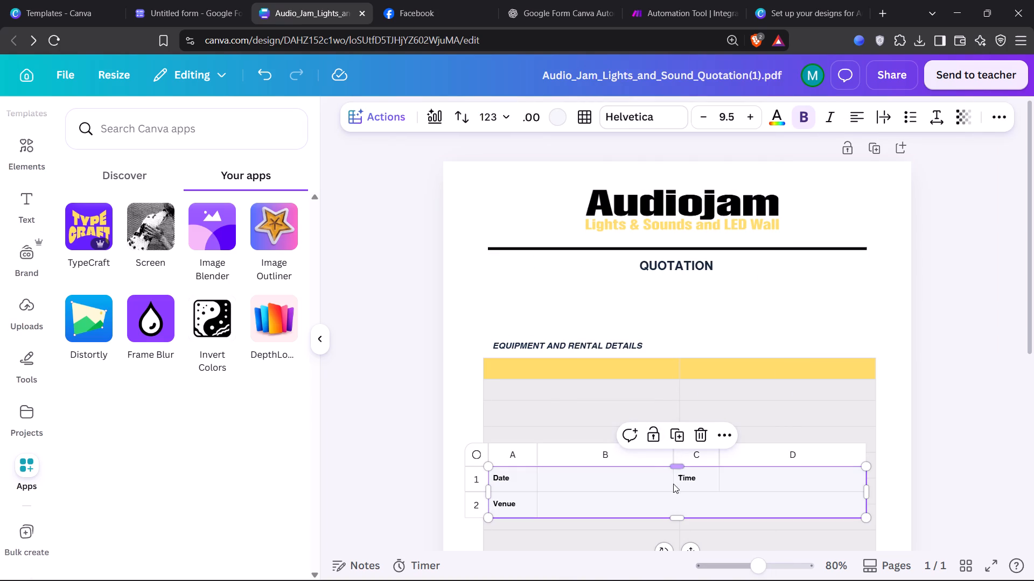
Move the converted sheet back between the QUOTATION heading and the EQUIPMENT AND RENTAL DETAILS heading.
left_click_drag(732, 505, 742, 444)
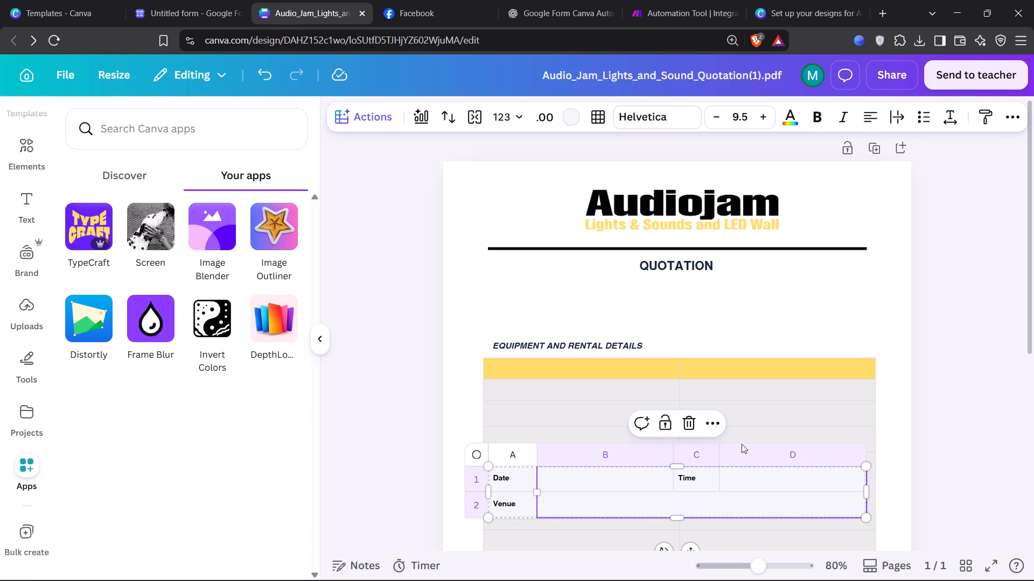
left_click_drag(742, 444, 743, 436)
left_click(905, 399)
left_click(843, 507)
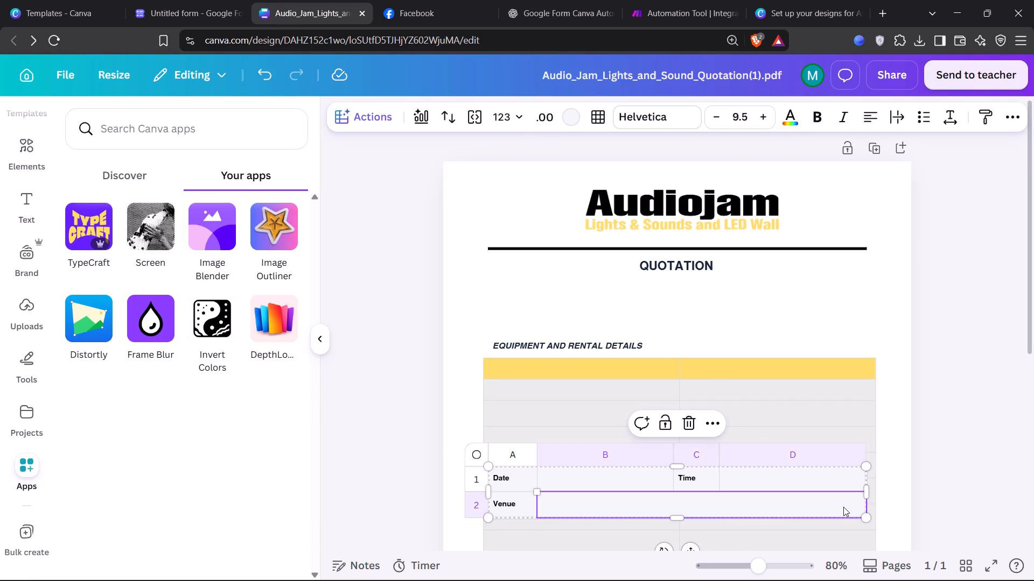
left_click_drag(691, 548, 703, 364)
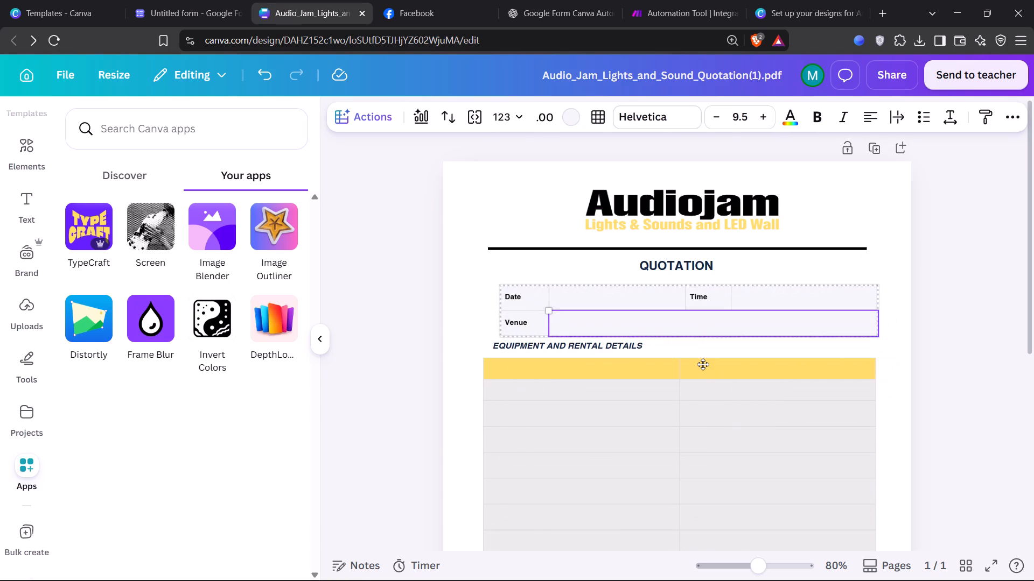
left_click_drag(703, 364, 703, 360)
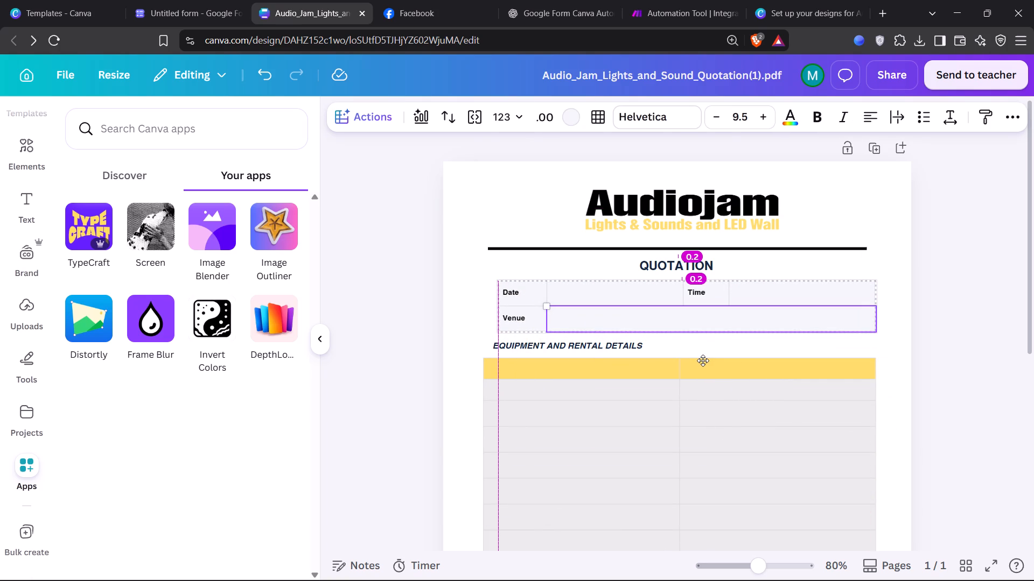
left_click_drag(703, 360, 695, 359)
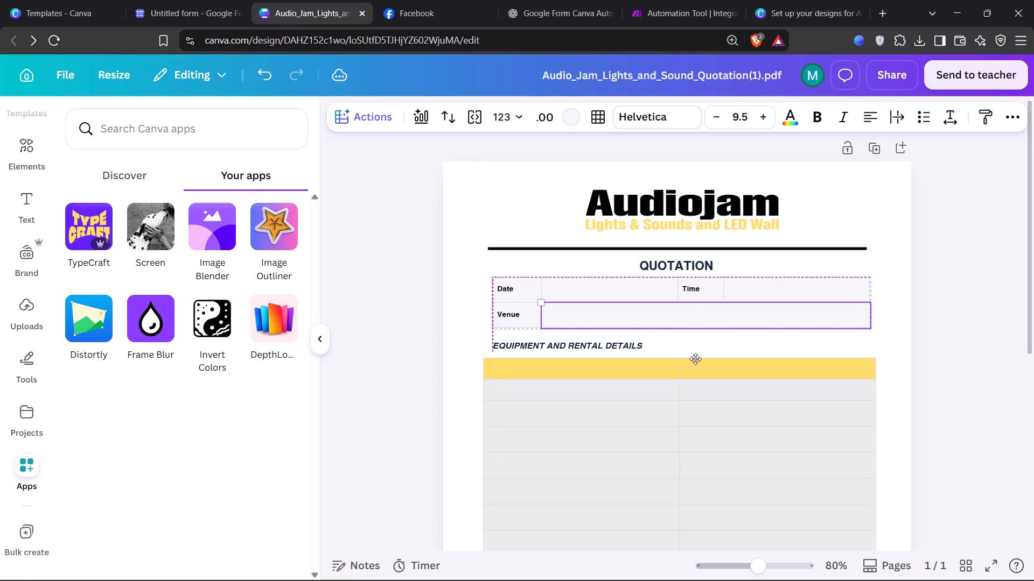
left_click_drag(695, 359, 693, 362)
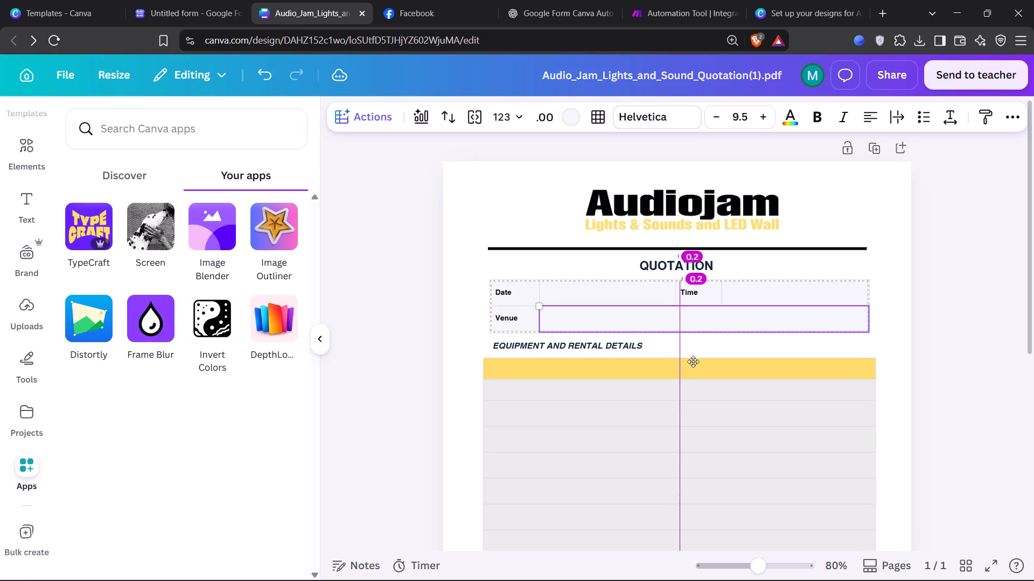
left_click_drag(693, 362, 693, 359)
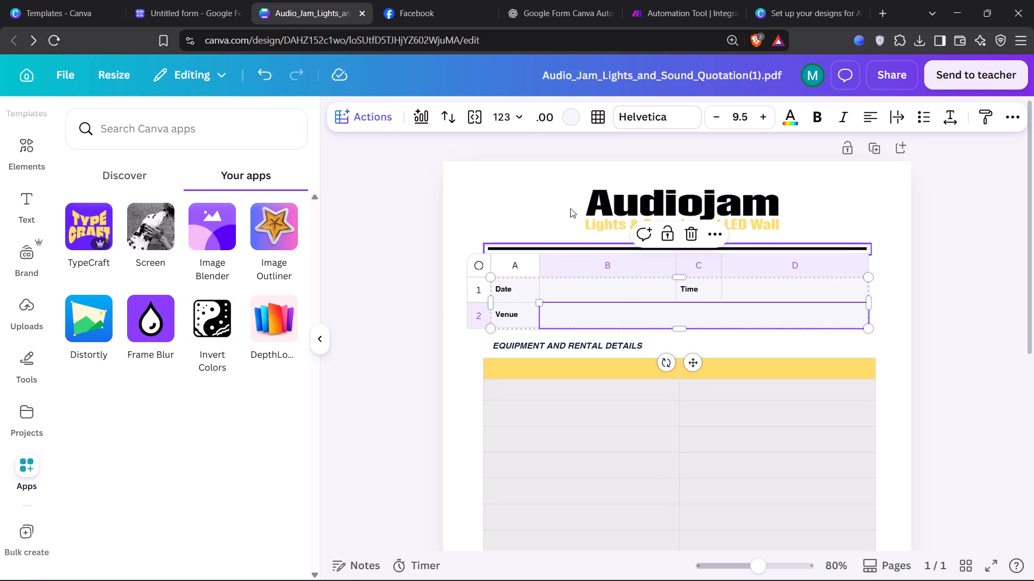
Start Bulk create from the converted sheet with its Date label cell selected.
left_click(554, 213)
left_click(581, 289)
left_click(508, 223)
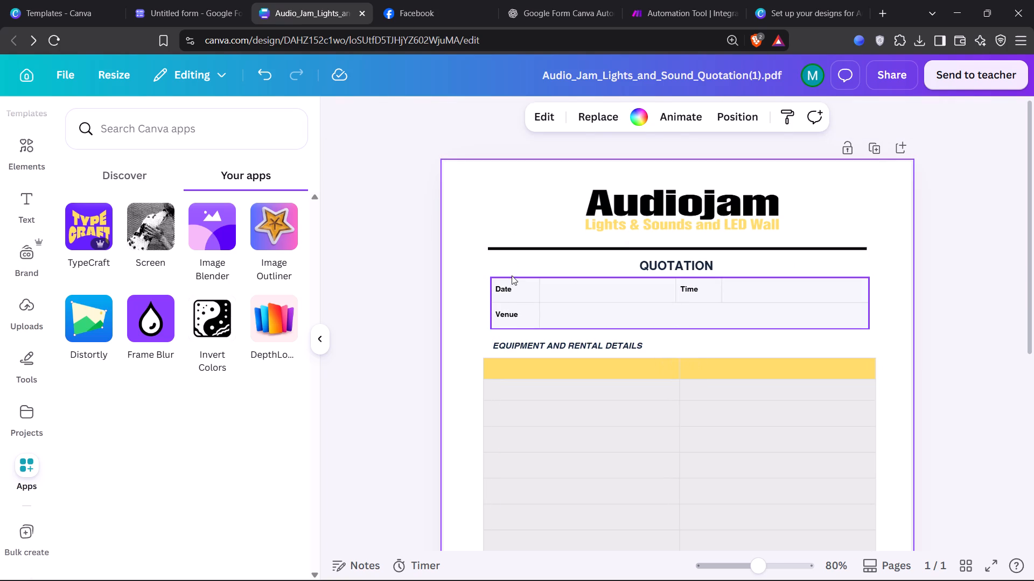
left_click(513, 278)
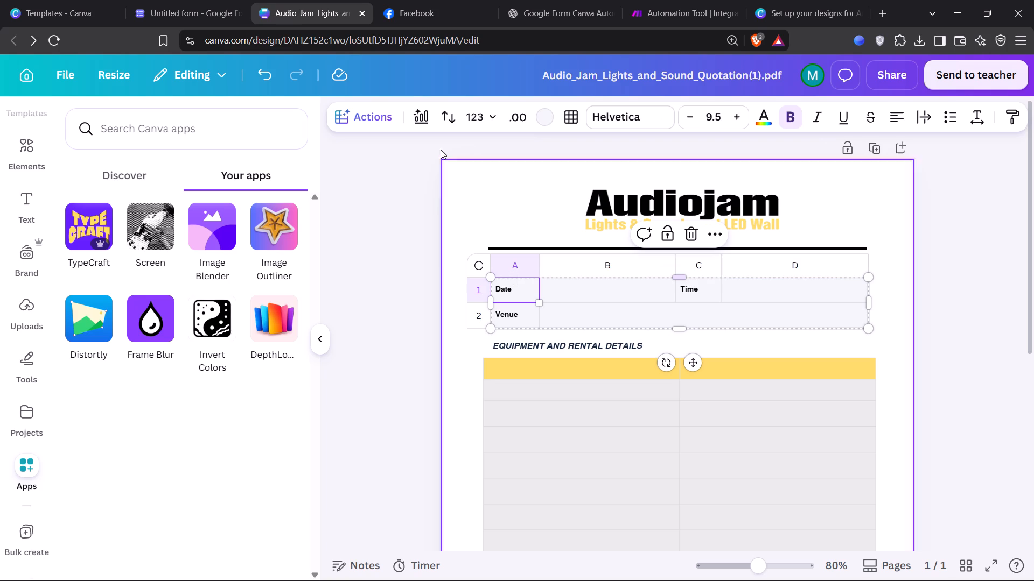
left_click(357, 125)
scroll(428, 289, "down", 4)
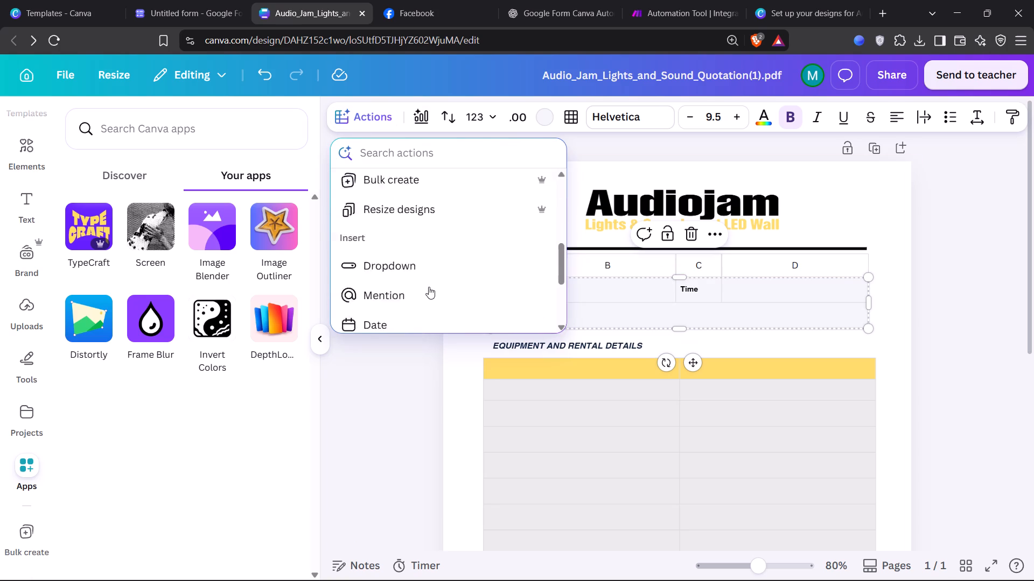
scroll(429, 286, "up", 2)
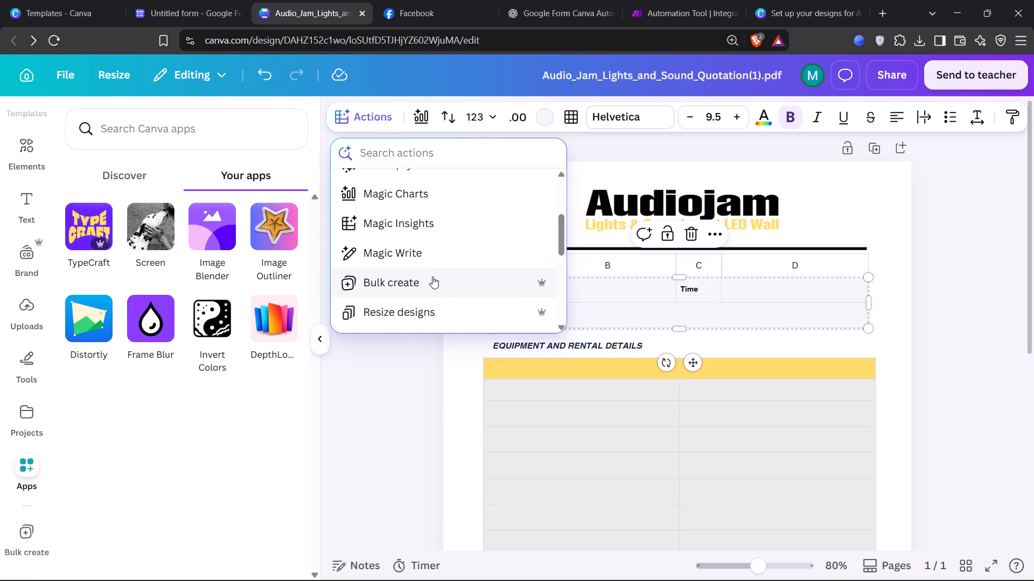
left_click(432, 278)
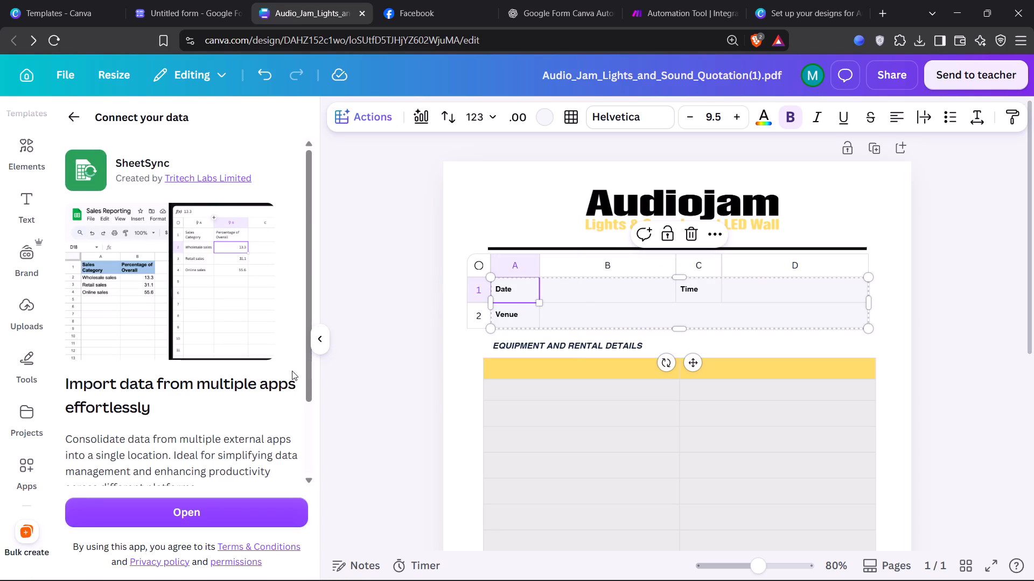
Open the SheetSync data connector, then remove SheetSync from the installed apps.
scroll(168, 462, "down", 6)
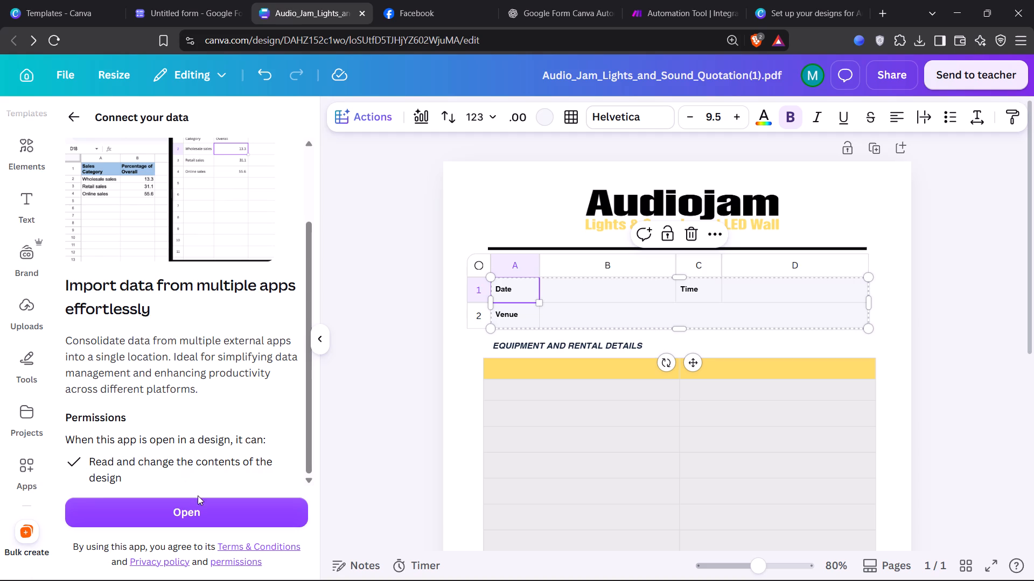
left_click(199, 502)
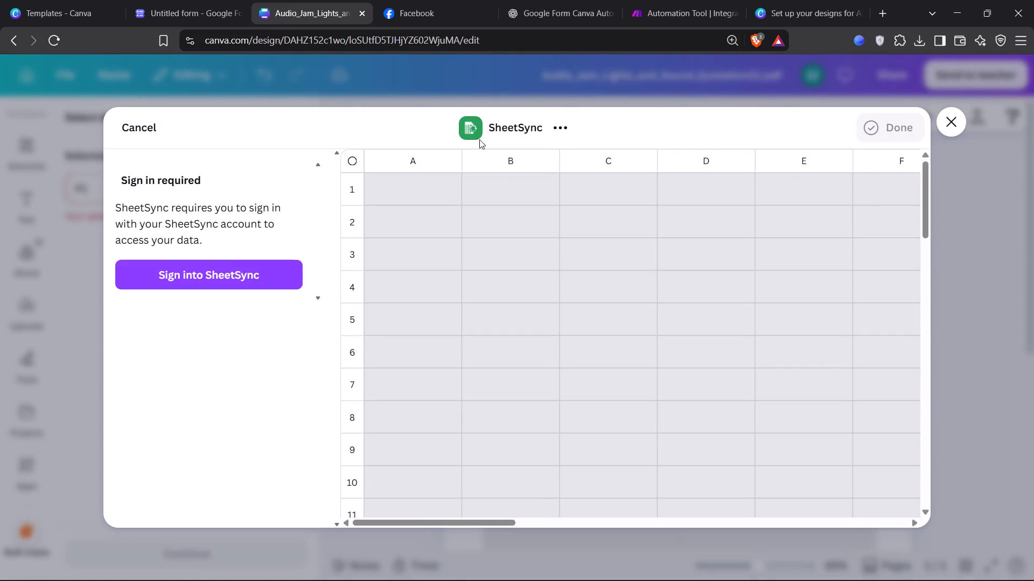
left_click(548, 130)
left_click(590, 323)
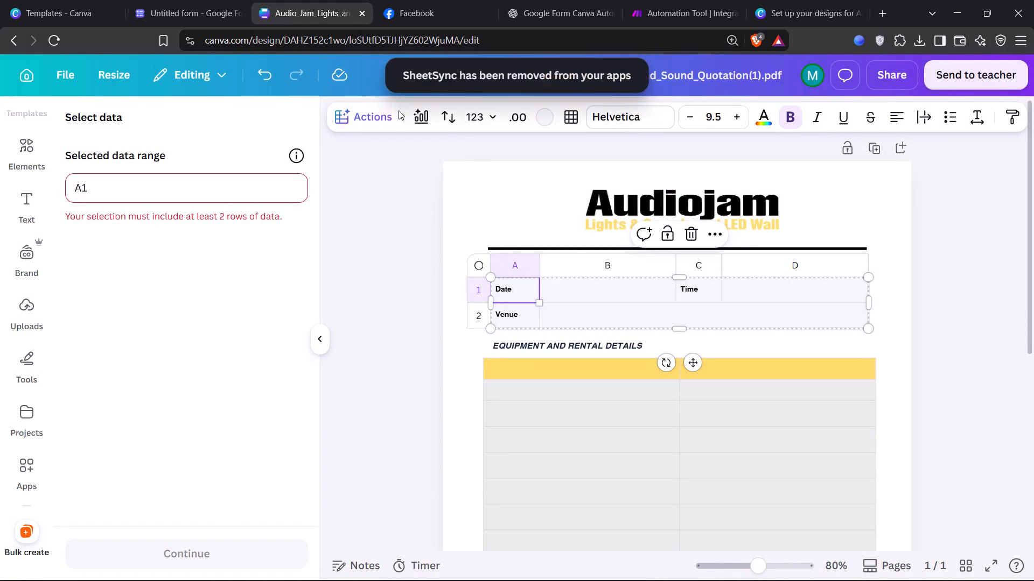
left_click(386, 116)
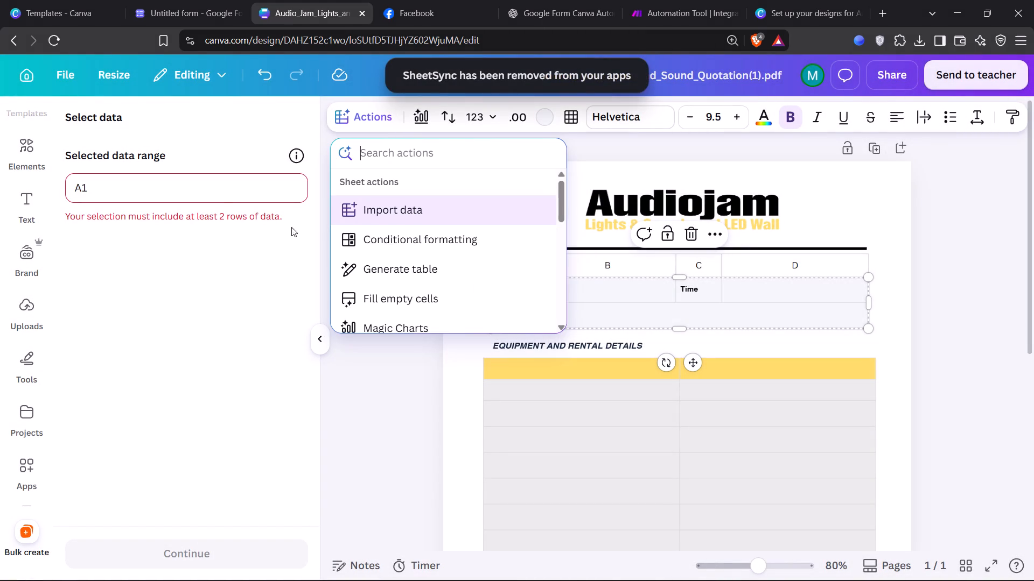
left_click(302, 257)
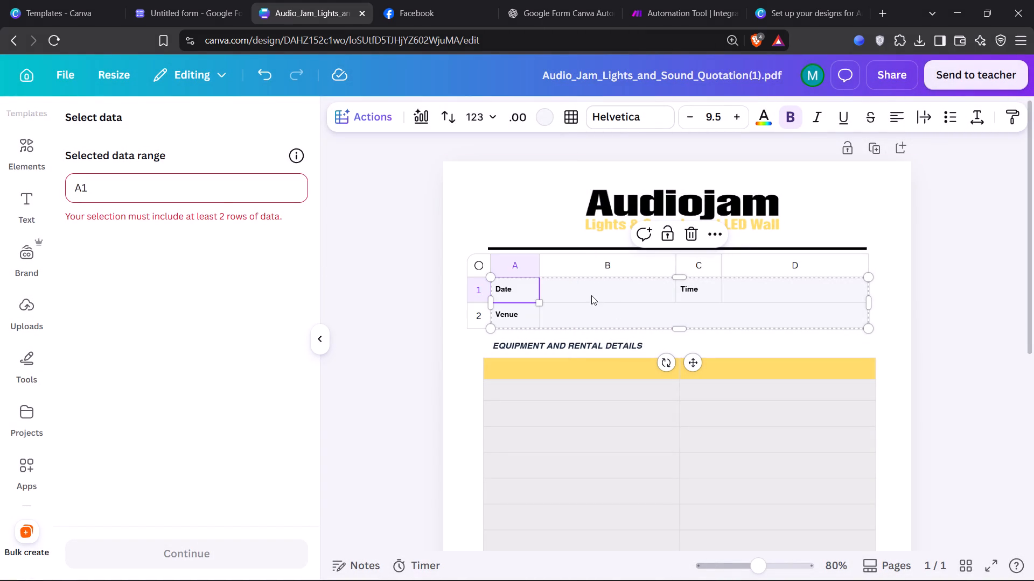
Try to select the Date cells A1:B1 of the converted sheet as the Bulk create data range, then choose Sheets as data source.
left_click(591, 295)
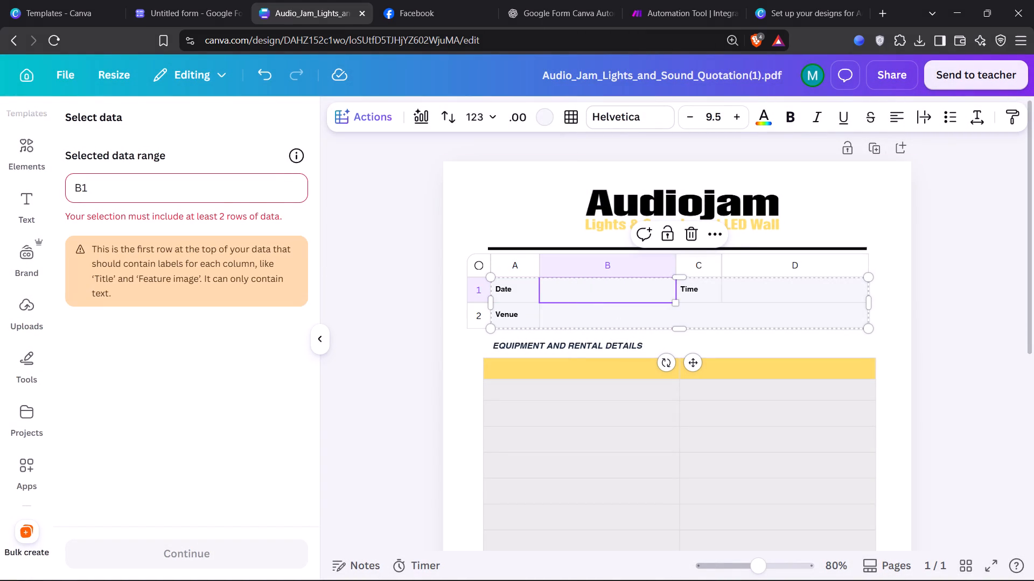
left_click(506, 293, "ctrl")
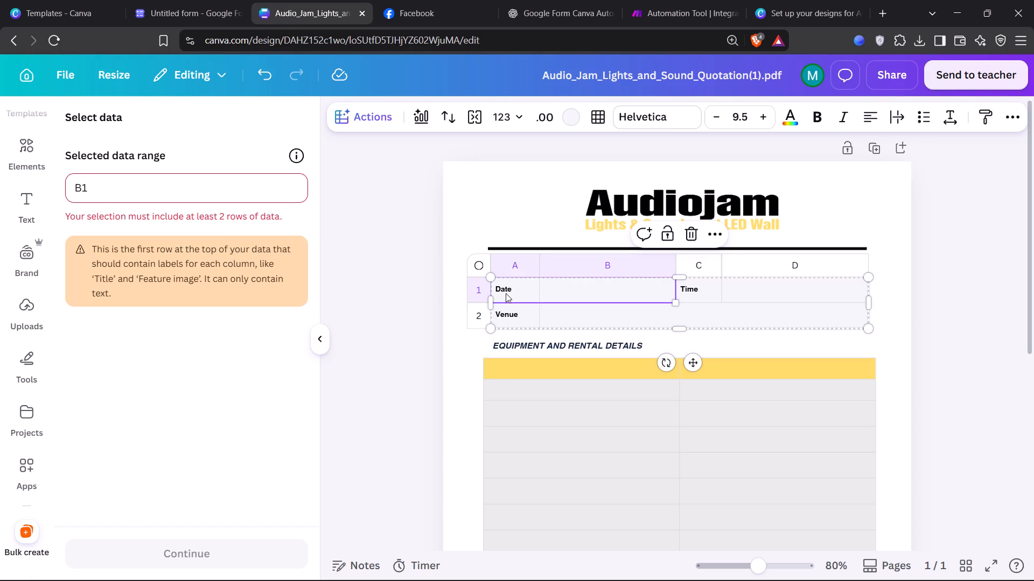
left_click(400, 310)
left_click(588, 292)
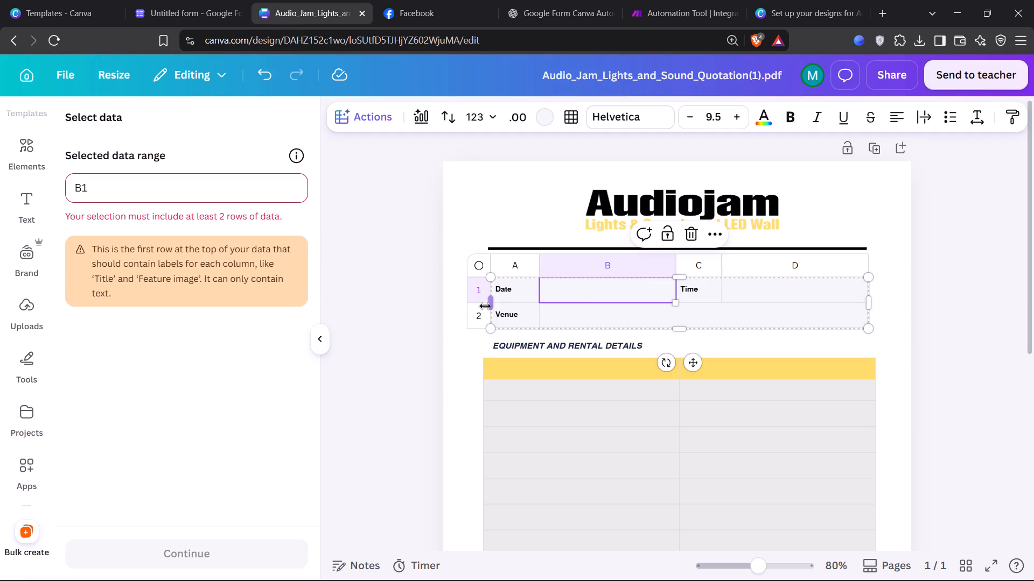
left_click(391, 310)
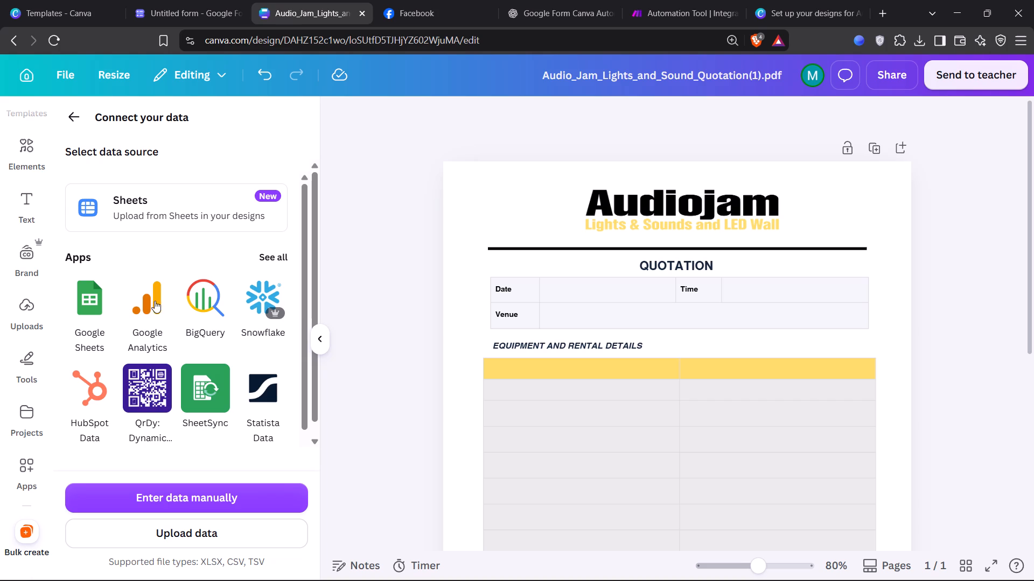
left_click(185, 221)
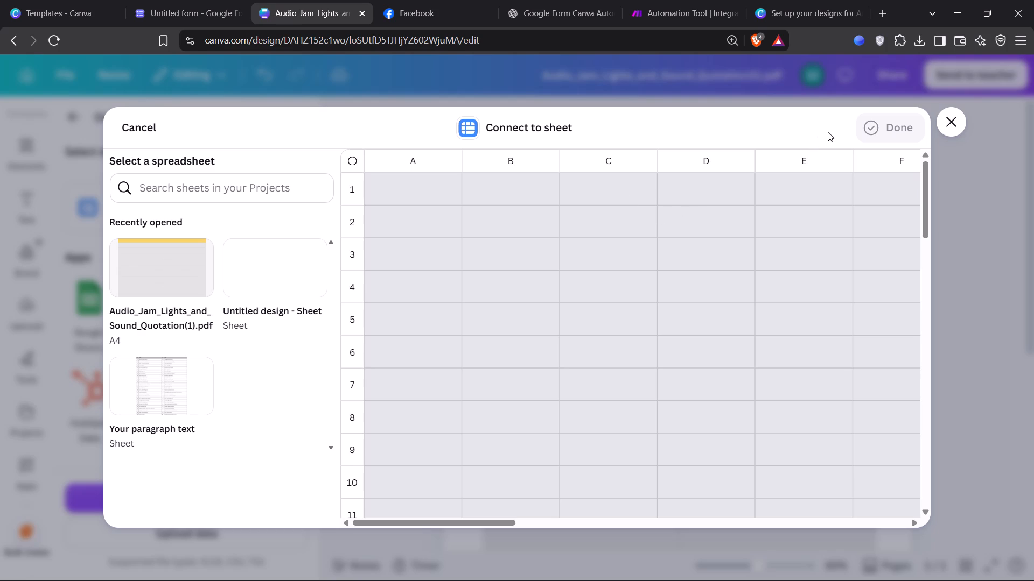
Close the sheet connection dialog without choosing a spreadsheet and look over the available Bulk create data sources.
left_click(942, 126)
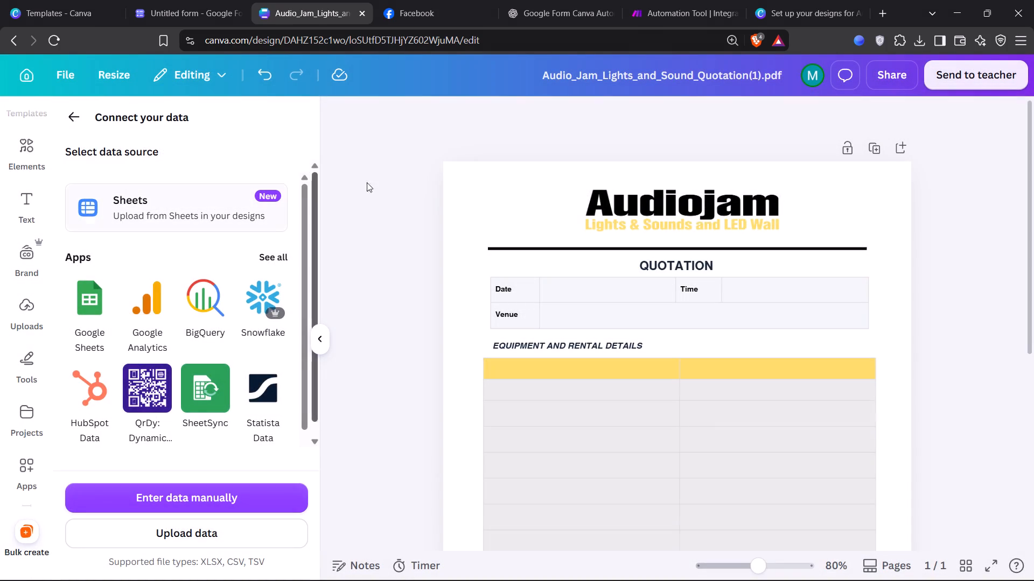
left_click_drag(303, 225, 304, 238)
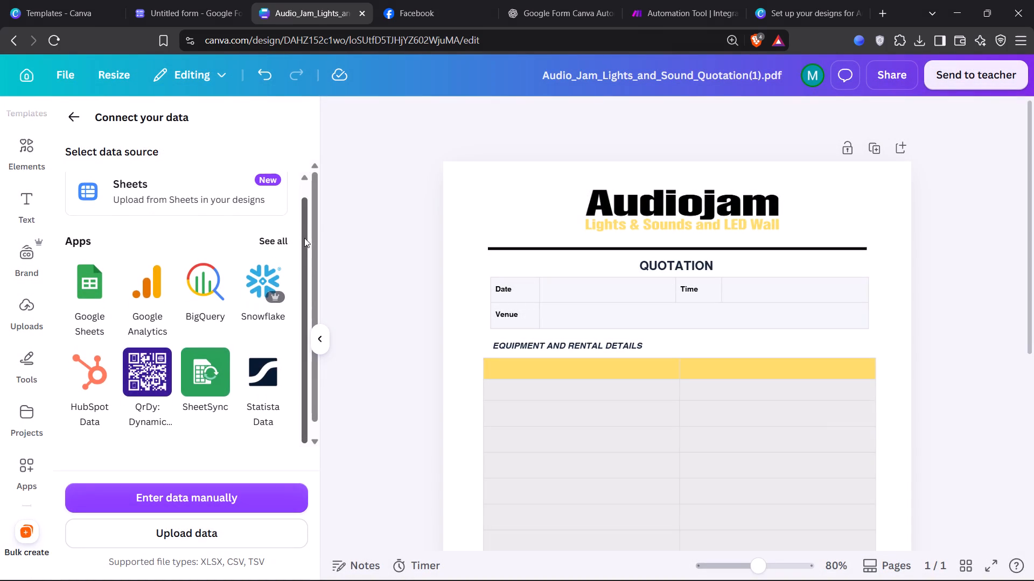
left_click_drag(304, 238, 309, 226)
left_click_drag(307, 298, 310, 316)
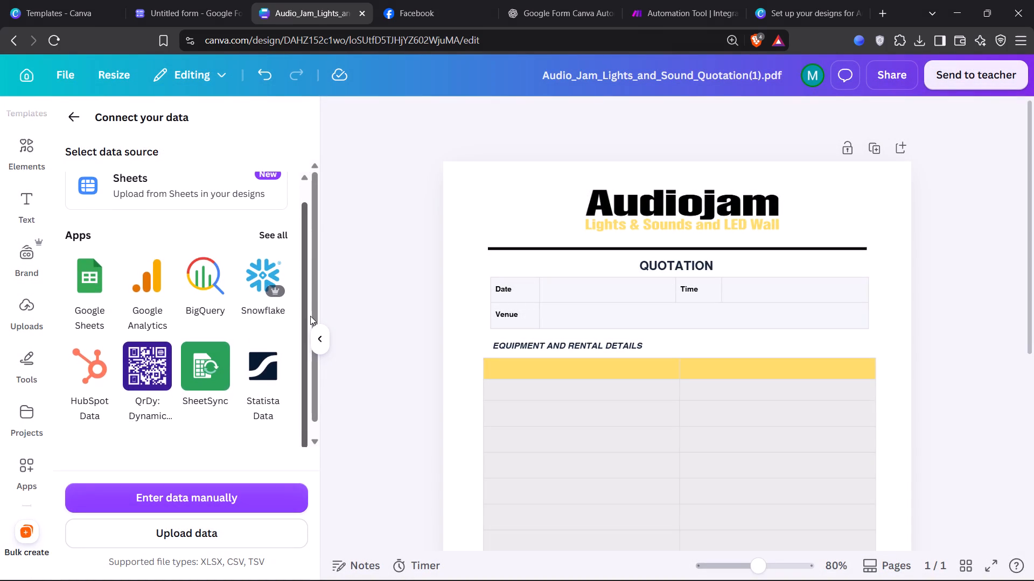
left_click_drag(310, 316, 307, 277)
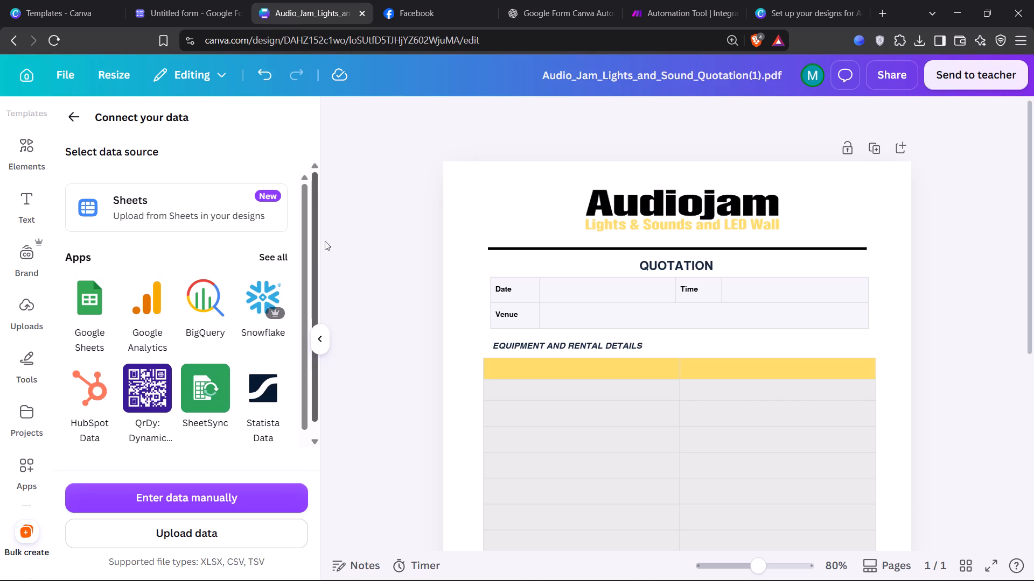
Switch to Facebook and review the LED wall package contents and per-day package prices in the open chat.
left_click(416, 3)
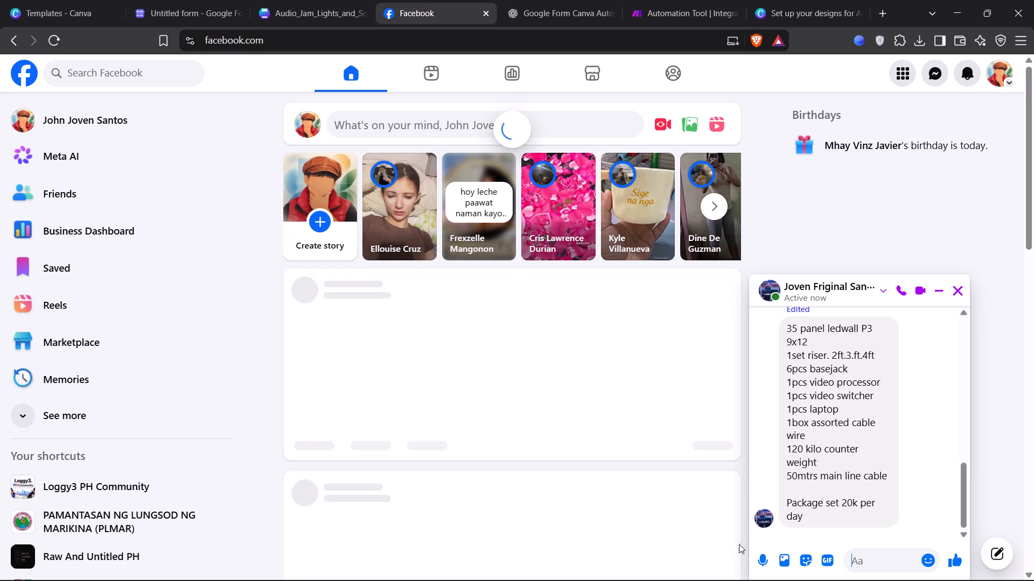
scroll(796, 472, "up", 4)
scroll(779, 393, "down", 3)
scroll(827, 386, "down", 1)
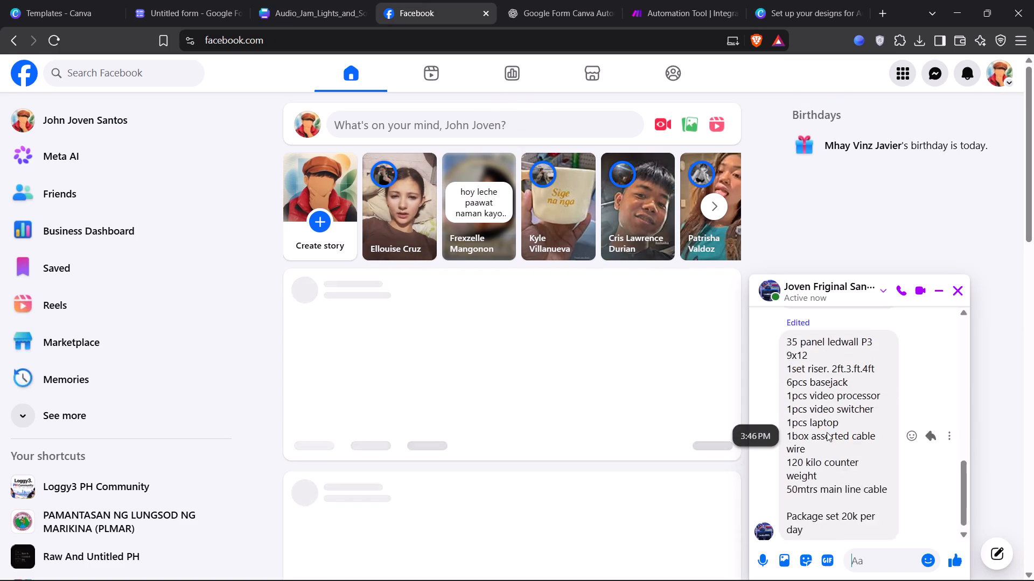
scroll(829, 426, "up", 2)
scroll(836, 482, "down", 2)
scroll(845, 476, "up", 1)
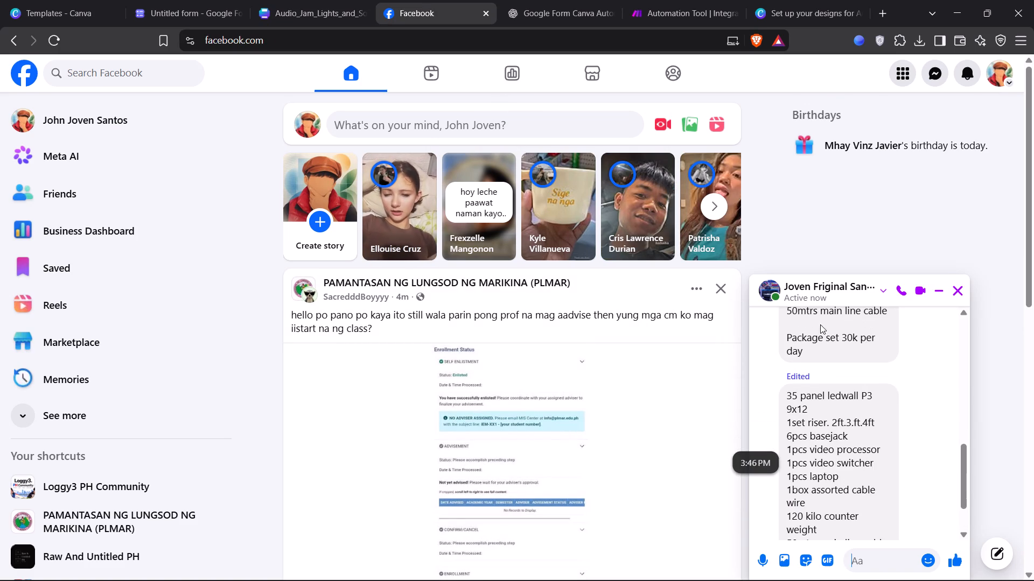
scroll(858, 416, "up", 1)
scroll(858, 417, "down", 1)
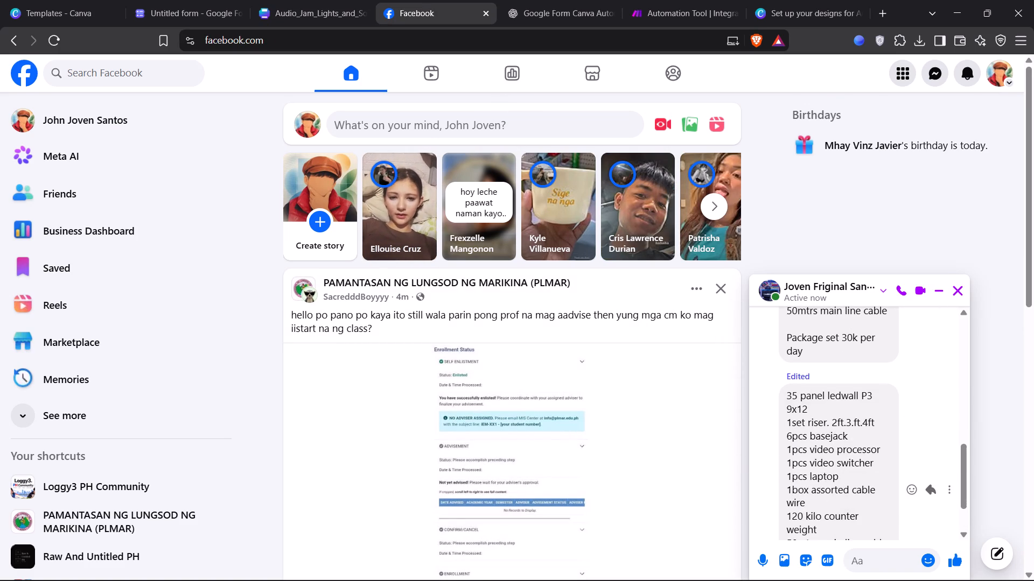
scroll(753, 327, "up", 1)
scroll(861, 431, "up", 1)
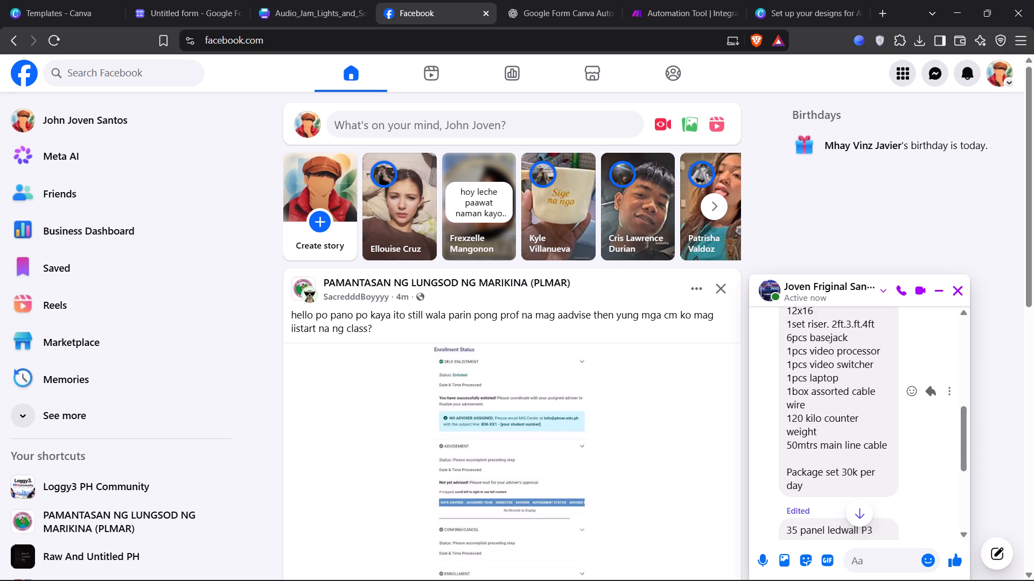
scroll(864, 444, "down", 2)
scroll(851, 427, "up", 3)
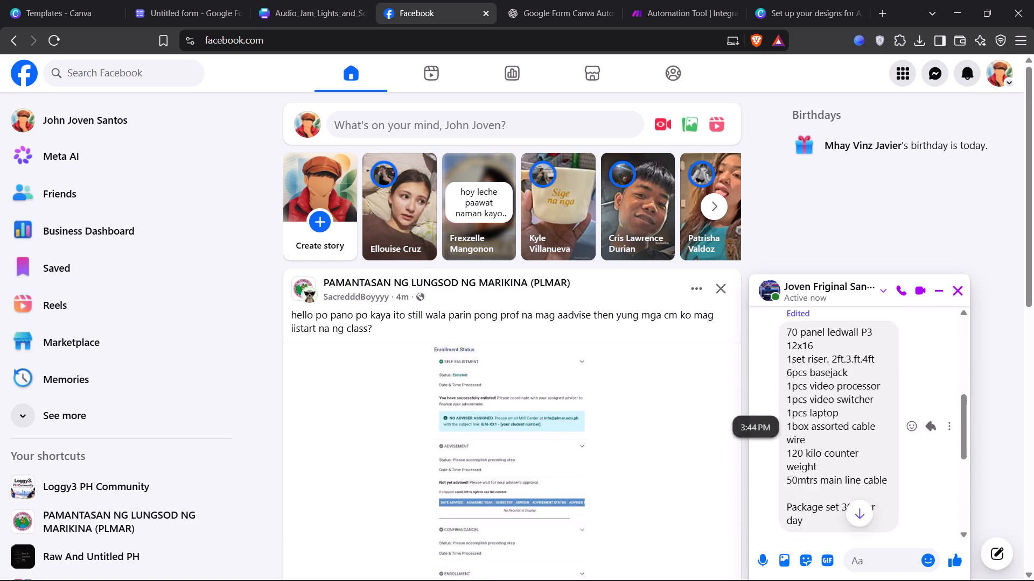
scroll(828, 440, "up", 1)
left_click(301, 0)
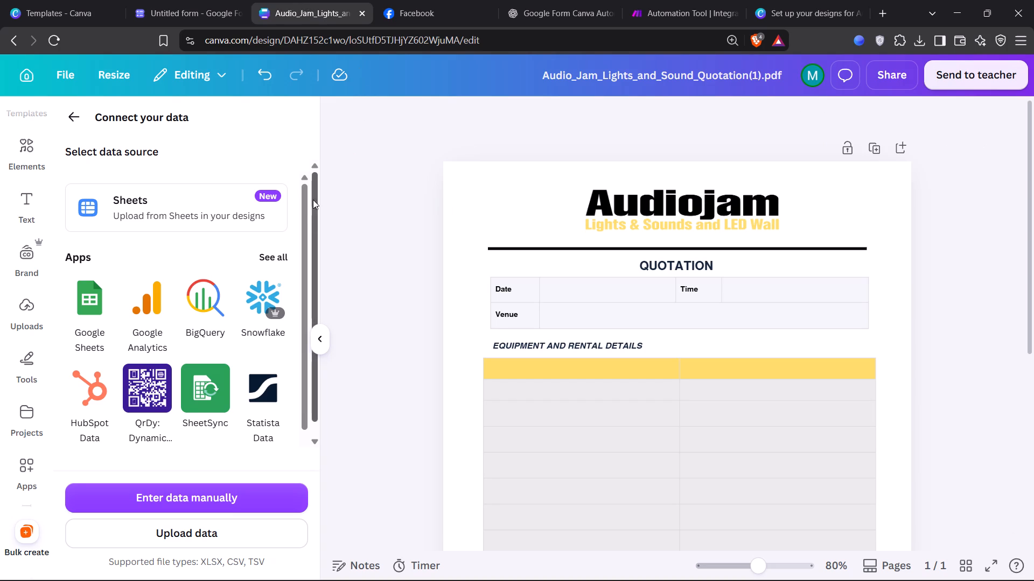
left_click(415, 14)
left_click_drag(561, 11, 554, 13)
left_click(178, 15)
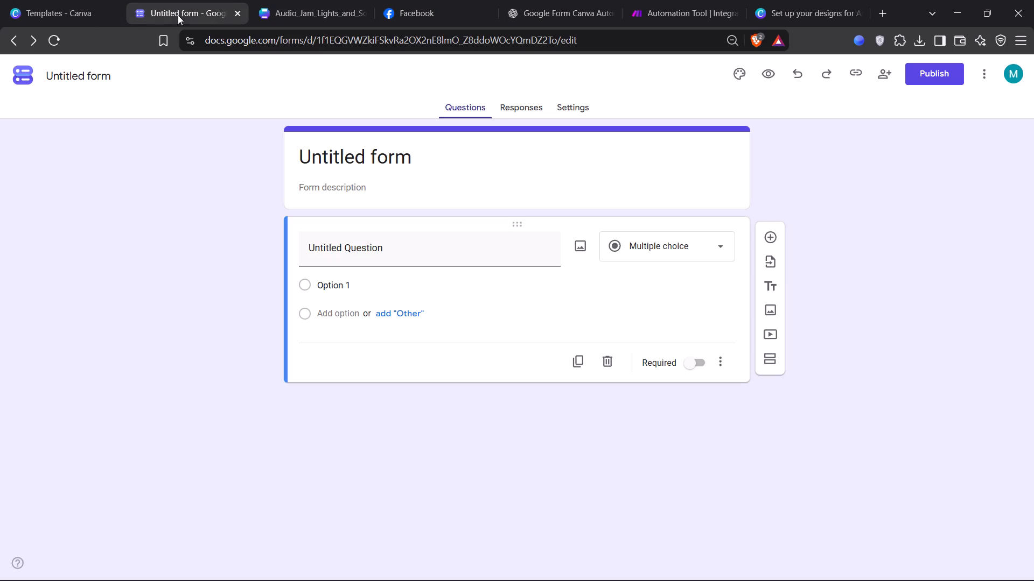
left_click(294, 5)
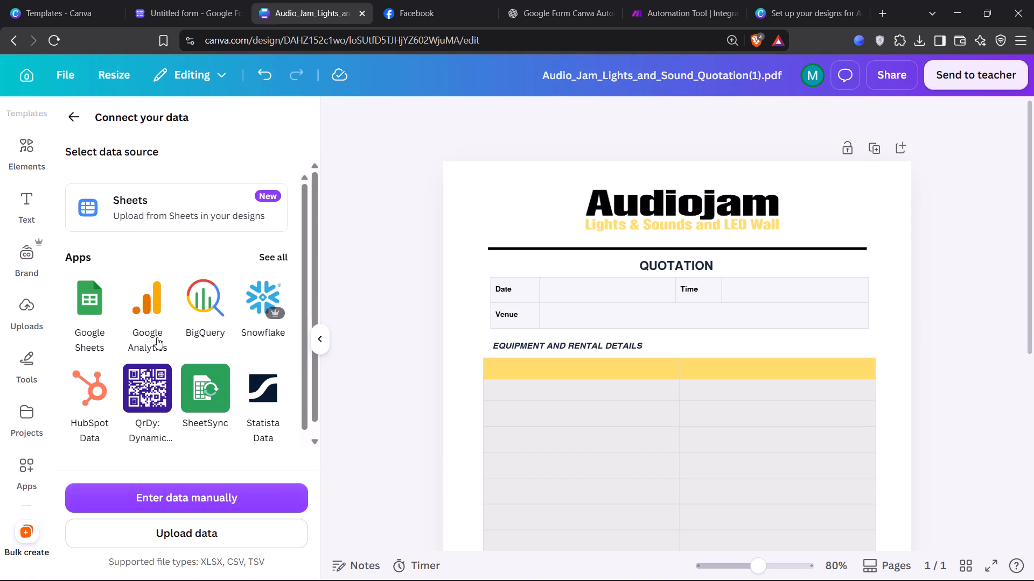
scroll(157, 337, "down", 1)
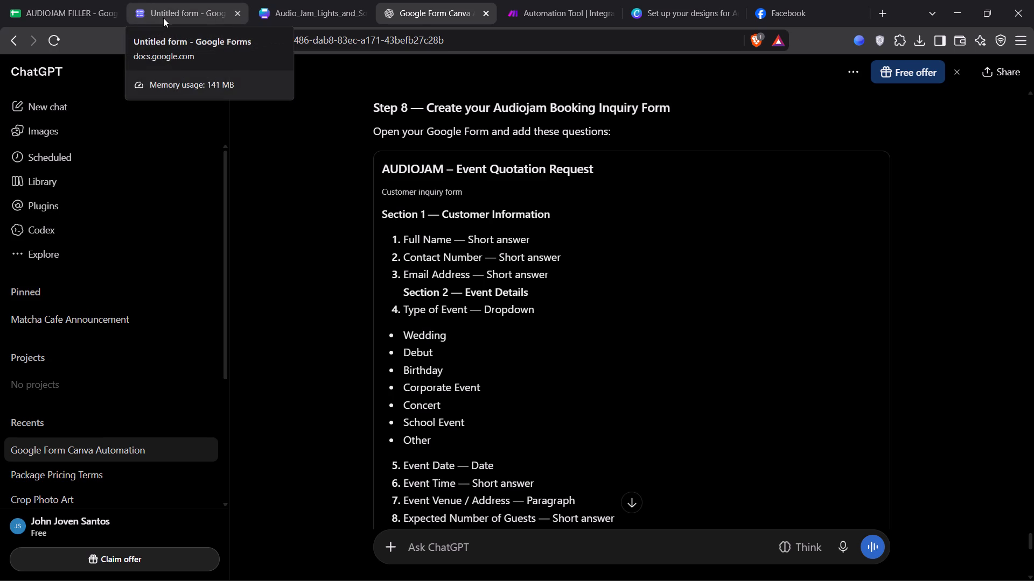
In the Untitled form in Google Forms, change the form title to "AUDIO JAM QOUTATION FILLER".
left_click(79, 6)
left_click(194, 5)
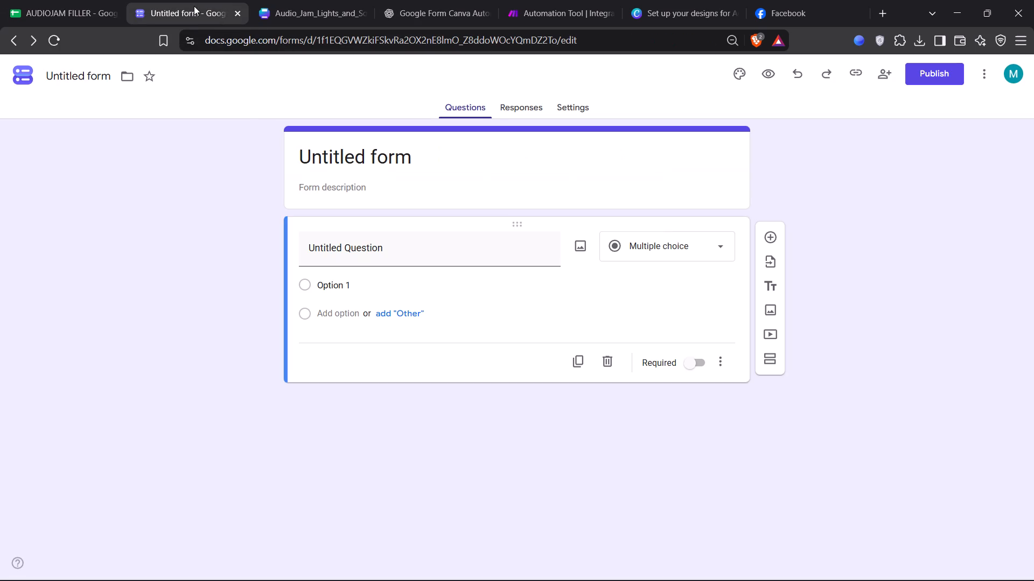
double_click(370, 243)
double_click(371, 242)
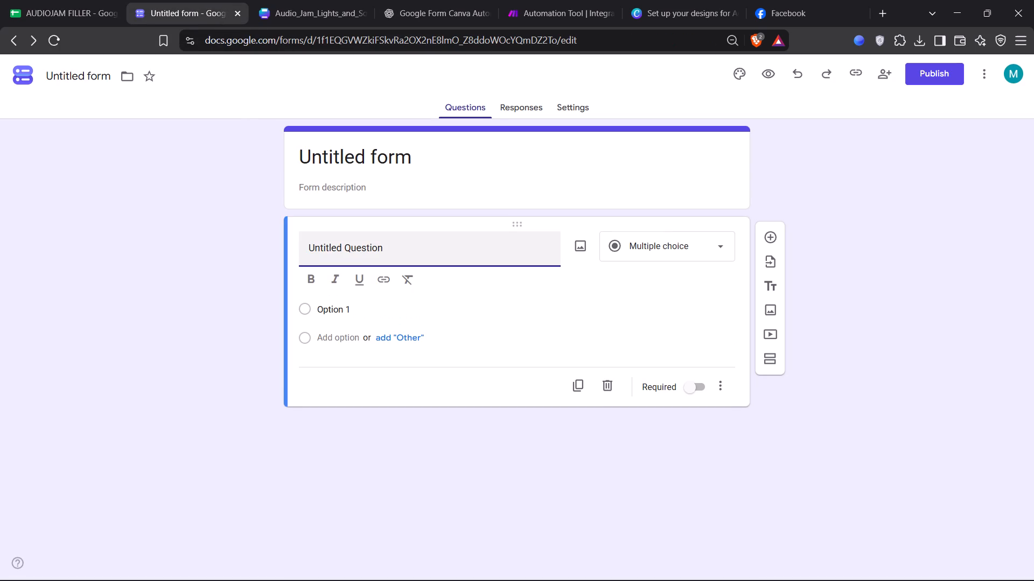
left_click(373, 246)
double_click(372, 247)
left_click(371, 249)
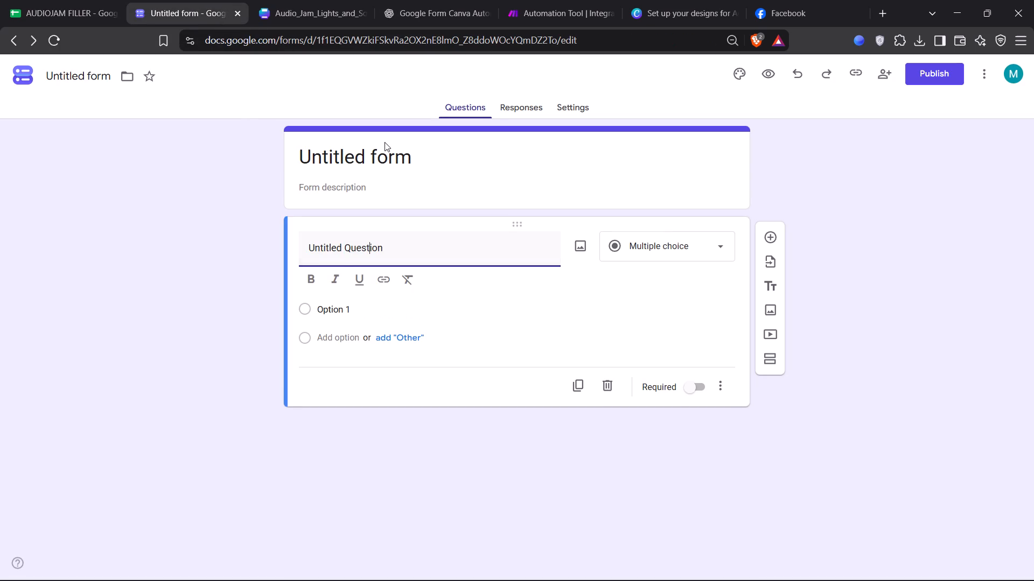
left_click(385, 142)
triple_click(386, 158)
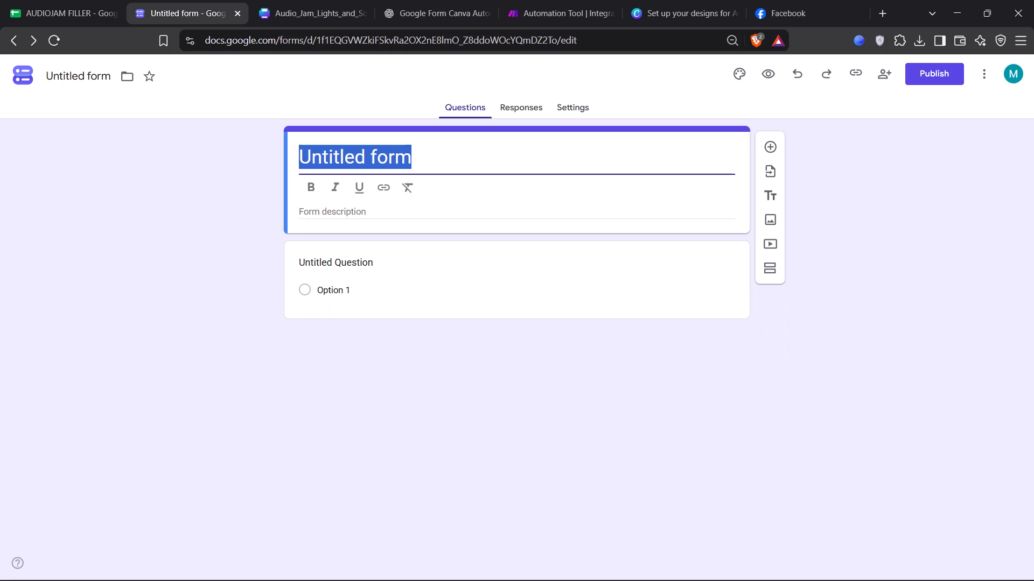
type("AUDIO JAM")
key("space")
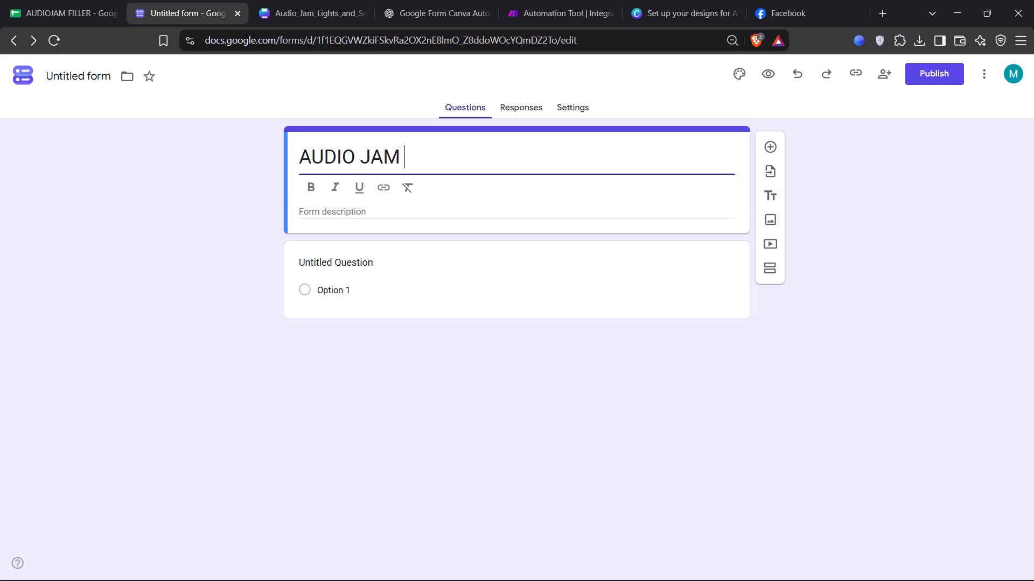
type("QOUTAT")
key("shift+BackSpace")
key("shift+BackSpace")
key("shift+BackSpace")
type("TATIOJ")
key("shift+BackSpace")
type("N FILLER")
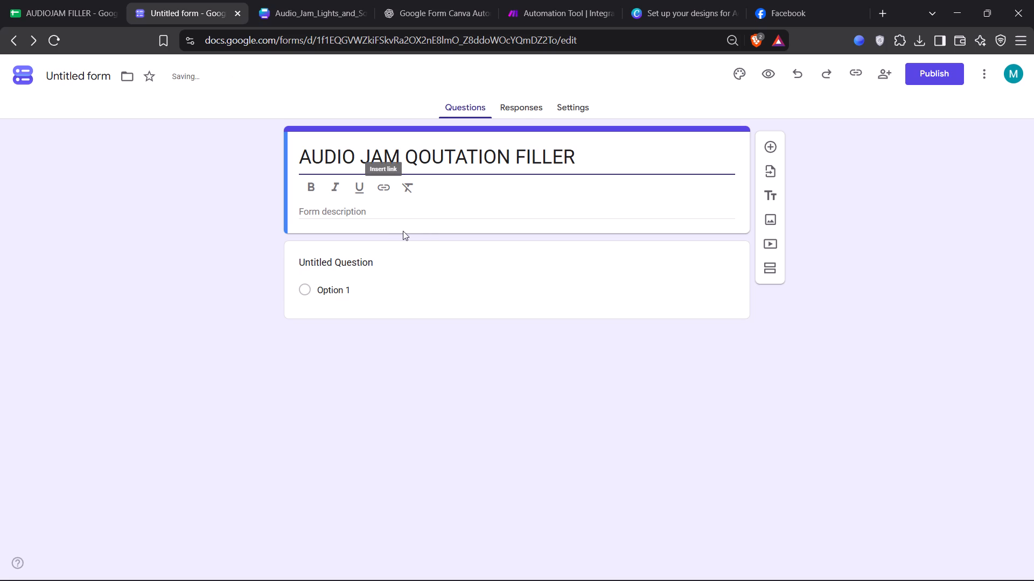
Retitle the form's untitled question as DATE, with the Date answer type.
left_click(360, 272)
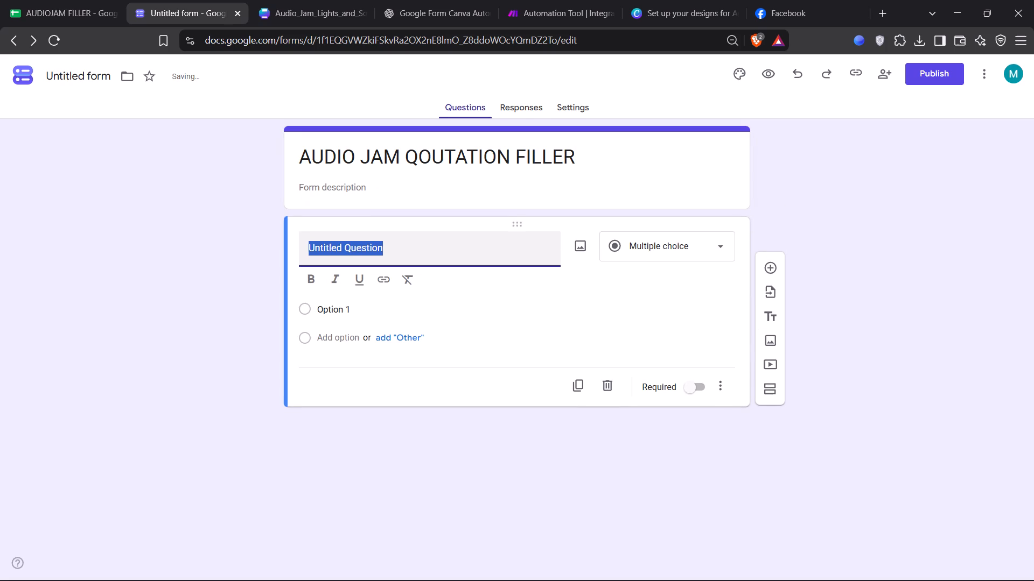
type("DAte")
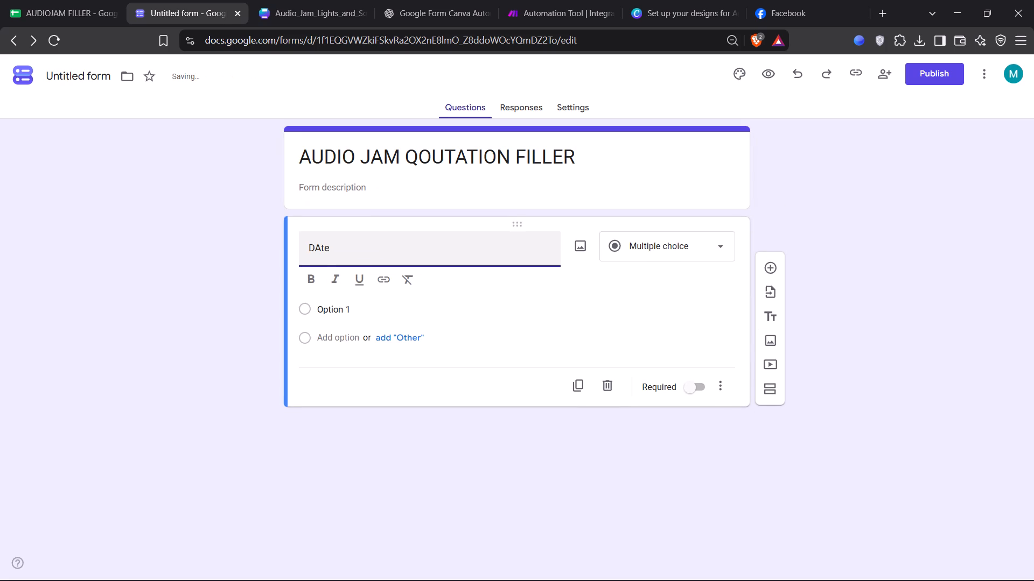
key("BackSpace")
key("BackSpace")
type("TE")
key("BackSpace")
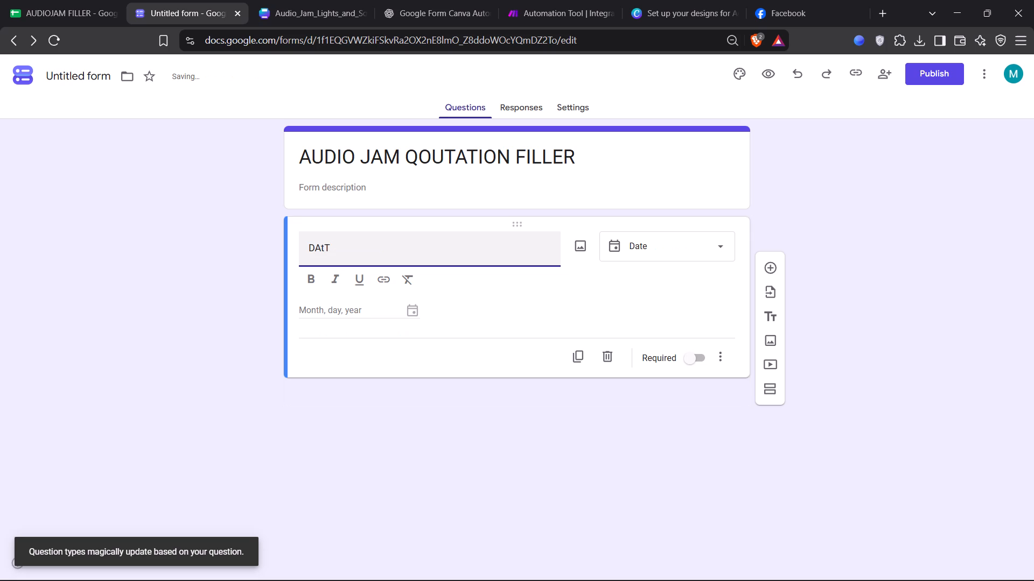
key("BackSpace")
key("BackSpace")
type("TE")
Keep the Date answer type for the DATE question and make the question required.
left_click(316, 310)
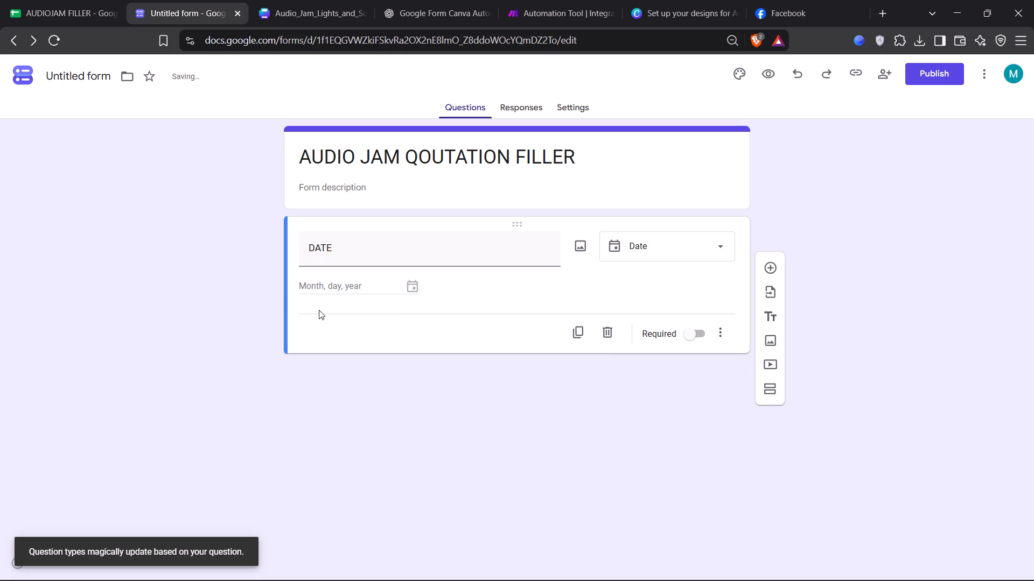
left_click(316, 281)
left_click(421, 290)
left_click(661, 249)
left_click(576, 295)
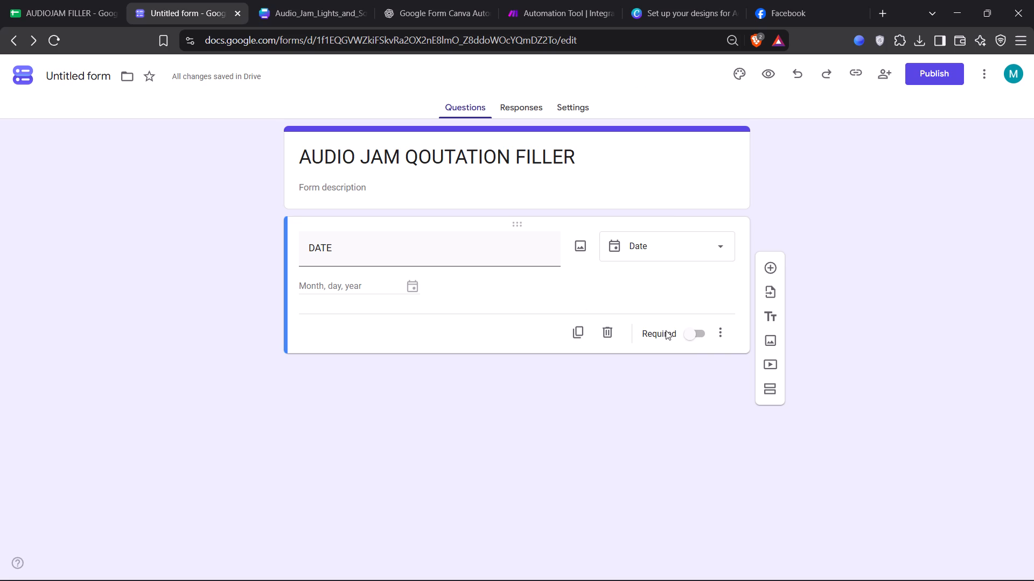
left_click(697, 335)
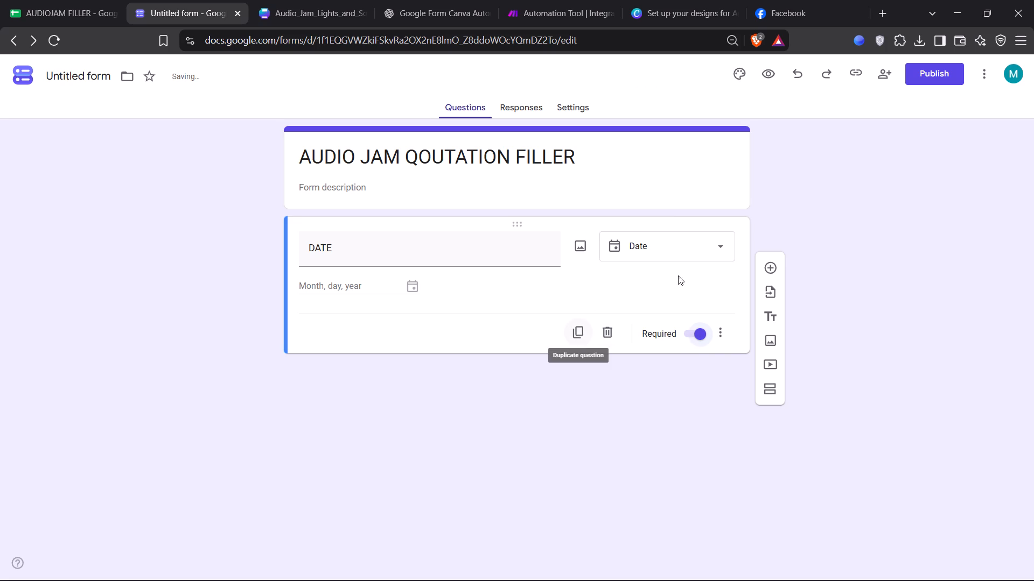
Add a new question below the required DATE question.
left_click(765, 269)
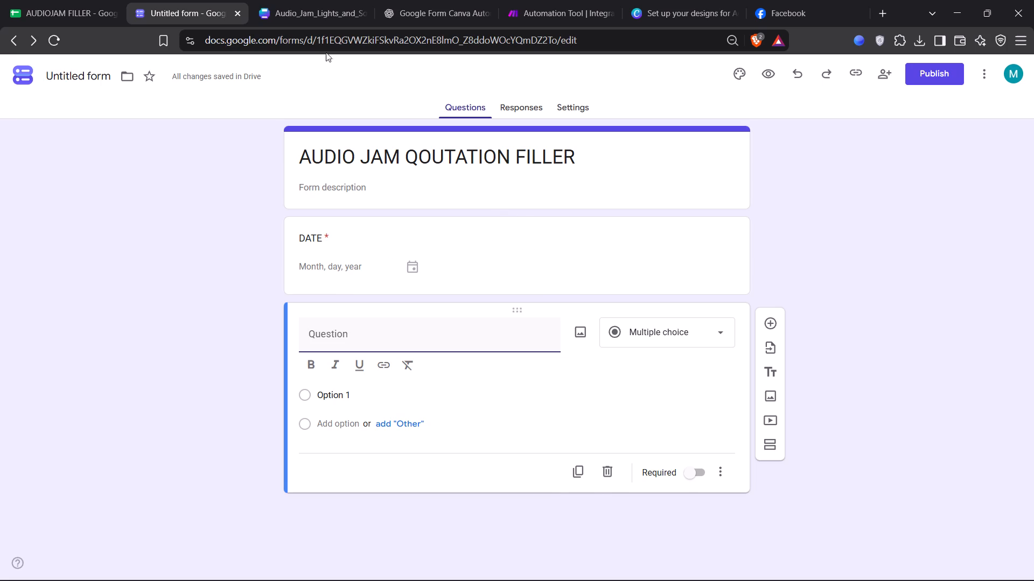
Check the column headers and column options of the Form_Responses table in the AUDIOJAM FILLER spreadsheet.
left_click(299, 1)
left_click(197, 5)
left_click(62, 2)
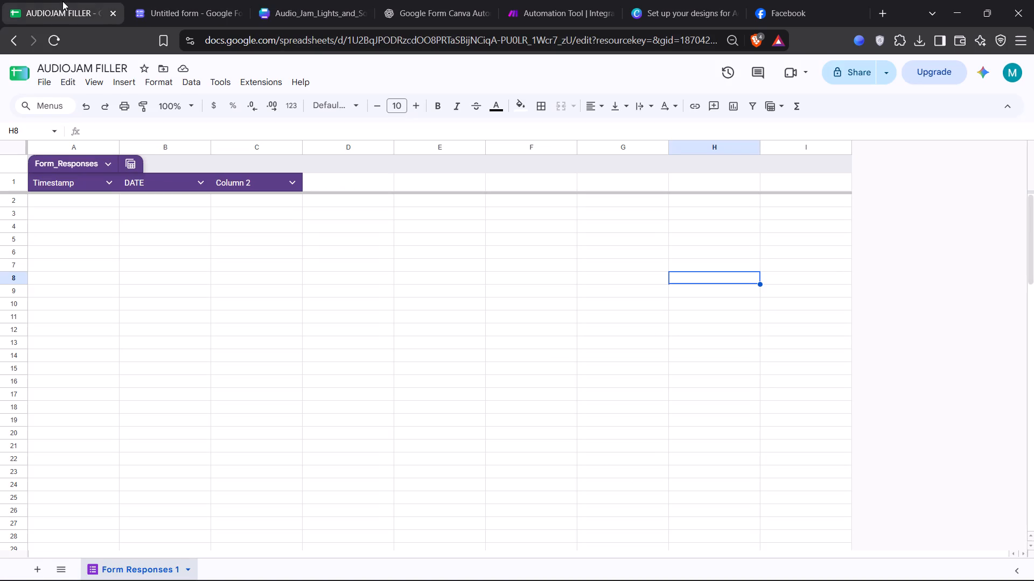
left_click(94, 184)
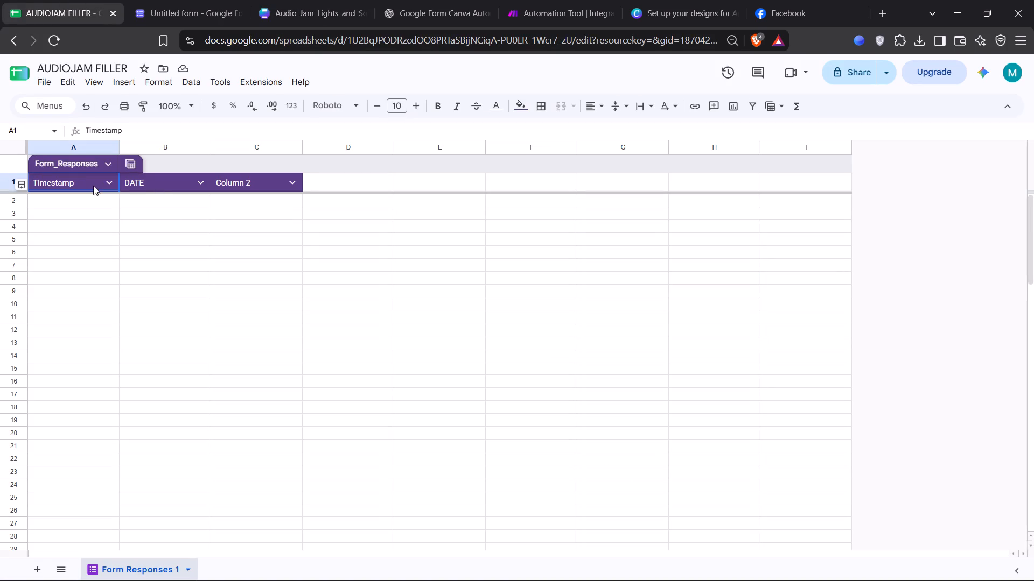
left_click(106, 186)
left_click(106, 186)
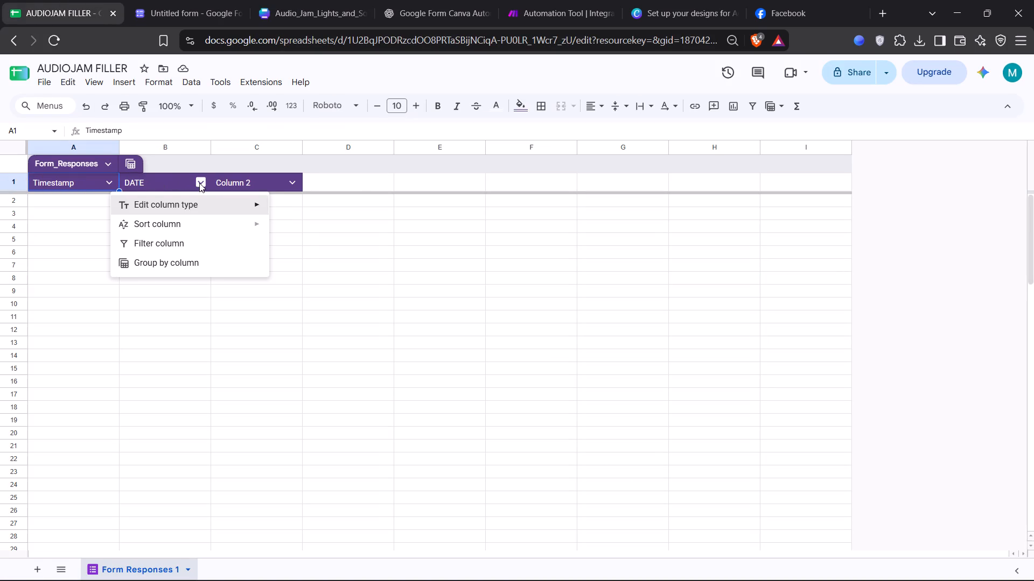
left_click(199, 183)
left_click(200, 183)
left_click(162, 199)
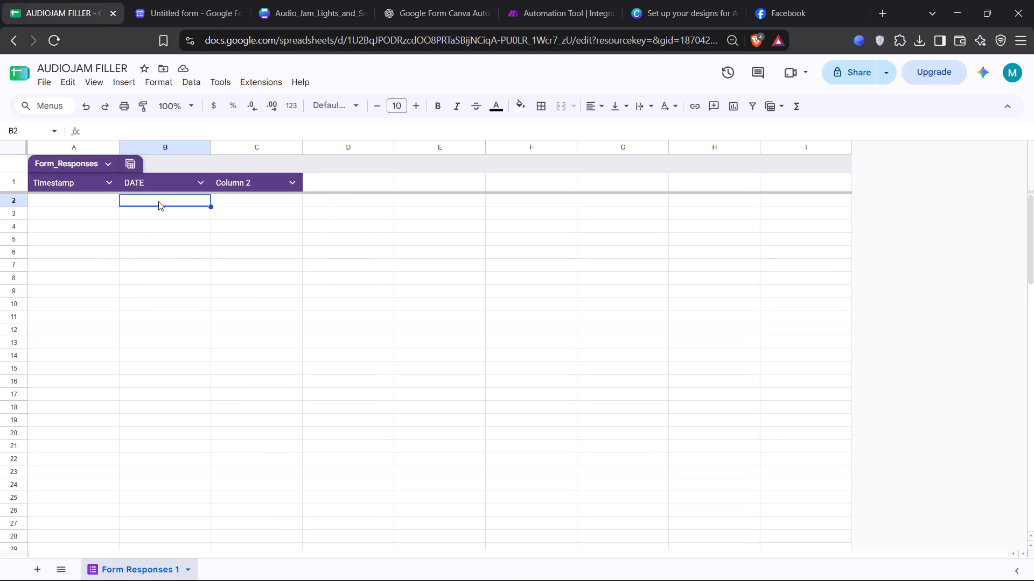
Back in the Untitled form, title the new question "Venue" and give it the Short answer type.
left_click(171, 9)
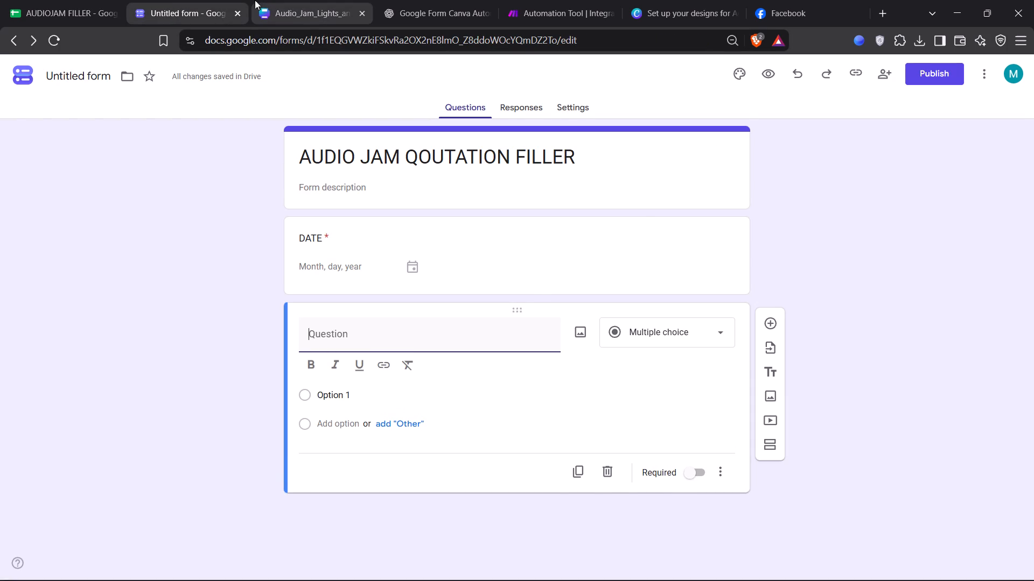
left_click(294, 13)
left_click(185, 18)
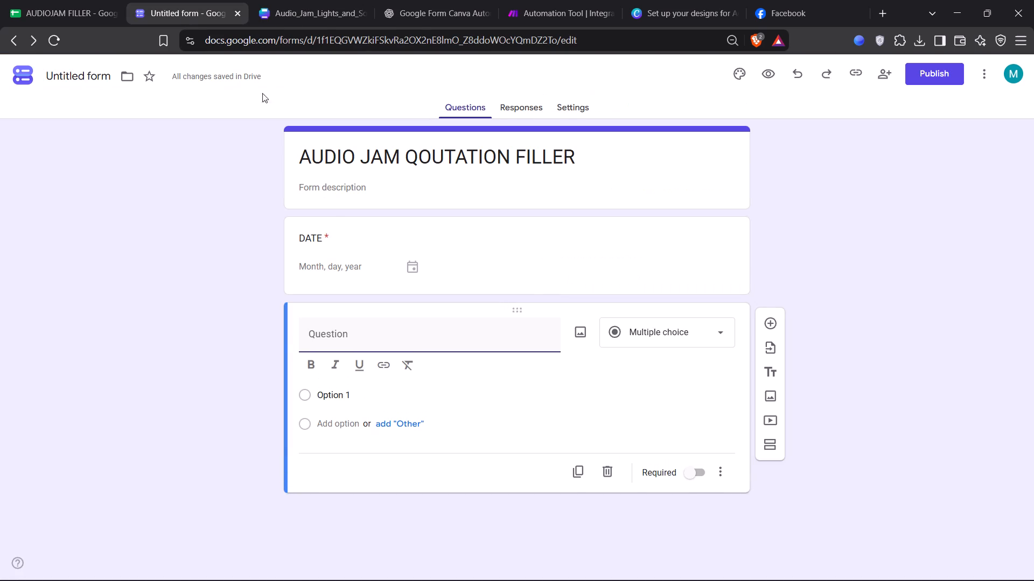
left_click(398, 334)
type("Venue")
left_click(688, 324)
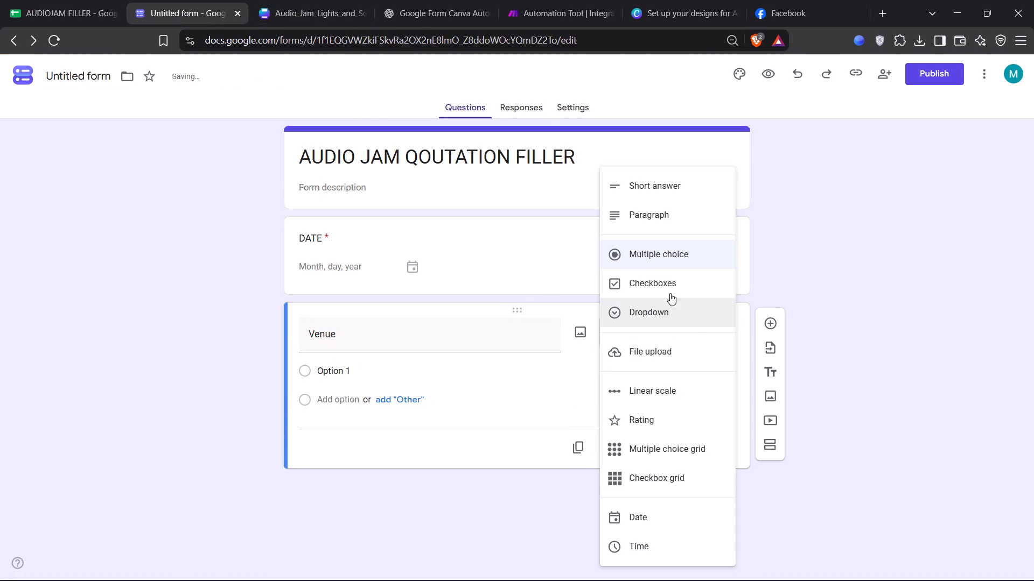
left_click(692, 194)
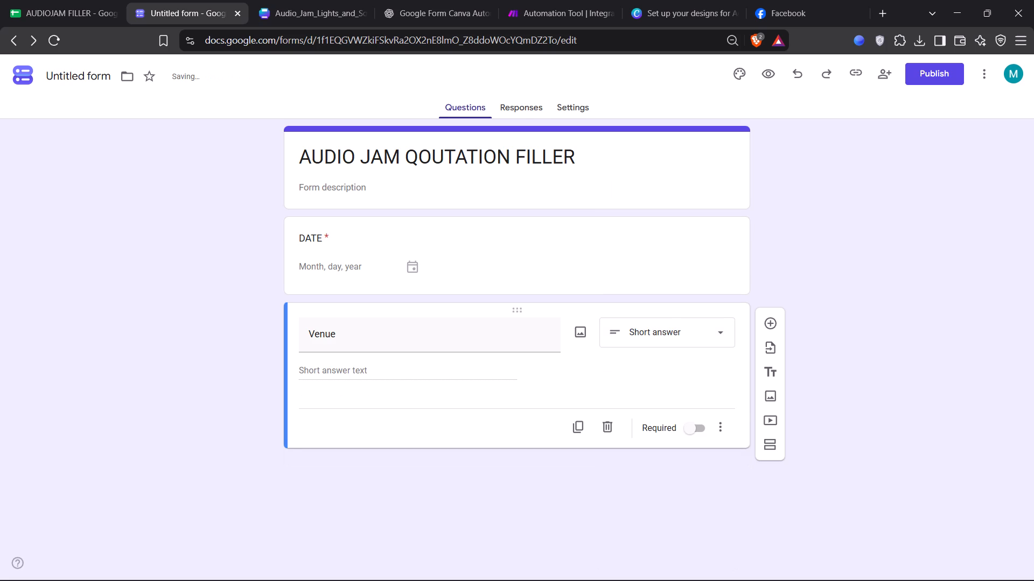
left_click(655, 331)
left_click(658, 218)
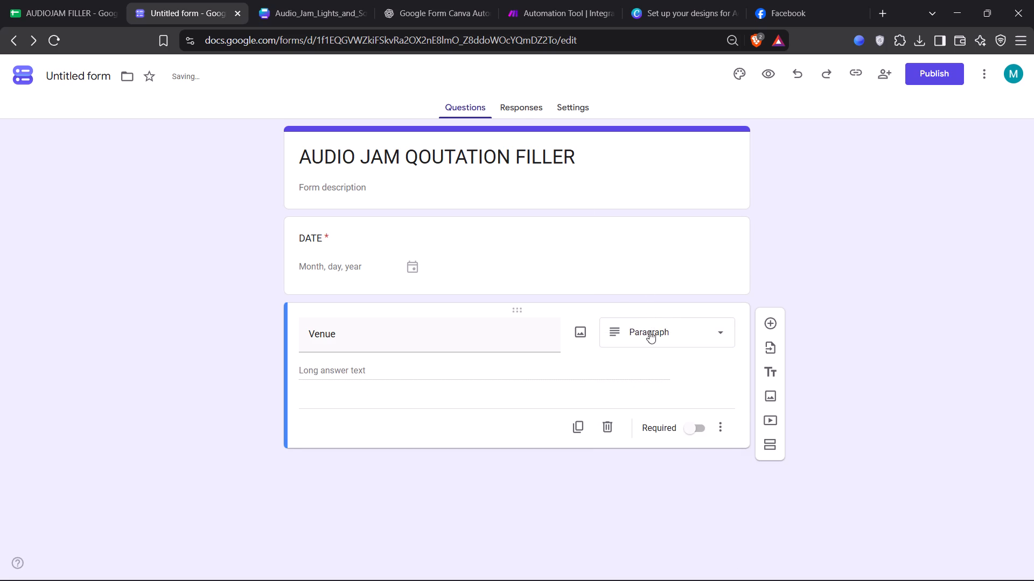
left_click(649, 332)
left_click(628, 185)
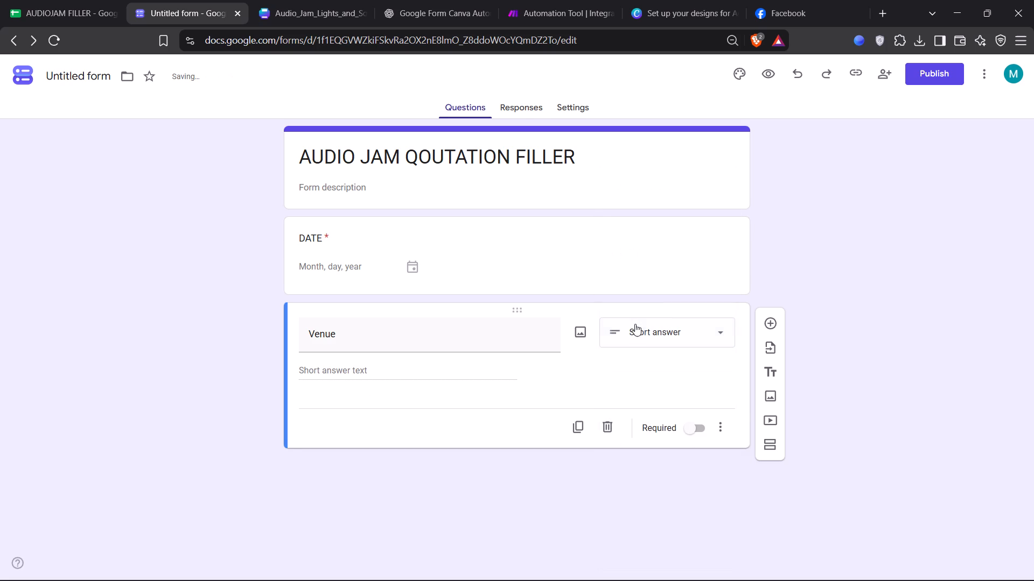
Make the Venue question required.
left_click(497, 368)
type("aw")
key("d")
left_click(471, 375)
left_click(338, 377)
left_click(691, 435)
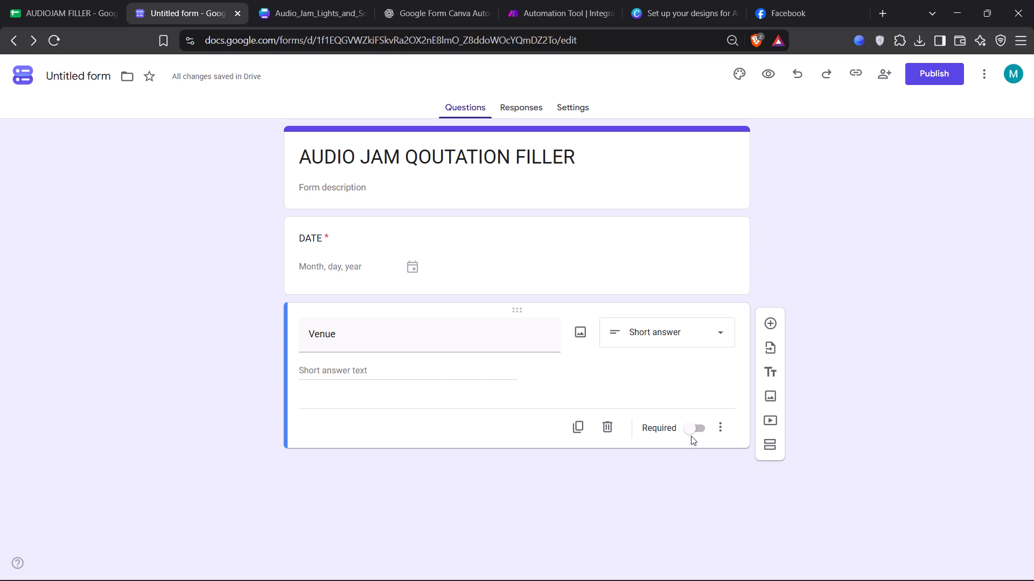
left_click(693, 429)
Add a required question titled "Time" with the Time answer type below the Venue question.
left_click(775, 322)
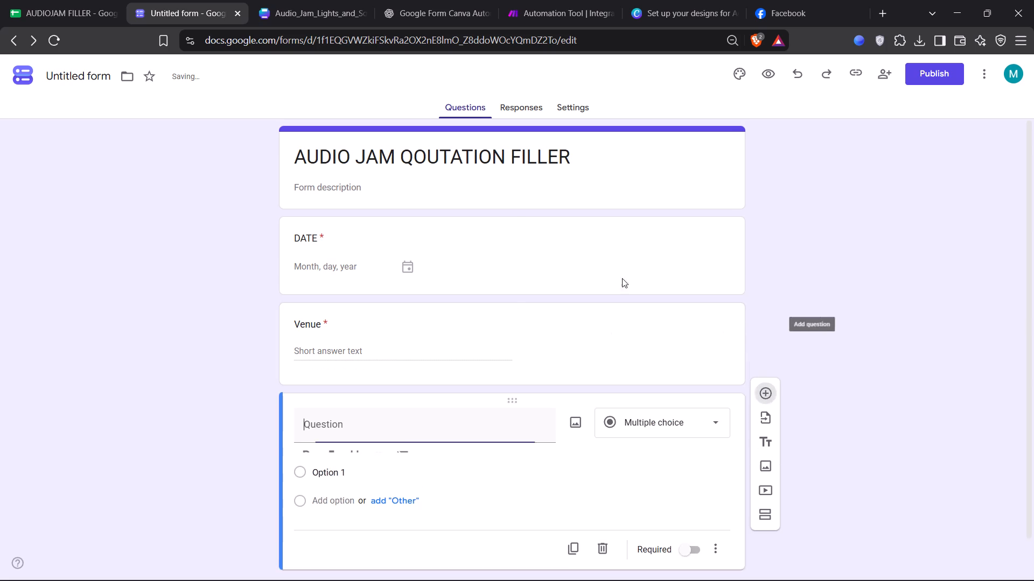
left_click(331, 2)
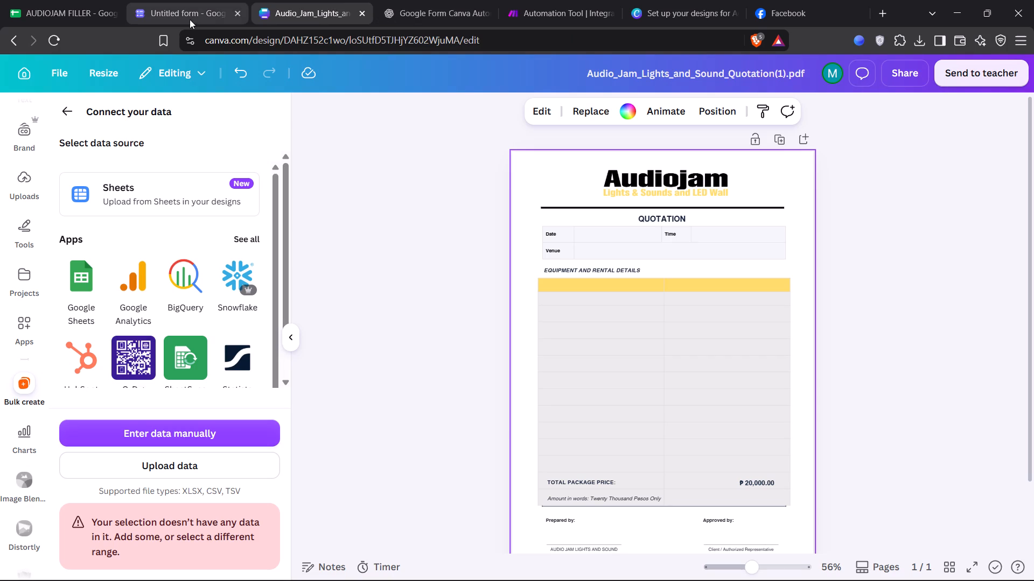
left_click(185, 22)
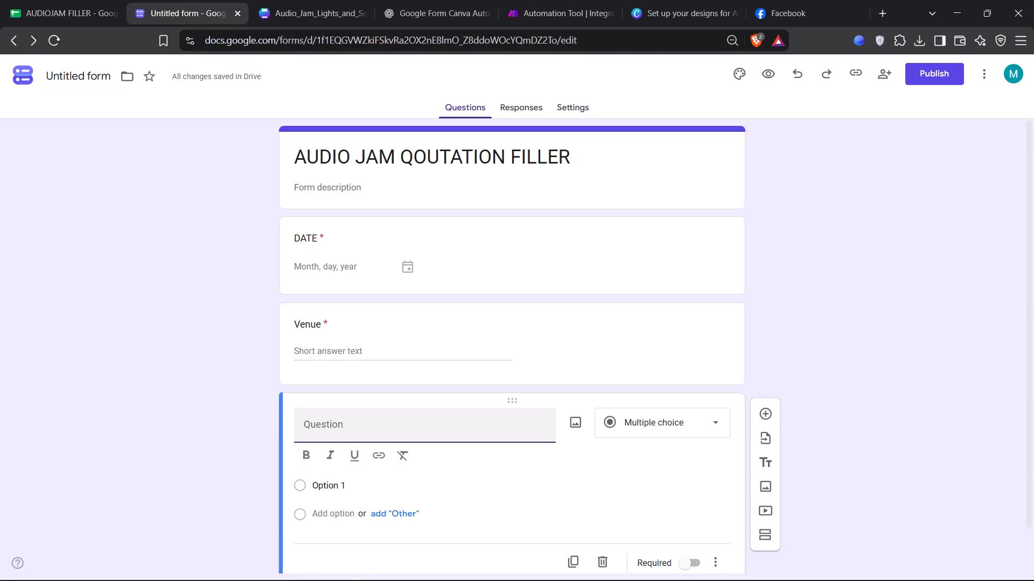
type("time")
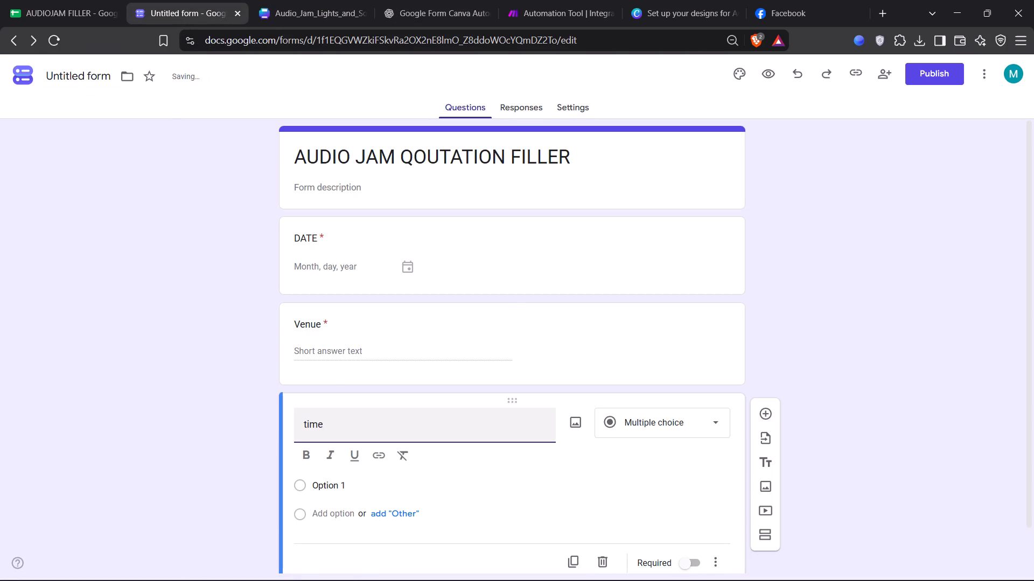
key("BackSpace")
key("shift+BackSpace")
key("BackSpace")
key("BackSpace")
key("BackSpace")
type("TImr")
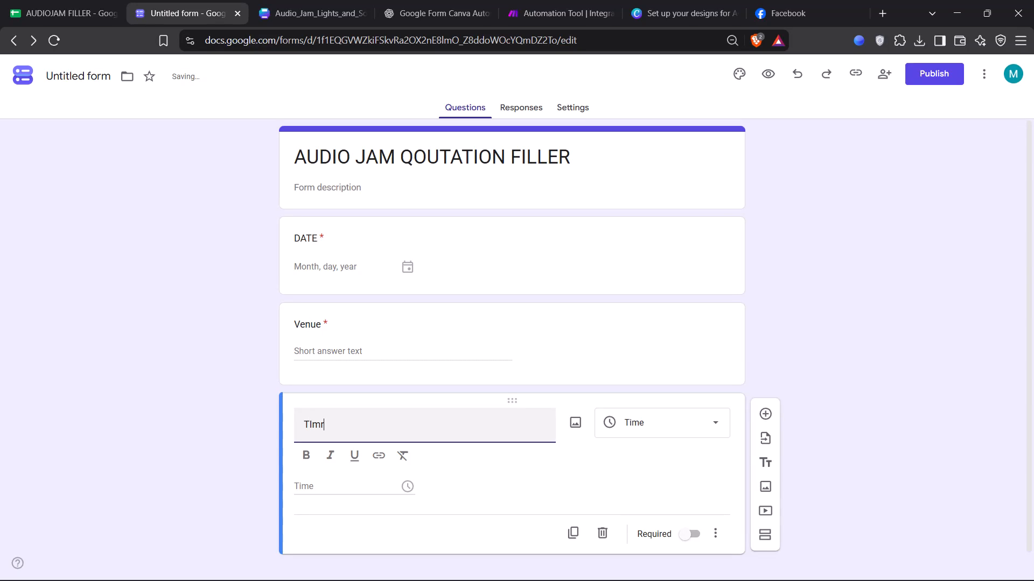
key("BackSpace")
key("BackSpace")
key("BackSpace")
type("ime")
left_click(695, 529)
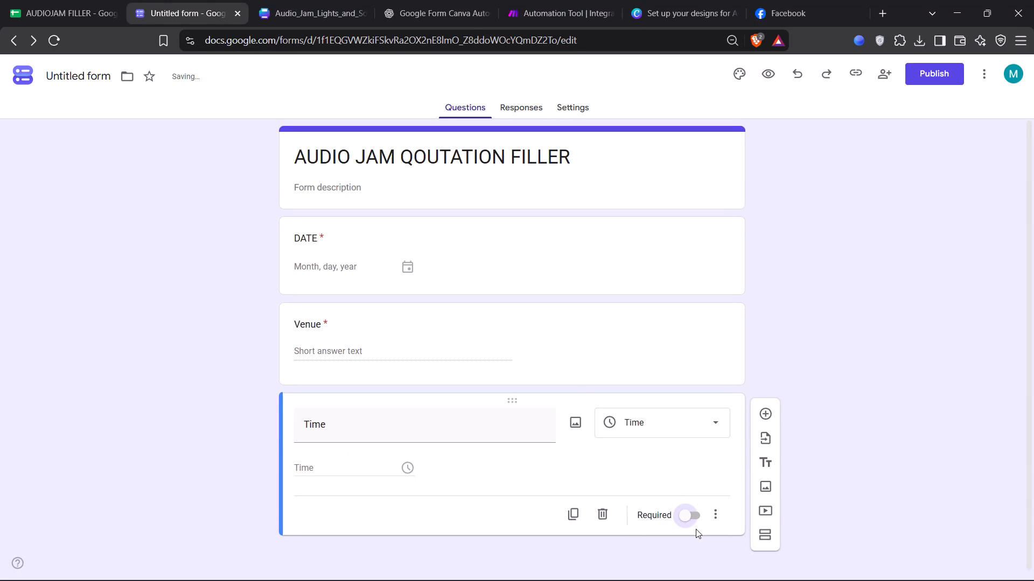
left_click(694, 513)
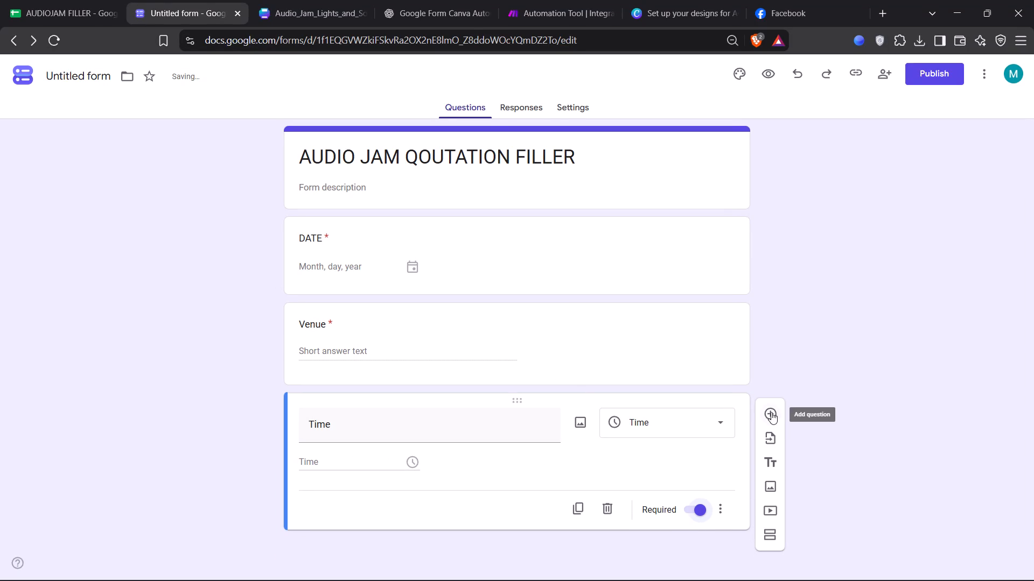
Add a question below Time and copy the "EQUIPMENT AND RENTAL DETAILS" heading from the Canva quotation into its title.
left_click(771, 412)
left_click(418, 8)
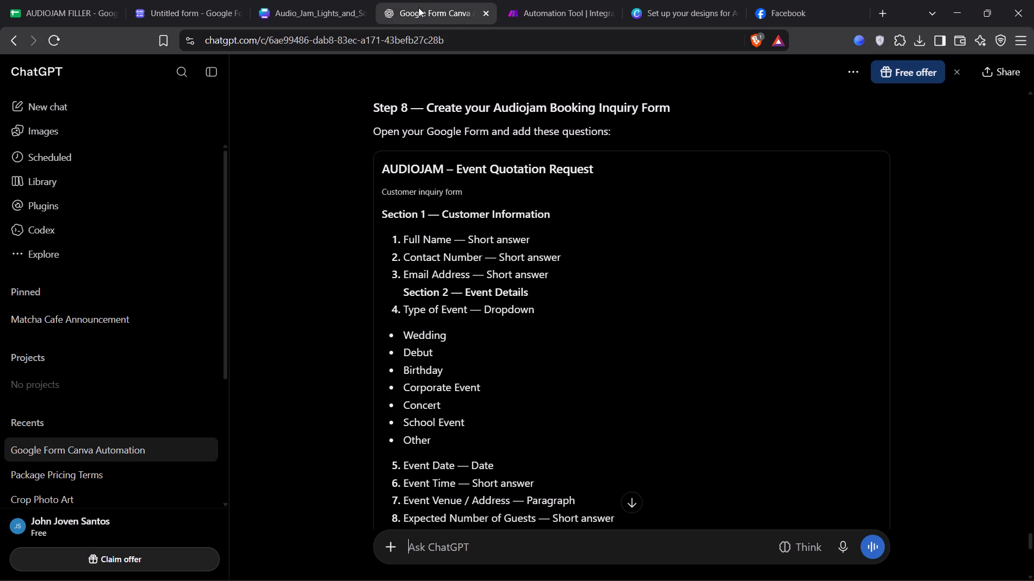
left_click(284, 0)
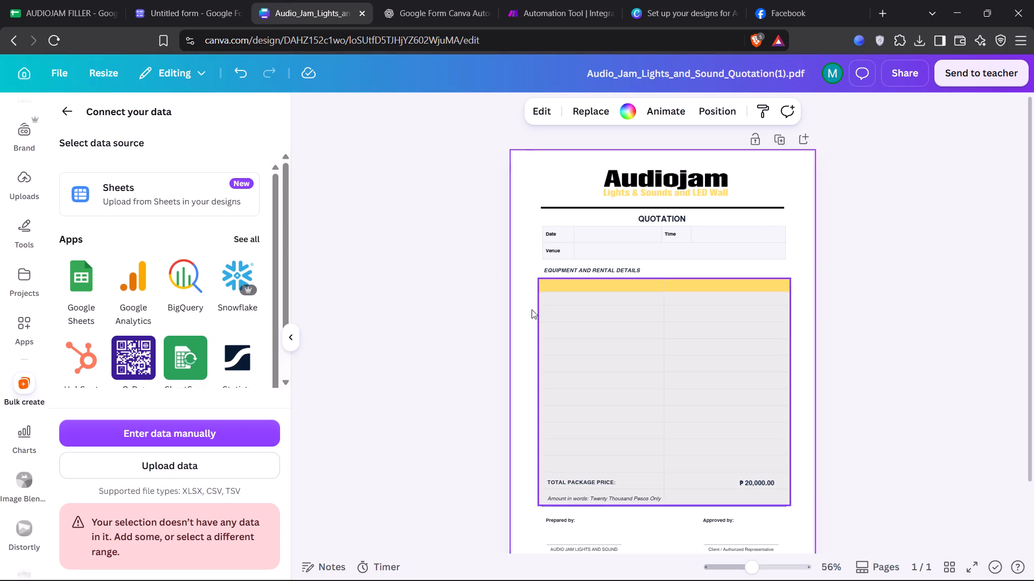
scroll(405, 304, "down", 1)
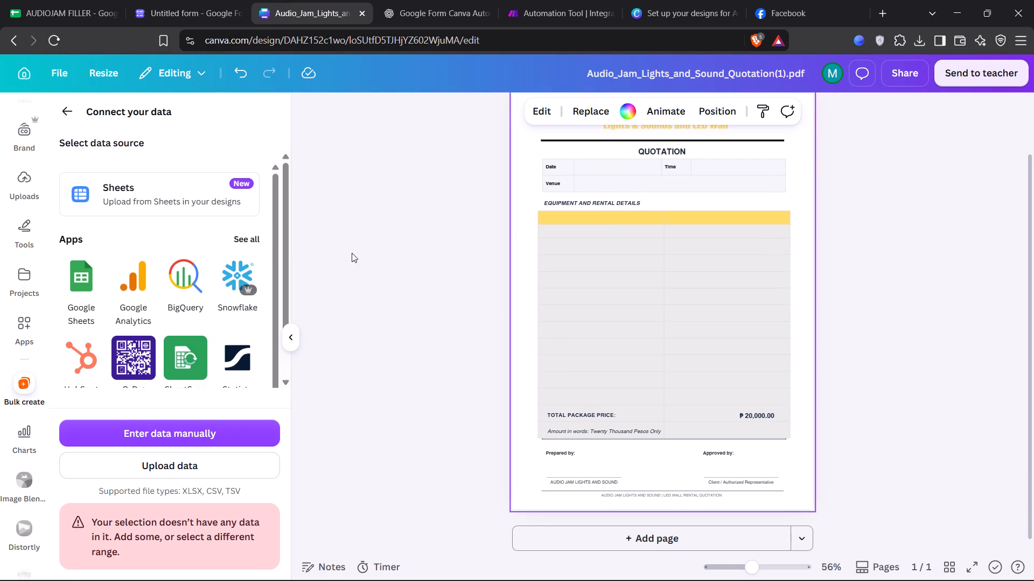
left_click(195, 5)
scroll(287, 253, "down", 3)
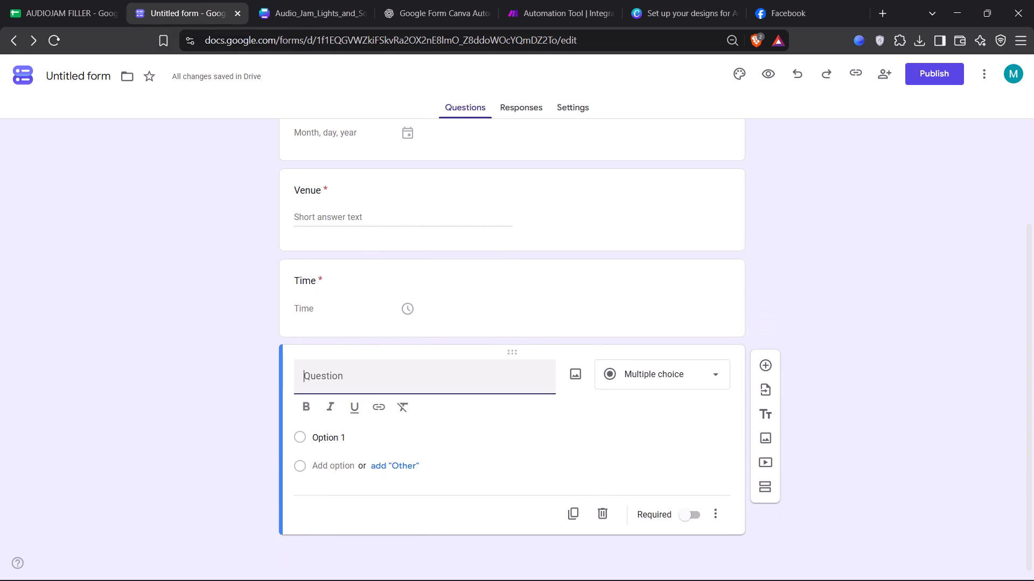
left_click(352, 387)
left_click(311, 10)
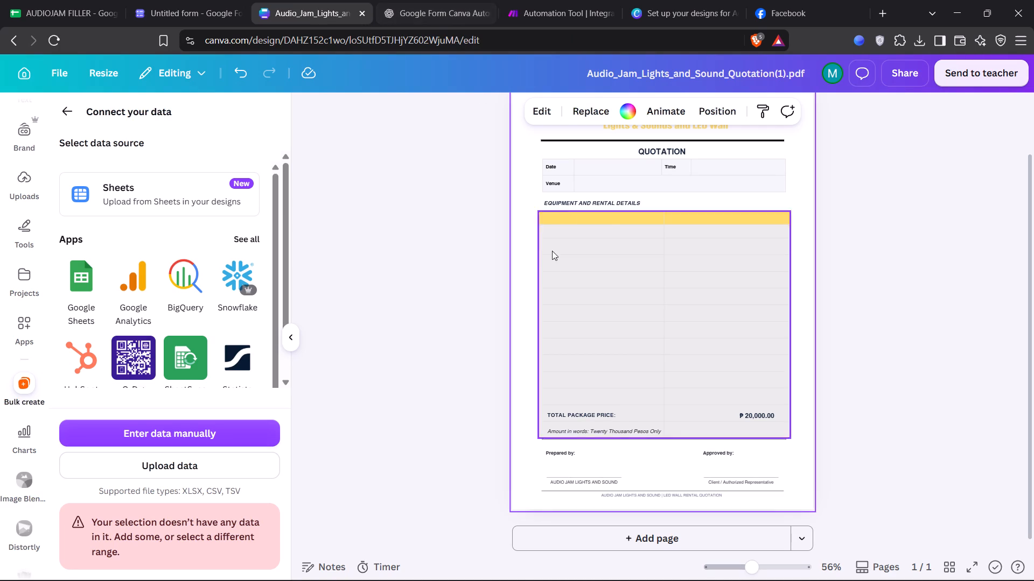
left_click(570, 202)
key("ctrl+c")
left_click(197, 20)
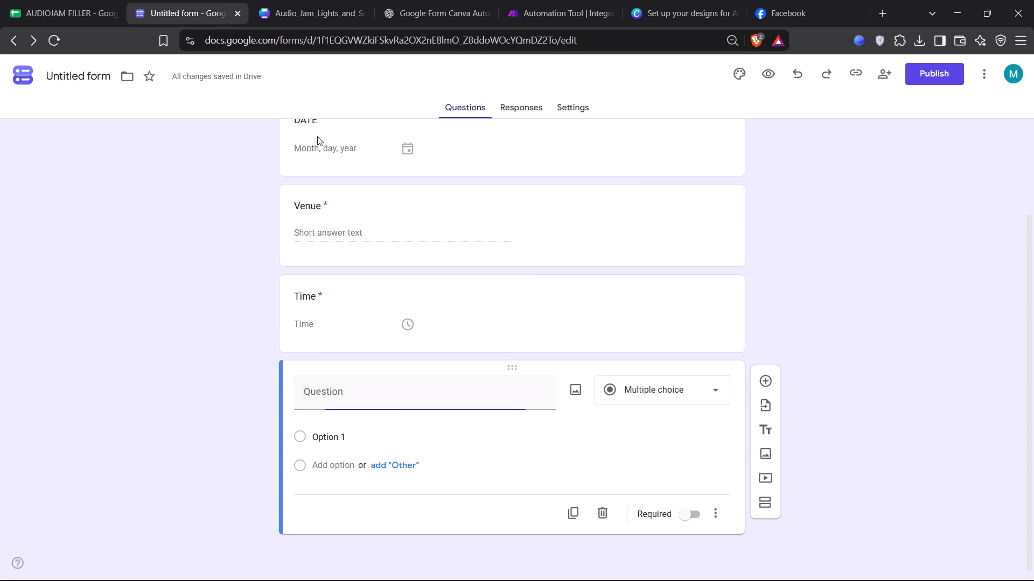
key("ctrl+v")
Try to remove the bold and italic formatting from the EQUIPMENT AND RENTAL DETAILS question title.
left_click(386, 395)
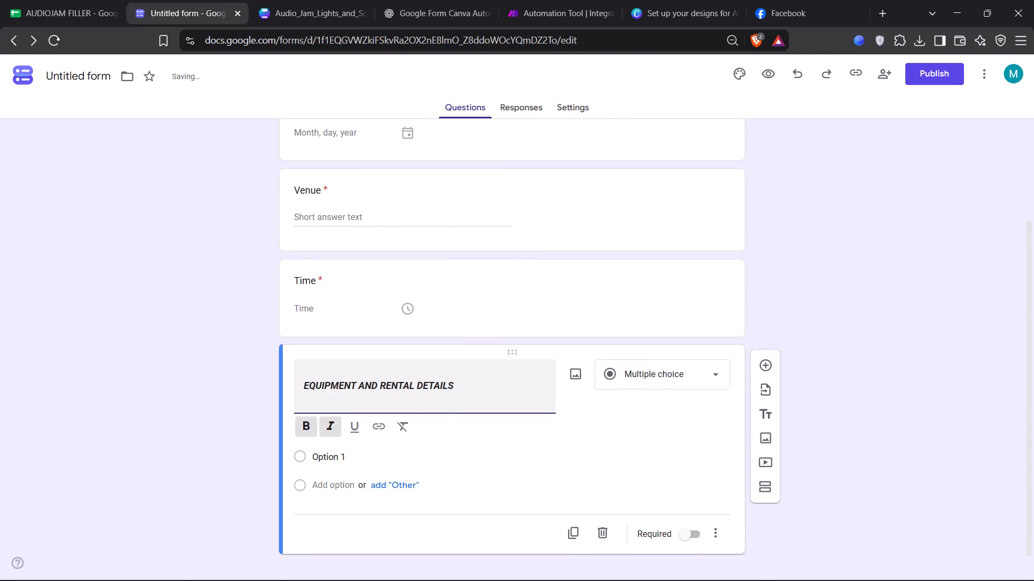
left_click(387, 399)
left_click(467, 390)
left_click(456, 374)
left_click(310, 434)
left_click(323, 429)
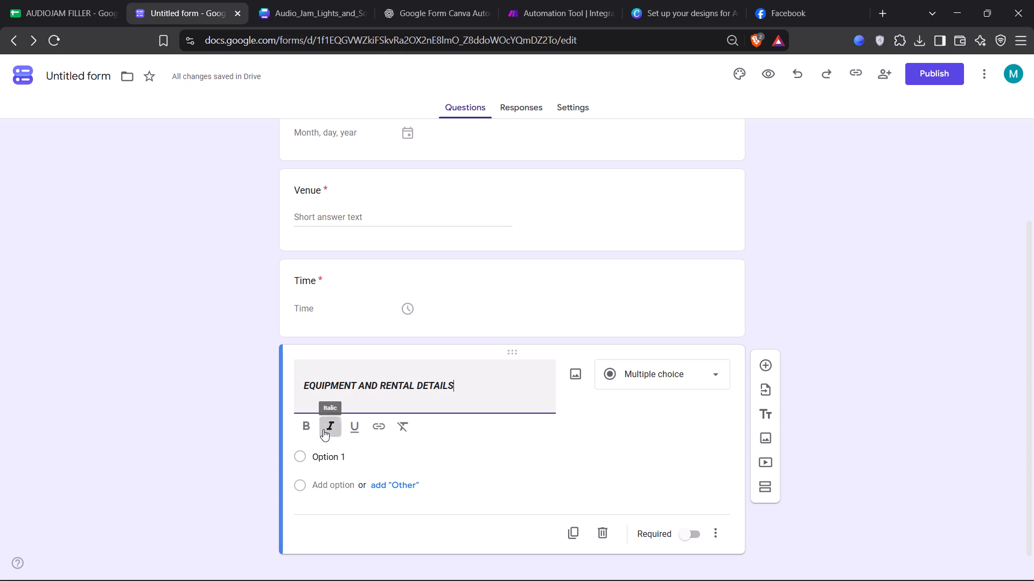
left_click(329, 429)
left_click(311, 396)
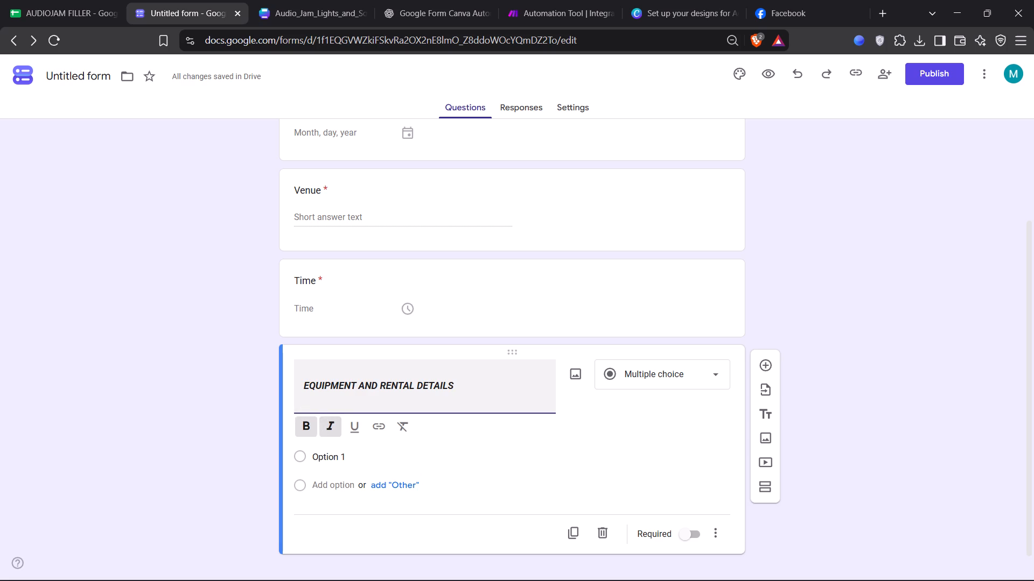
Replace the last letter of the equipment question's title with a lowercase "s", making it "EQUIPMENT AND RENTAL DETAILs".
left_click(472, 394)
key("BackSpace")
key("s")
left_click(302, 385)
key("BackSpace")
key("BackSpace")
key("BackSpace")
key("BackSpace")
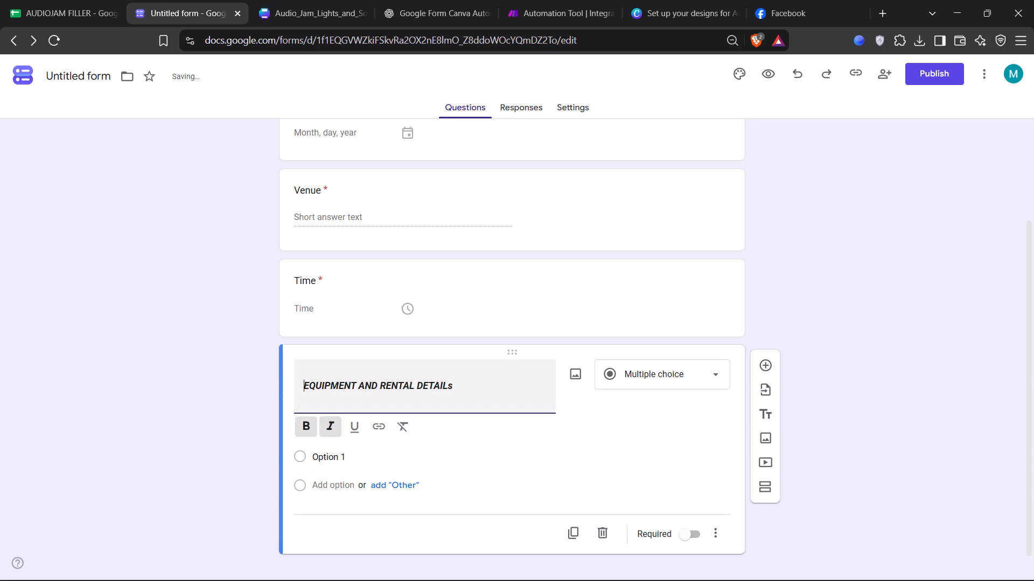
left_click(560, 443)
left_click(600, 408)
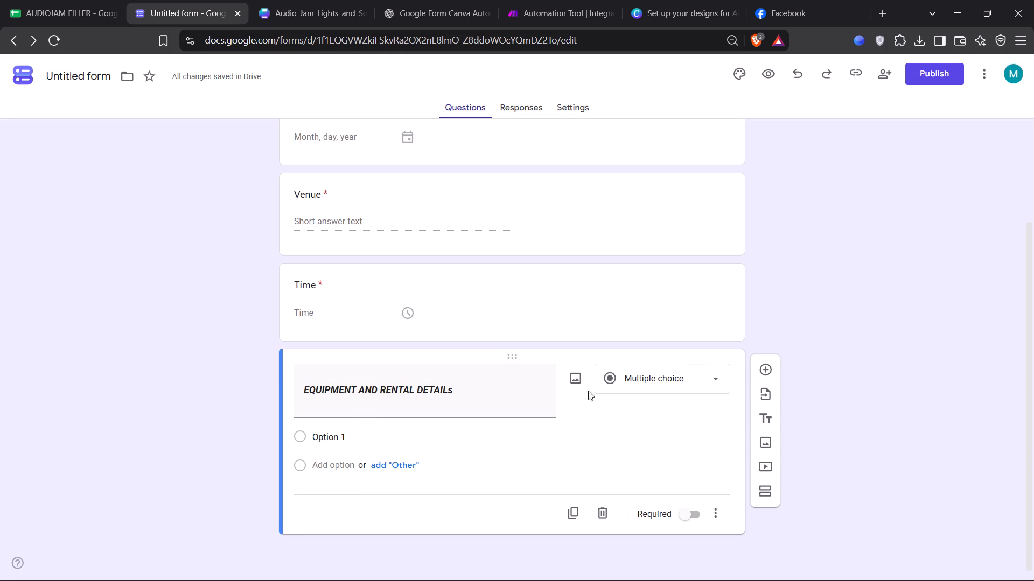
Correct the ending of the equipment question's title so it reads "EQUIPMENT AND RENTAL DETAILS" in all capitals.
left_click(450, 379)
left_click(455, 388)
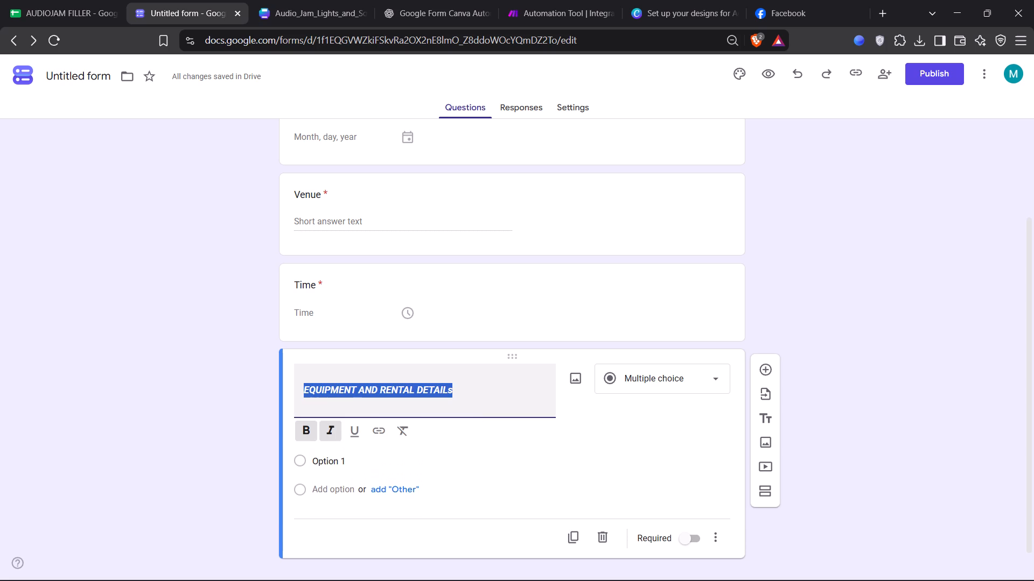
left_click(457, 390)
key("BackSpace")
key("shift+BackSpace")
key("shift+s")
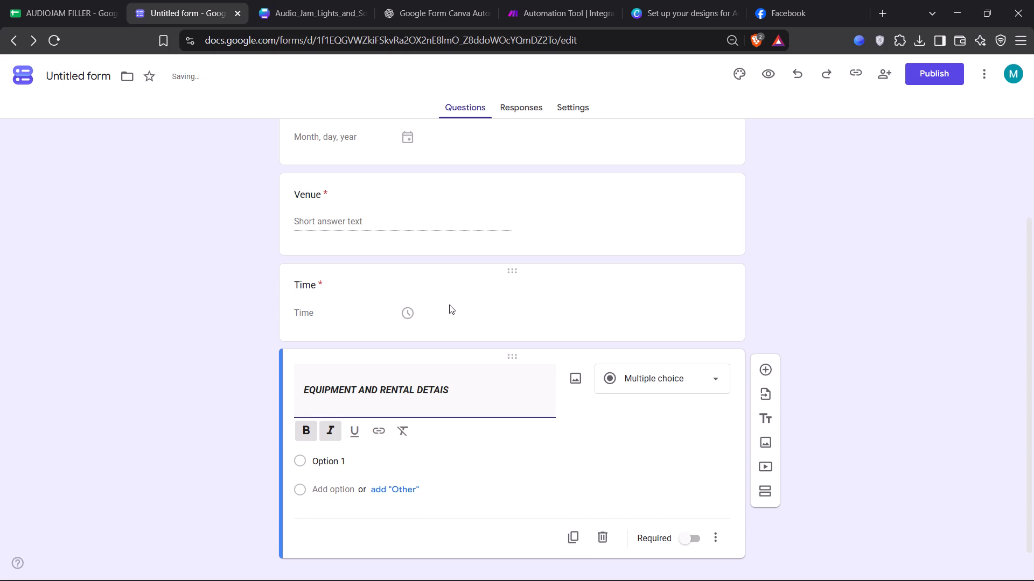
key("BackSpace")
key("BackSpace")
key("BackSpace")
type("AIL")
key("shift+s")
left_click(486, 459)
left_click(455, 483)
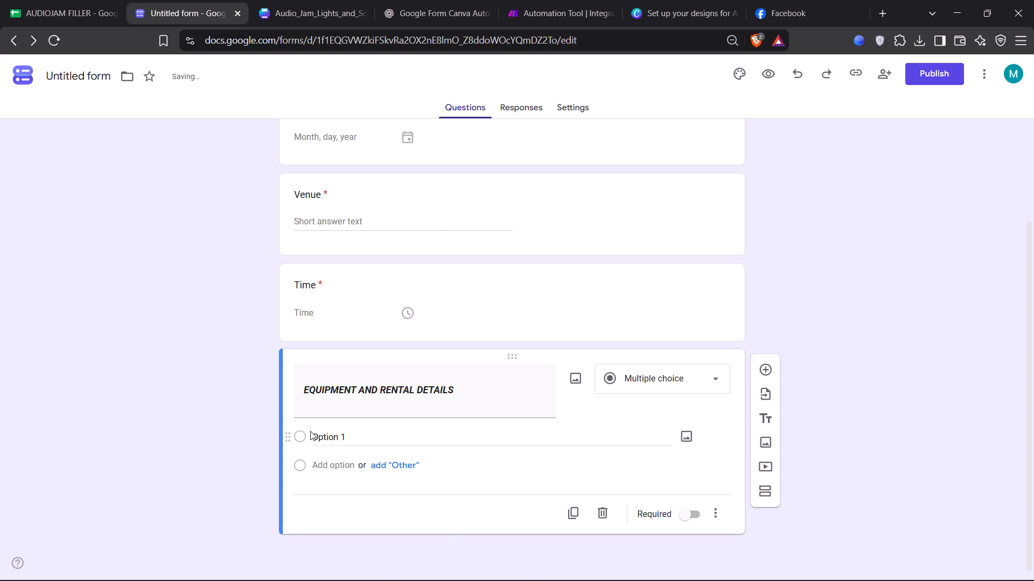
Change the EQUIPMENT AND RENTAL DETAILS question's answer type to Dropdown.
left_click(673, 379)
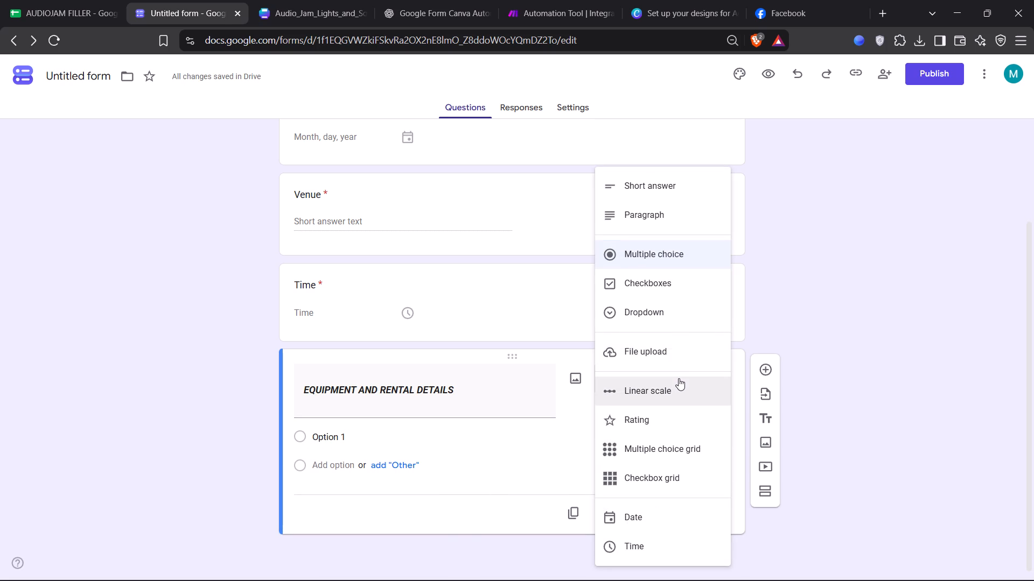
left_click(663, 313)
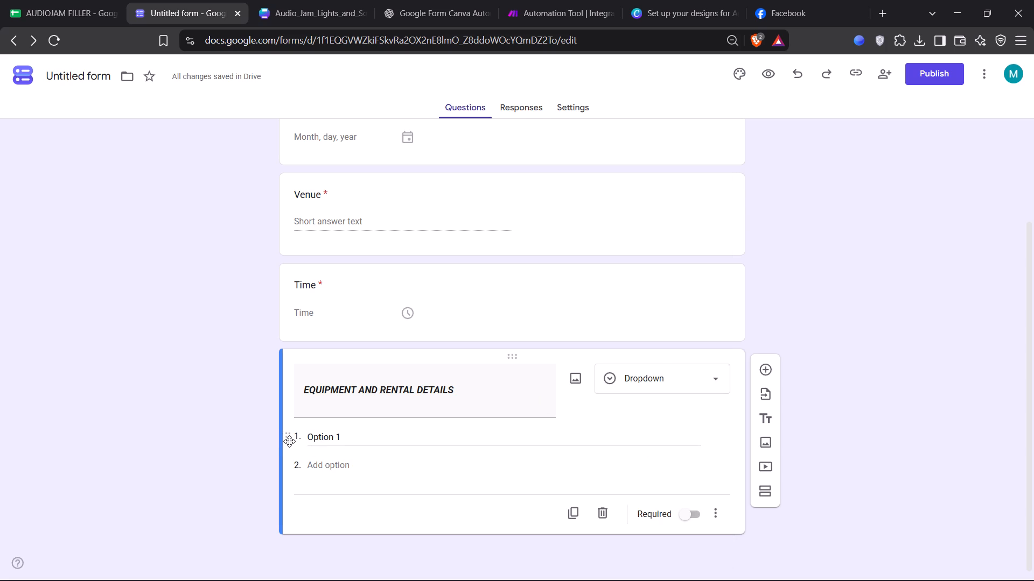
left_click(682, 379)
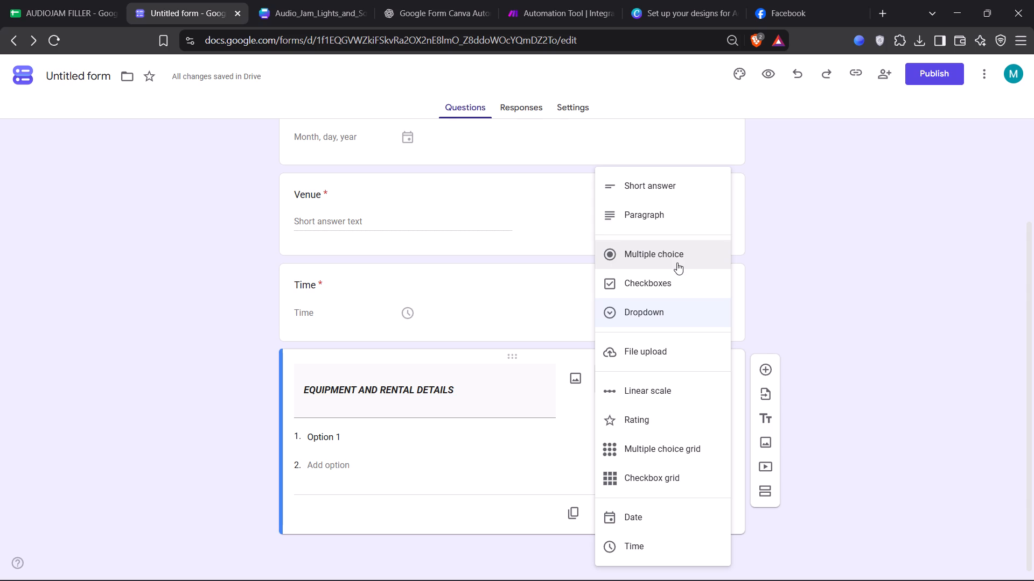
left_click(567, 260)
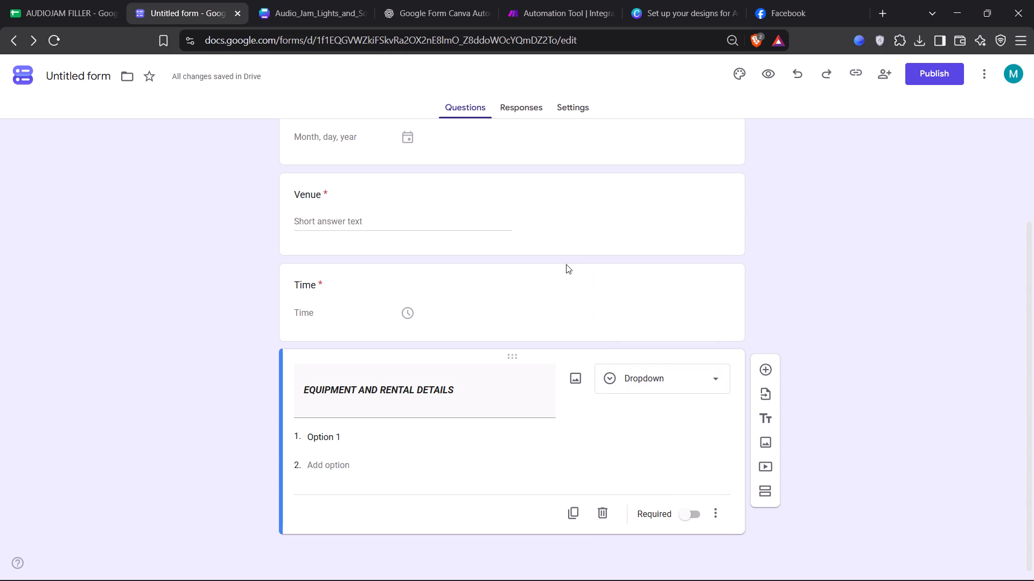
Set the EQUIPMENT AND RENTAL DETAILS question's answer type to Checkboxes.
left_click(695, 381)
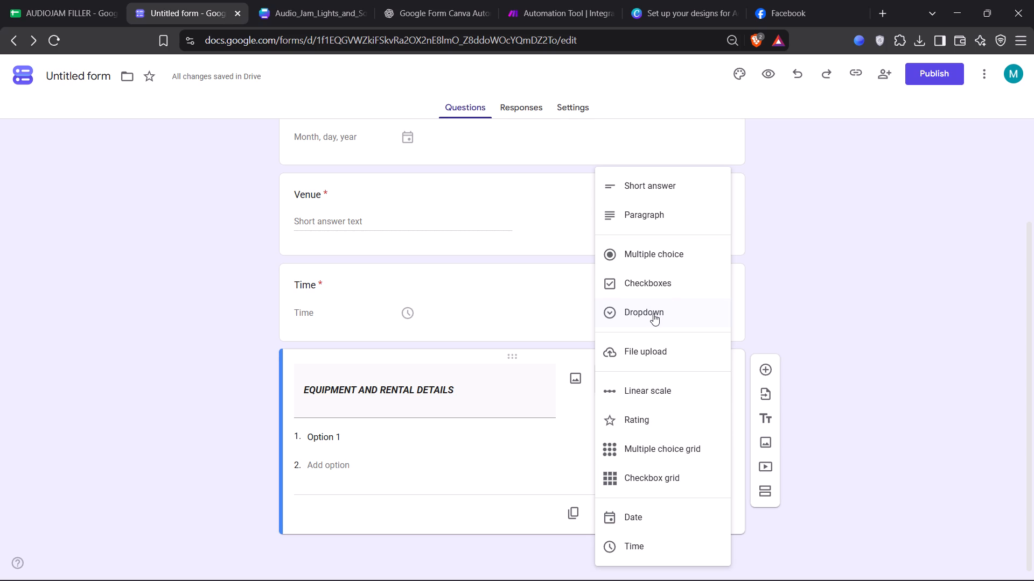
left_click(653, 288)
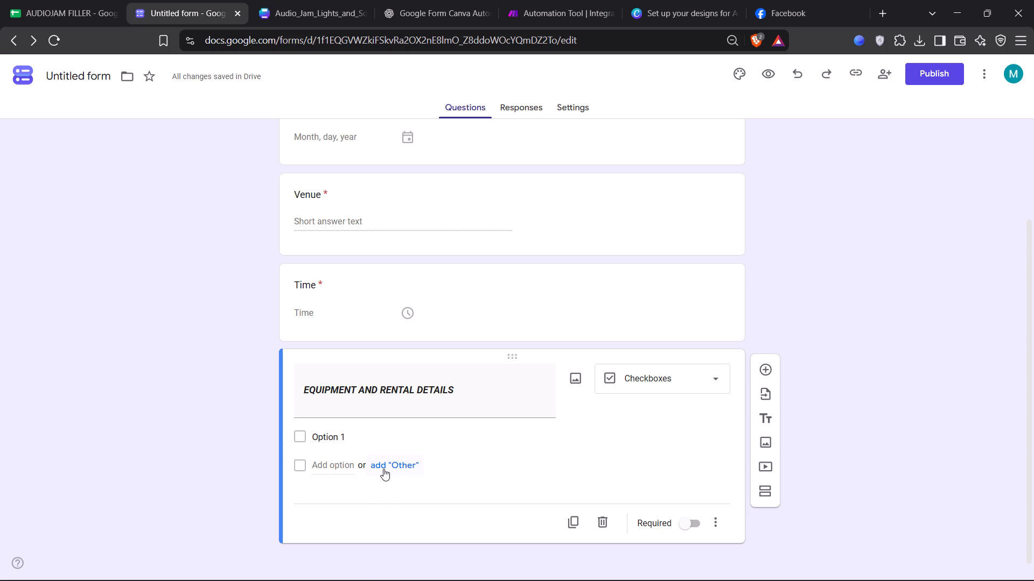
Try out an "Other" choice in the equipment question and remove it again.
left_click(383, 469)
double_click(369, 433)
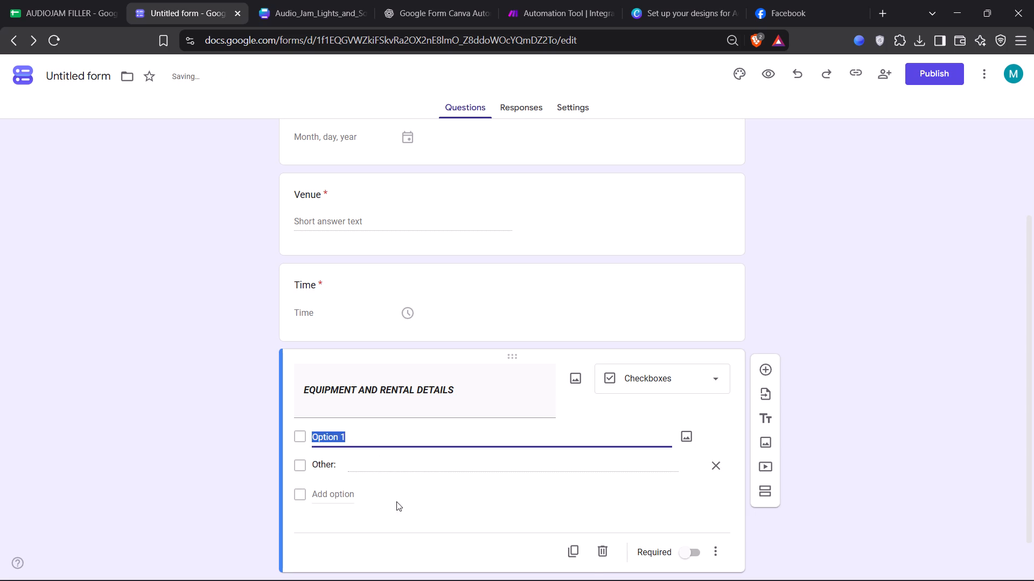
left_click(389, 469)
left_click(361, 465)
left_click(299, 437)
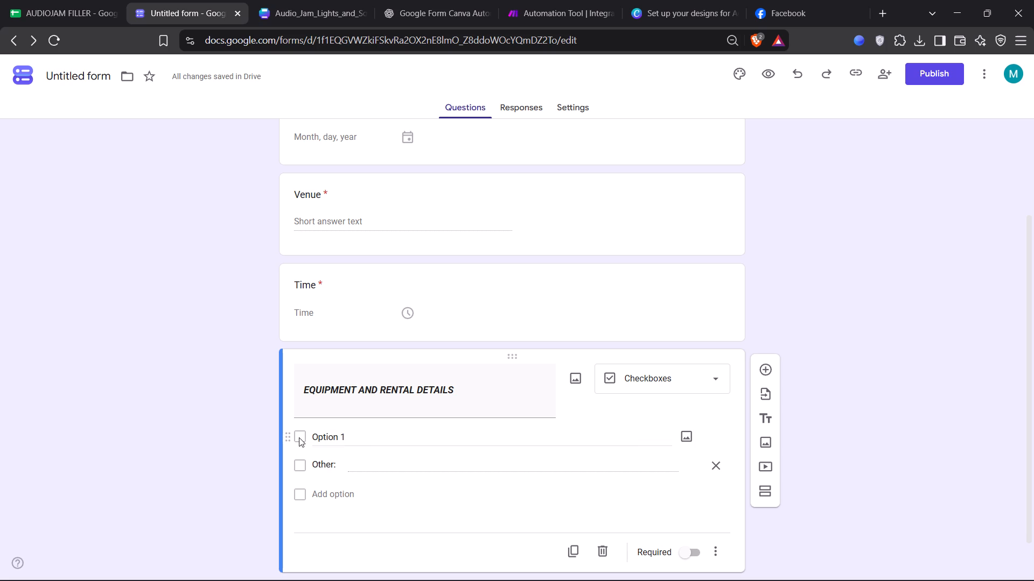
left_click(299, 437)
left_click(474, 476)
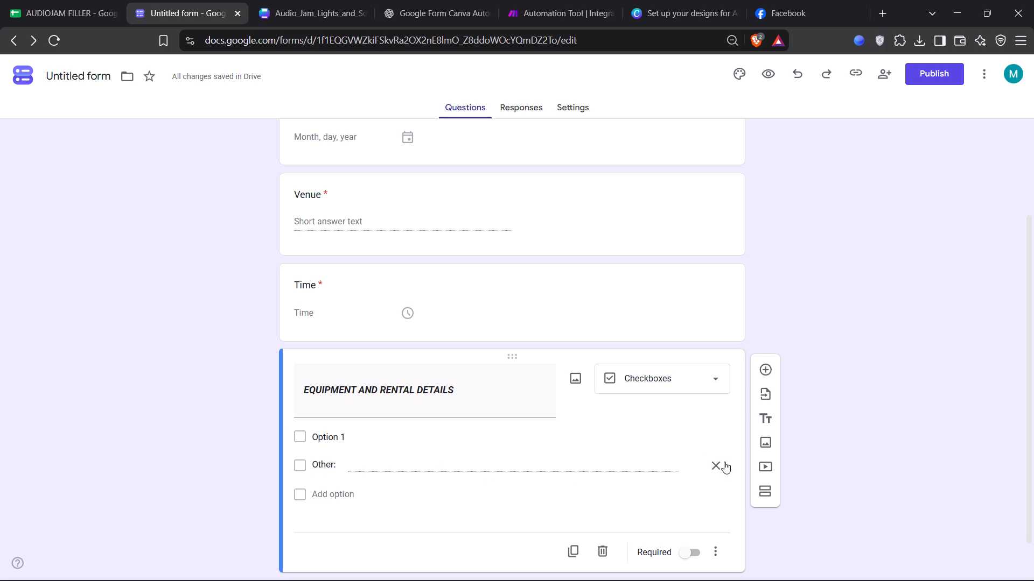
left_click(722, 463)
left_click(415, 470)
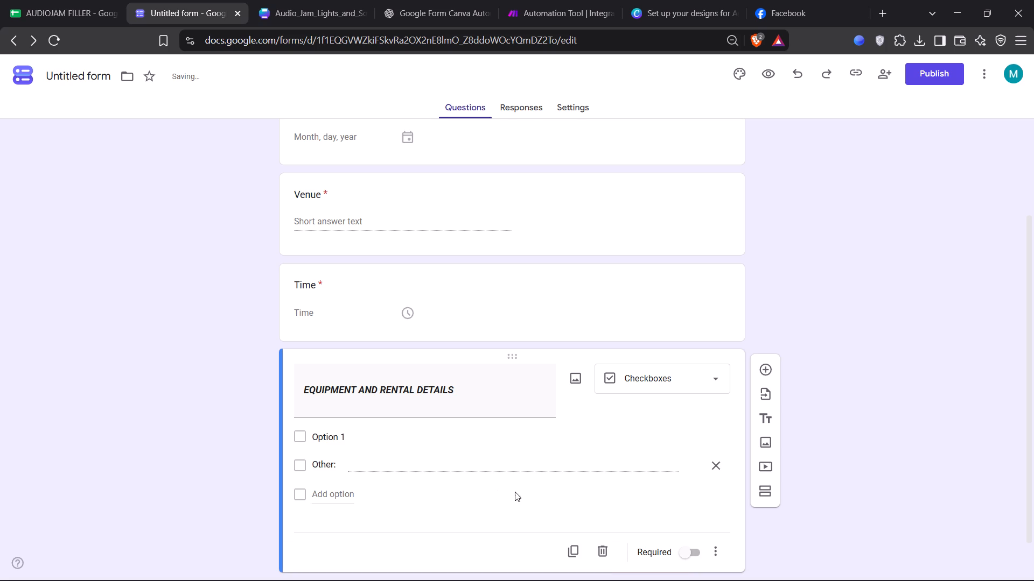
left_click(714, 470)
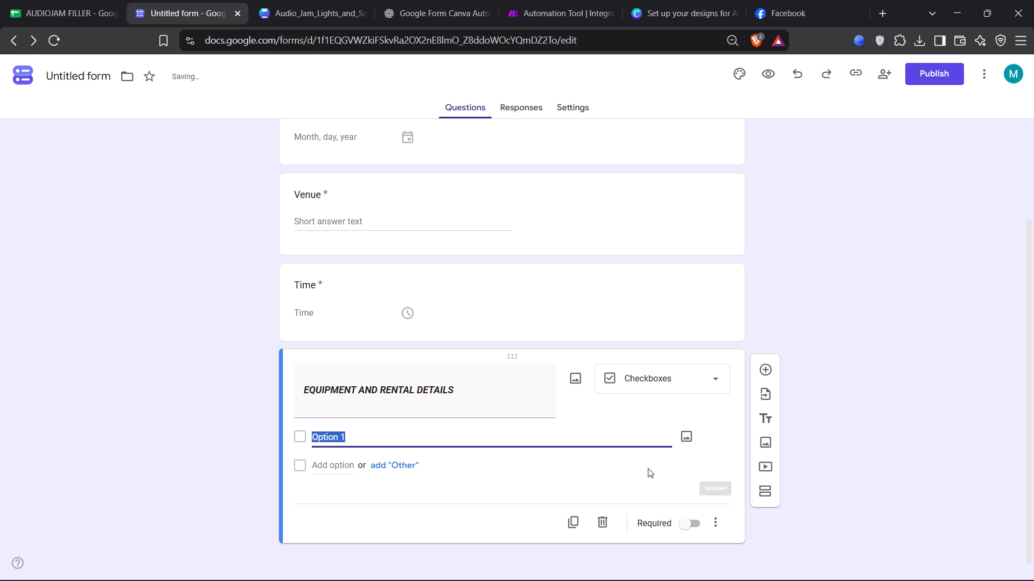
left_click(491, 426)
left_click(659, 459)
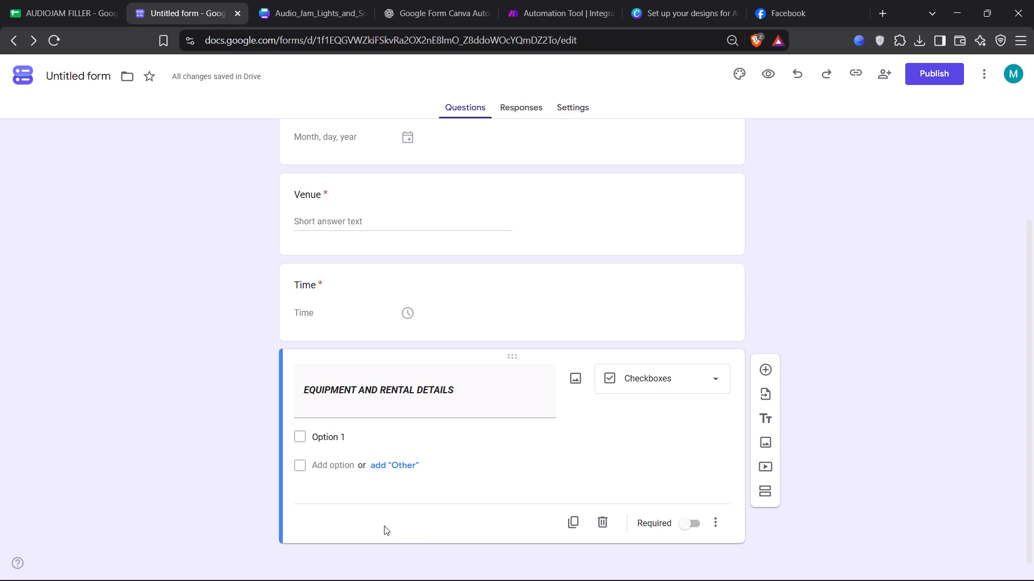
Add an "Other" choice and placeholder options up to Option 7 to the equipment checkbox question.
left_click(390, 471)
left_click(300, 495)
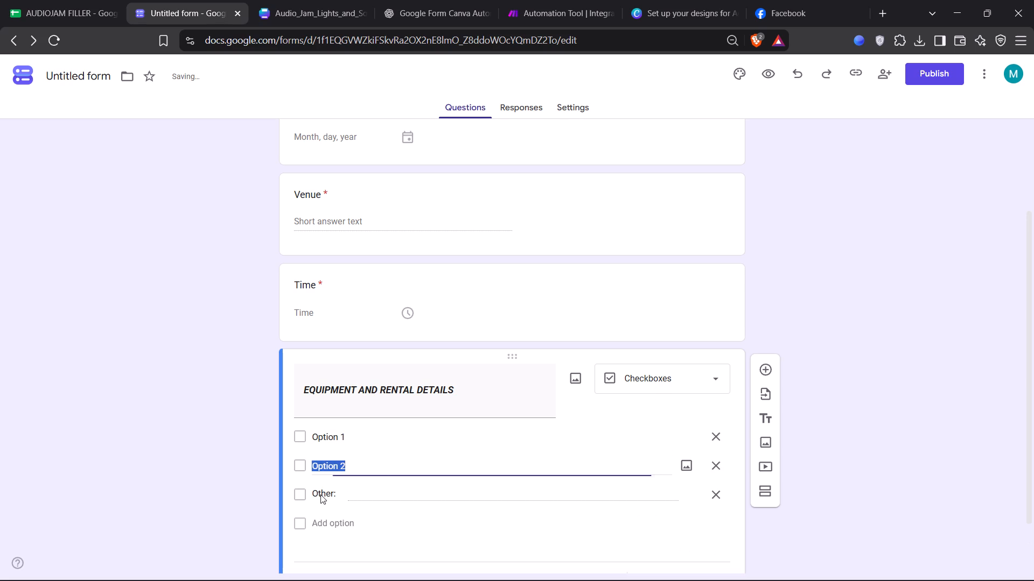
left_click(320, 494)
scroll(300, 518, "down", 1)
left_click(303, 455)
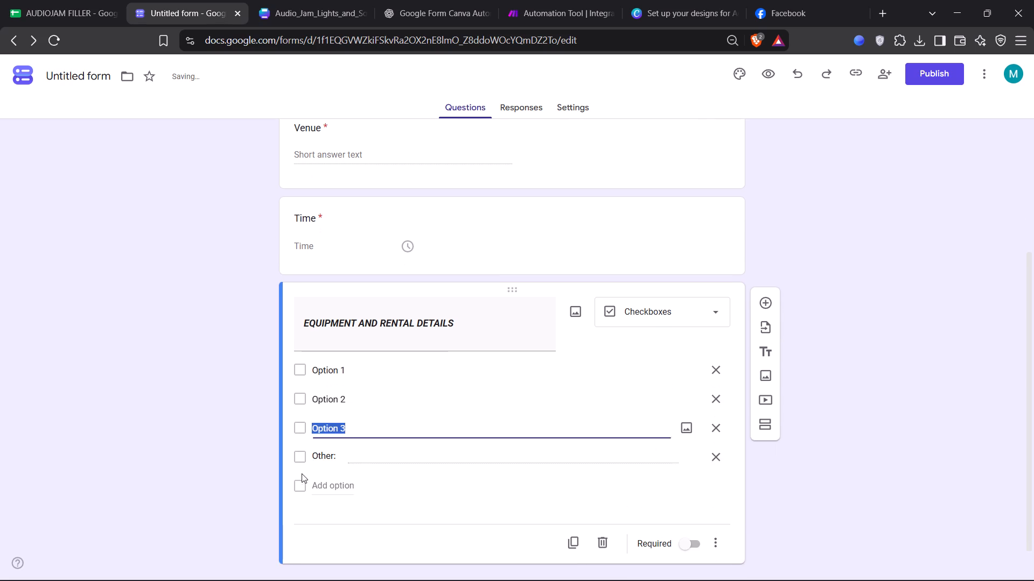
left_click(297, 492)
scroll(297, 492, "down", 1)
left_click(292, 456)
left_click(298, 459)
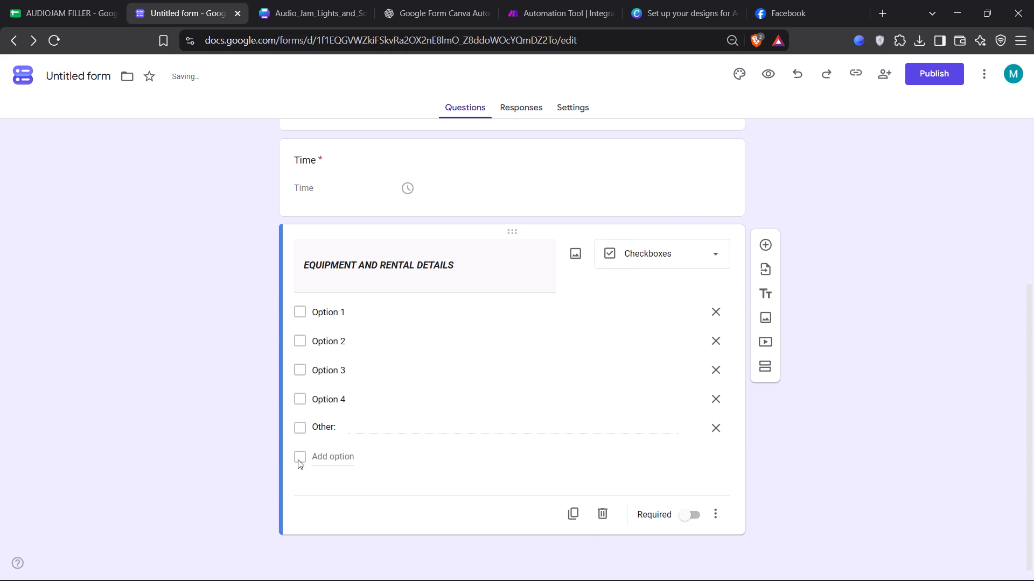
left_click(302, 485)
left_click(304, 518)
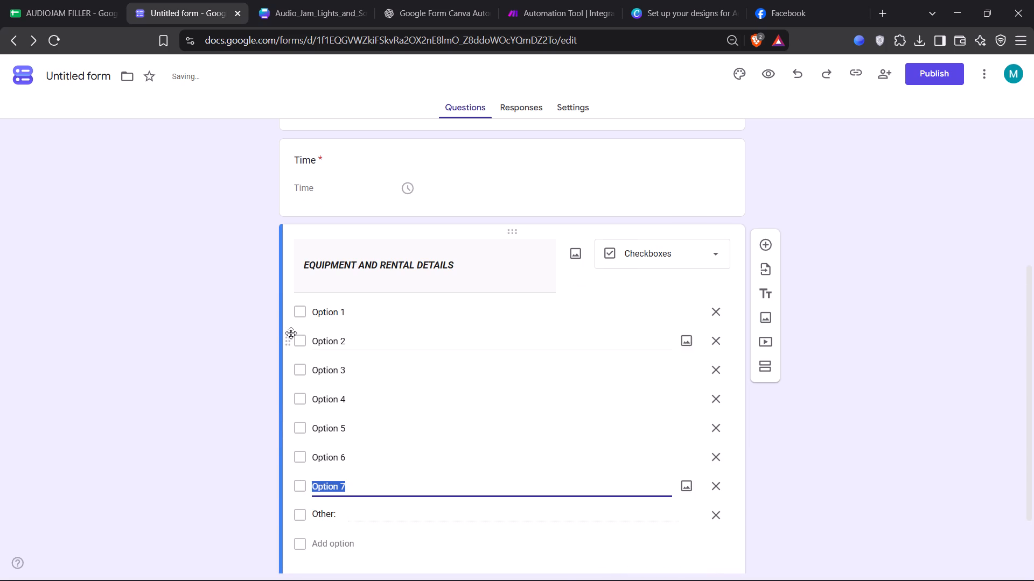
Extend the equipment question's placeholder checkbox list with Option 8, Option 9 and Option 10.
left_click(300, 310)
scroll(328, 388, "down", 3)
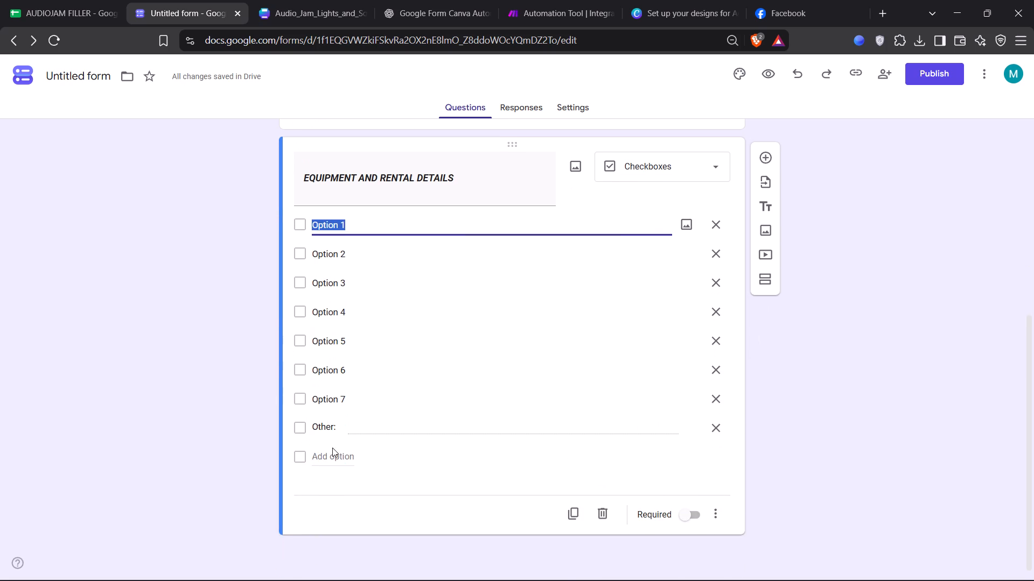
left_click(303, 465)
left_click(302, 458)
left_click(303, 486)
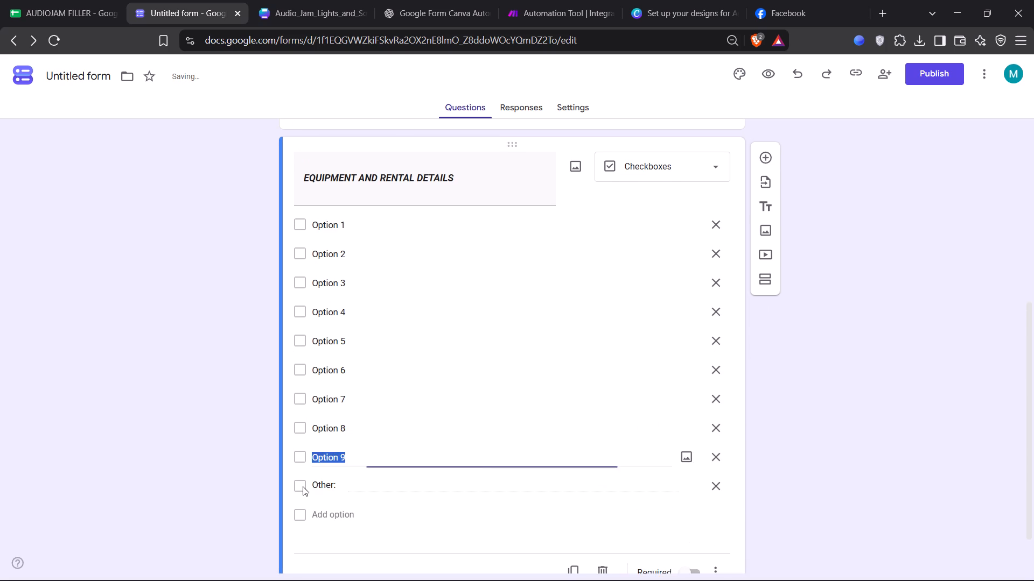
scroll(303, 486, "down", 1)
left_click(299, 457)
scroll(299, 457, "up", 2)
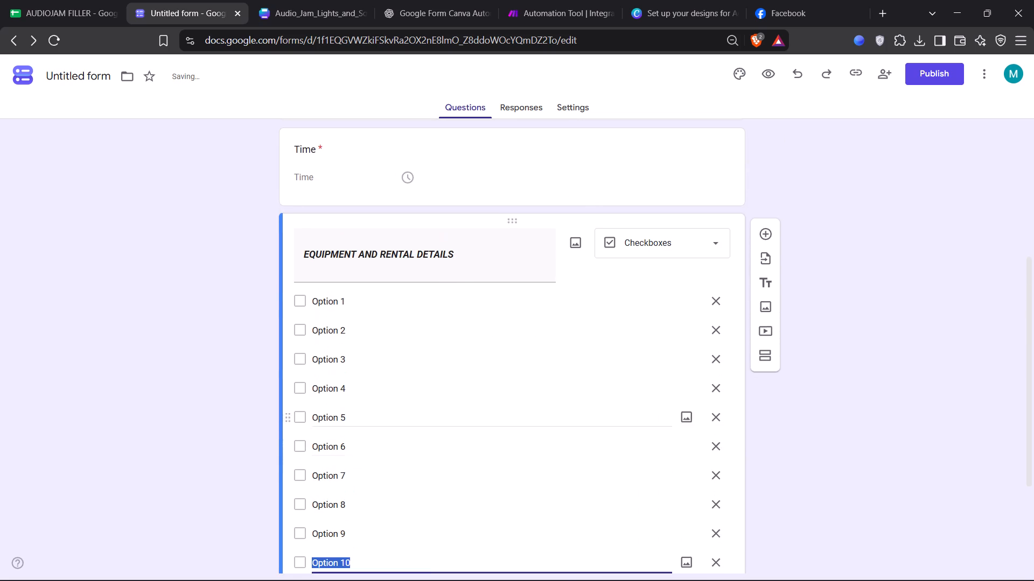
Examine the equipment question's title and its full list of checkbox options.
left_click(473, 252)
left_click(470, 252)
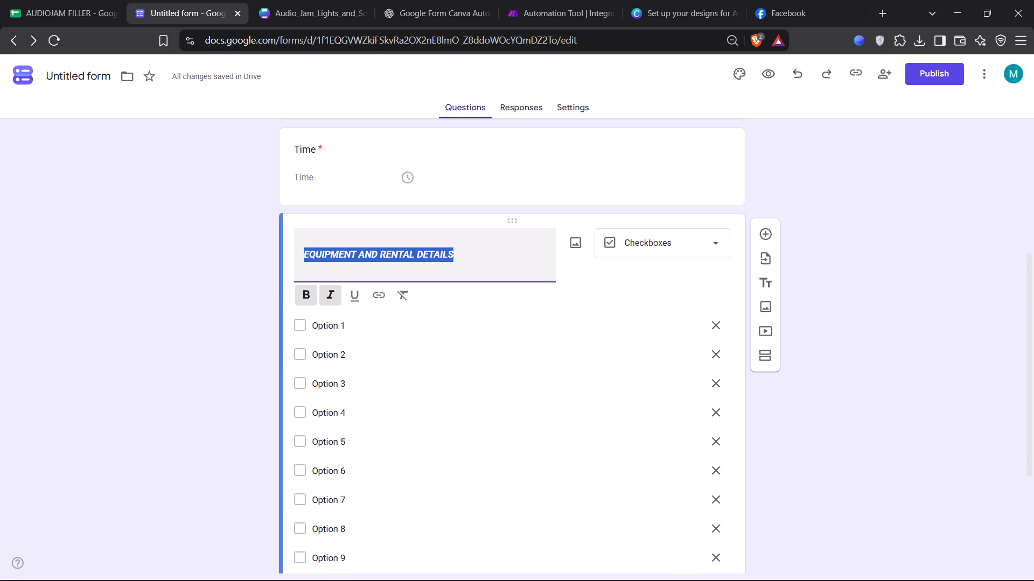
left_click(515, 251)
left_click(437, 252)
left_click(303, 255)
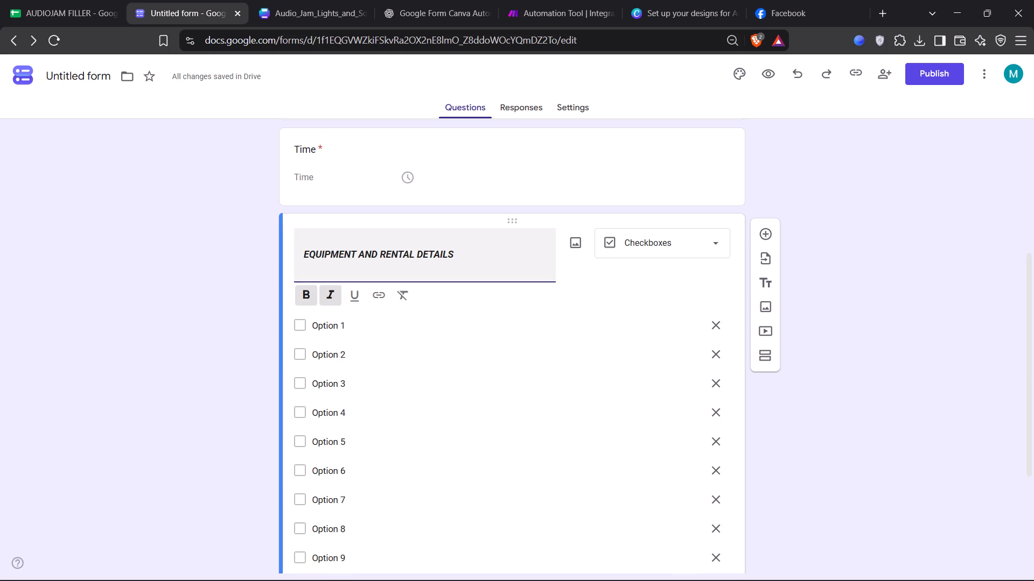
scroll(496, 330, "down", 1)
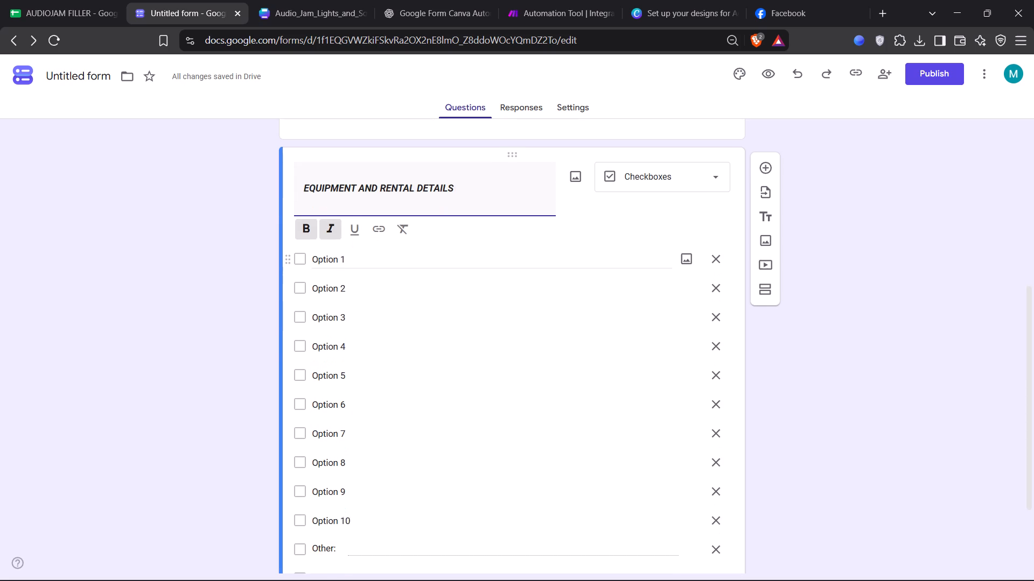
scroll(496, 330, "down", 1)
scroll(492, 337, "up", 2)
scroll(490, 339, "down", 3)
scroll(369, 399, "down", 1)
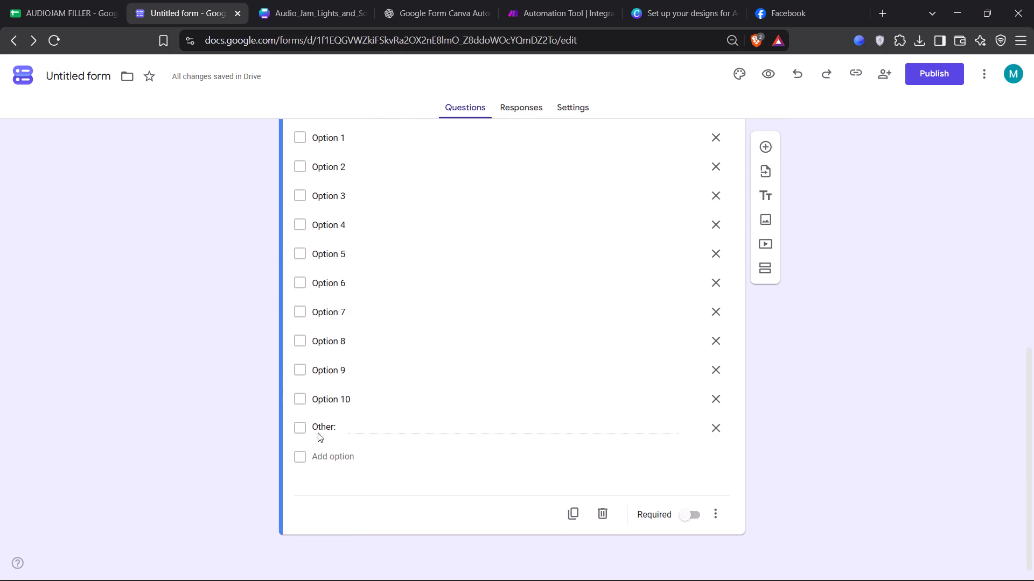
scroll(306, 451, "up", 4)
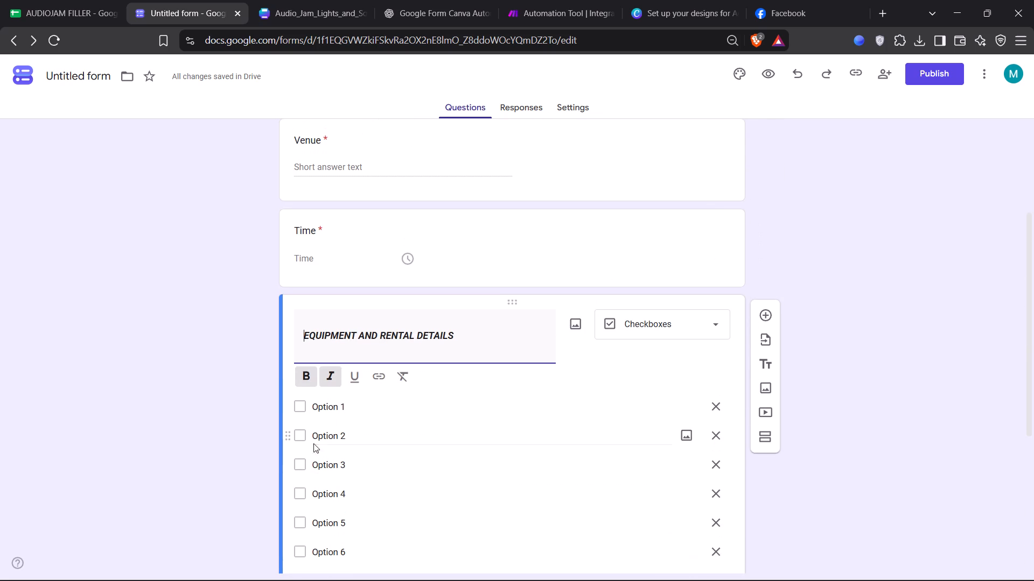
left_click(522, 340)
scroll(516, 343, "down", 1)
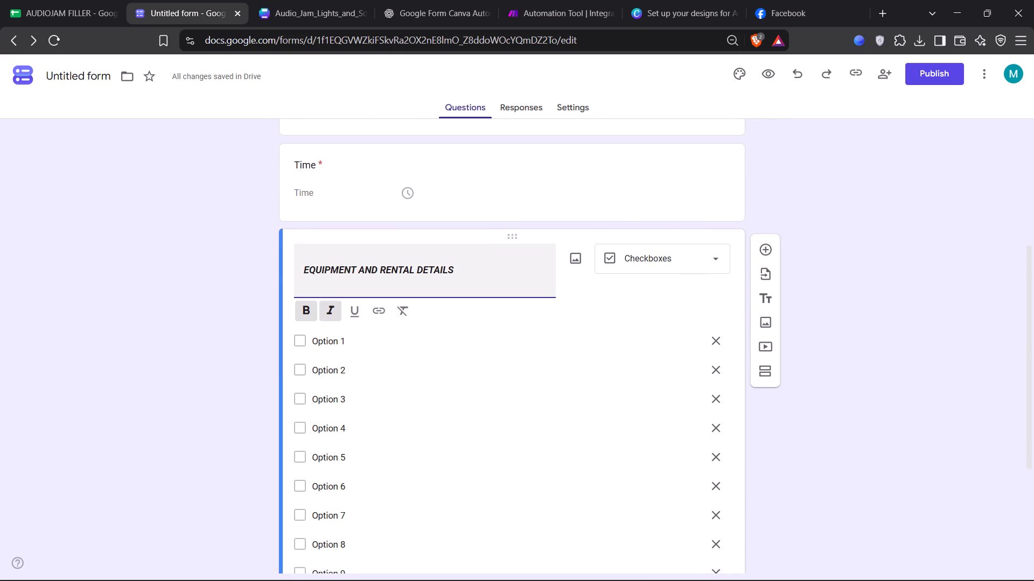
scroll(516, 343, "down", 5)
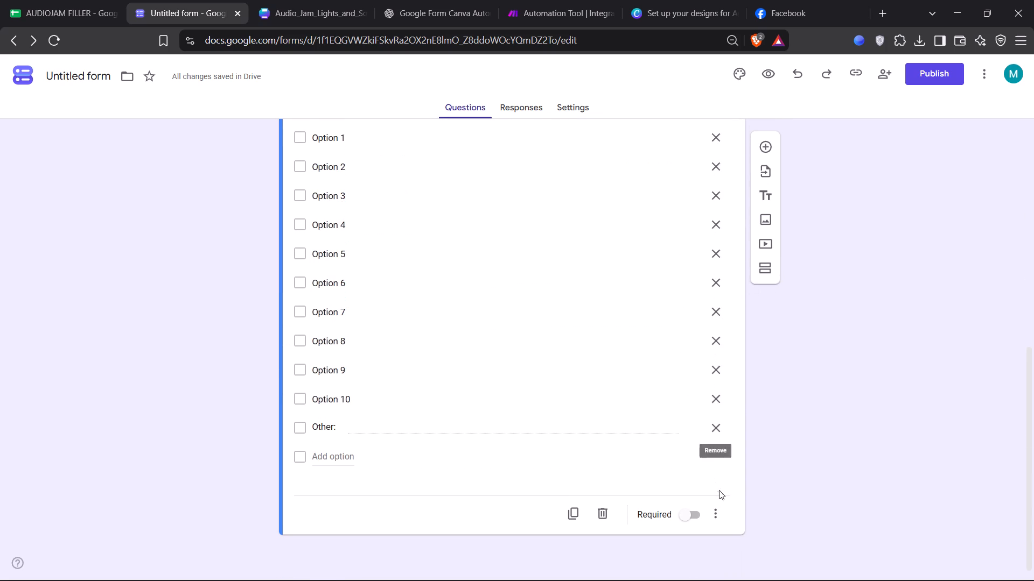
Add a new blank question below the EQUIPMENT AND RENTAL DETAILS question.
scroll(691, 495, "up", 4)
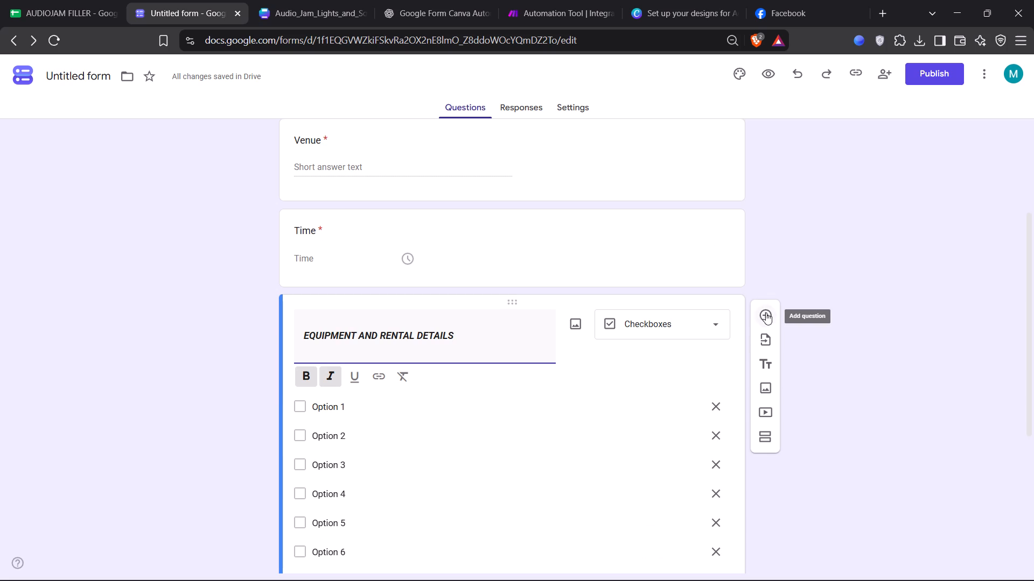
left_click(766, 313)
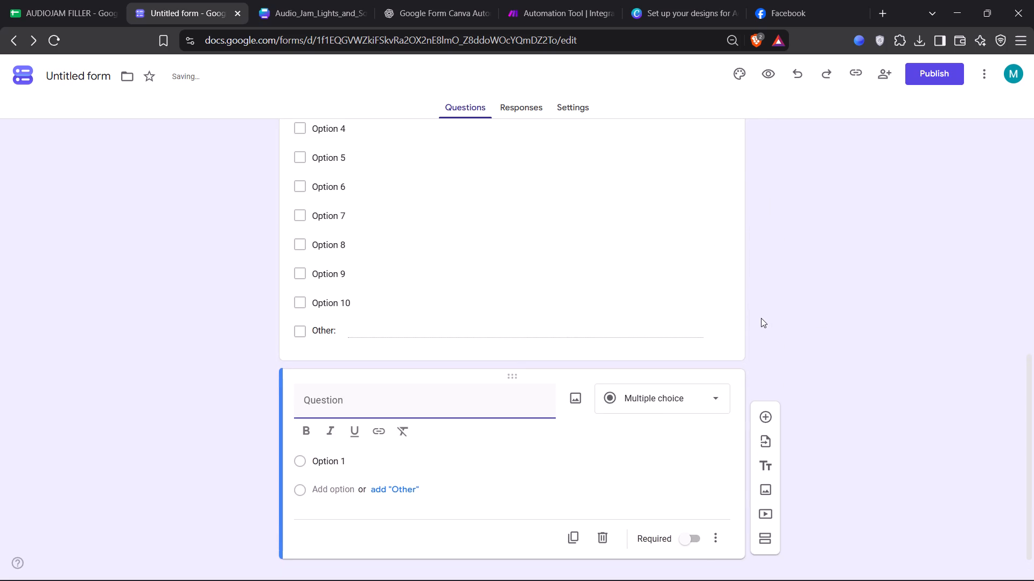
Replace the EQUIPMENT AND RENTAL DETAILS question title with "LEDWALL EQUIPMENT".
scroll(606, 346, "up", 2)
scroll(480, 312, "up", 2)
left_click(422, 282)
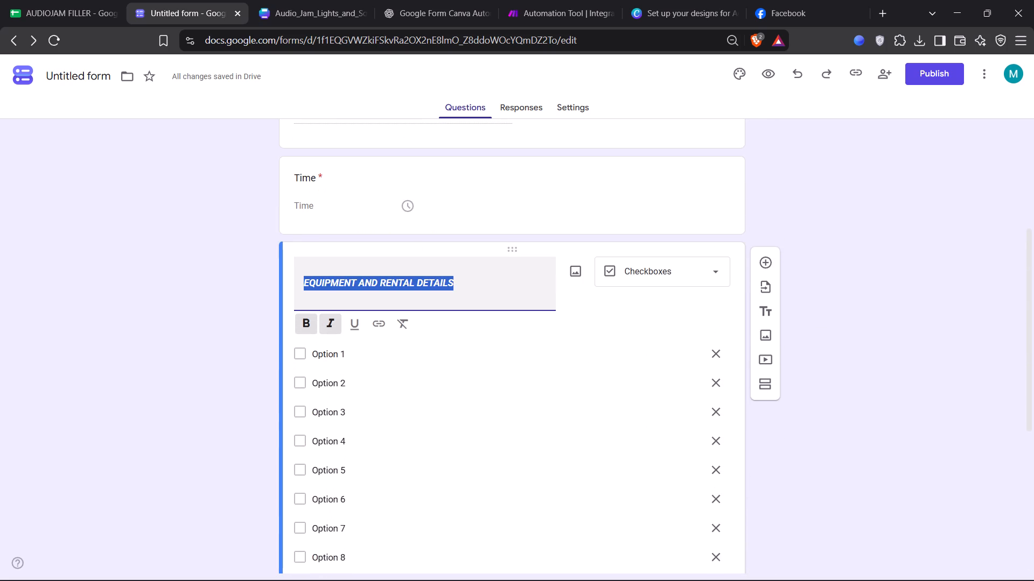
type("LEDWALL EQUIPMENT")
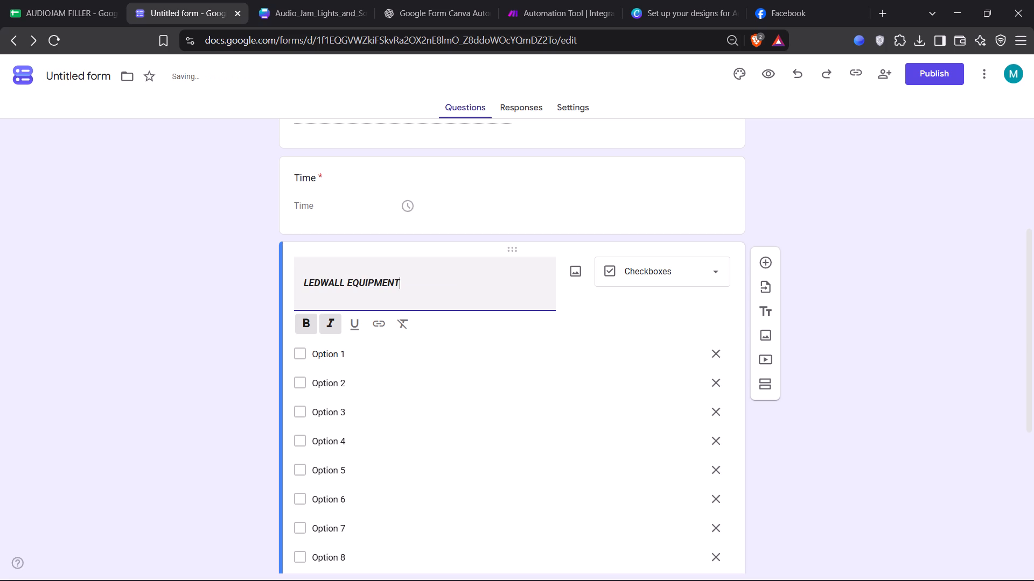
Title the new blank question below LEDWALL EQUIPMENT "AUDIO EQUIPMENT".
scroll(442, 348, "down", 9)
left_click(352, 477)
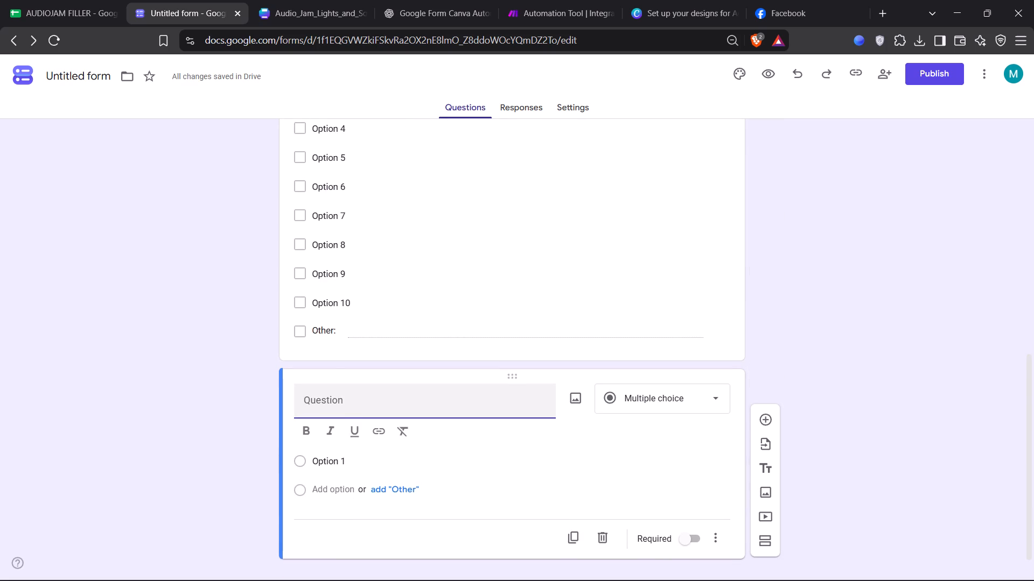
type("AUDIO EQUIPT")
key("shift+BackSpace")
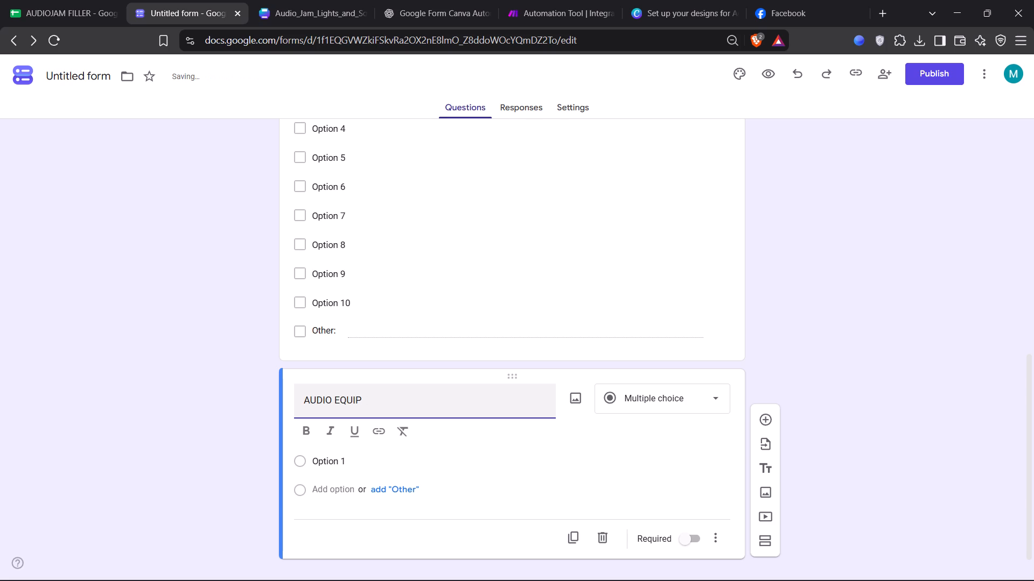
type("MN")
key("shift+BackSpace")
type("ENT")
Extend the AUDIO EQUIPMENT question's placeholder choices with Option 2 through Option 11.
left_click(334, 497)
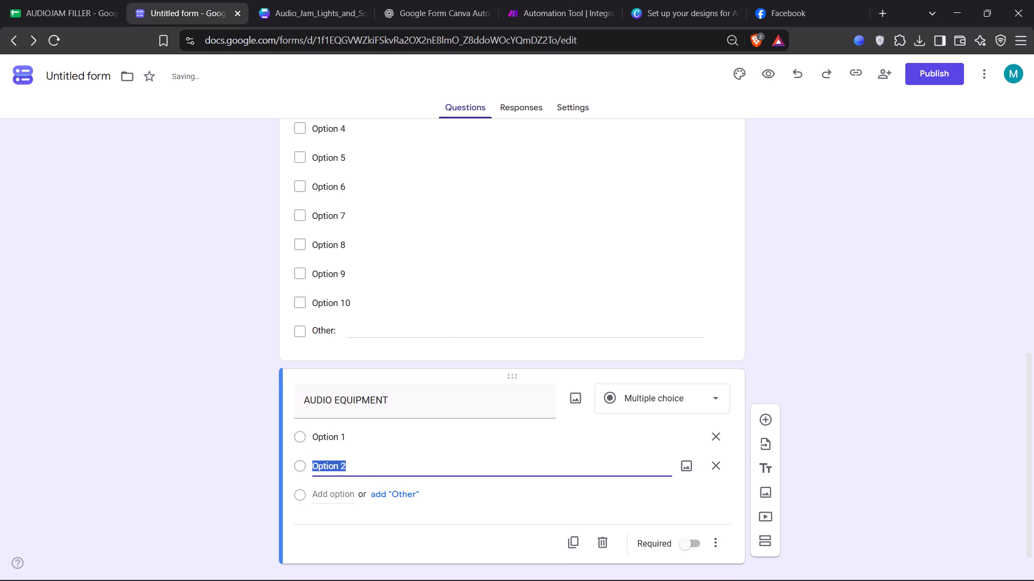
left_click(336, 499)
left_click(336, 523)
left_click(336, 541)
scroll(337, 541, "down", 1)
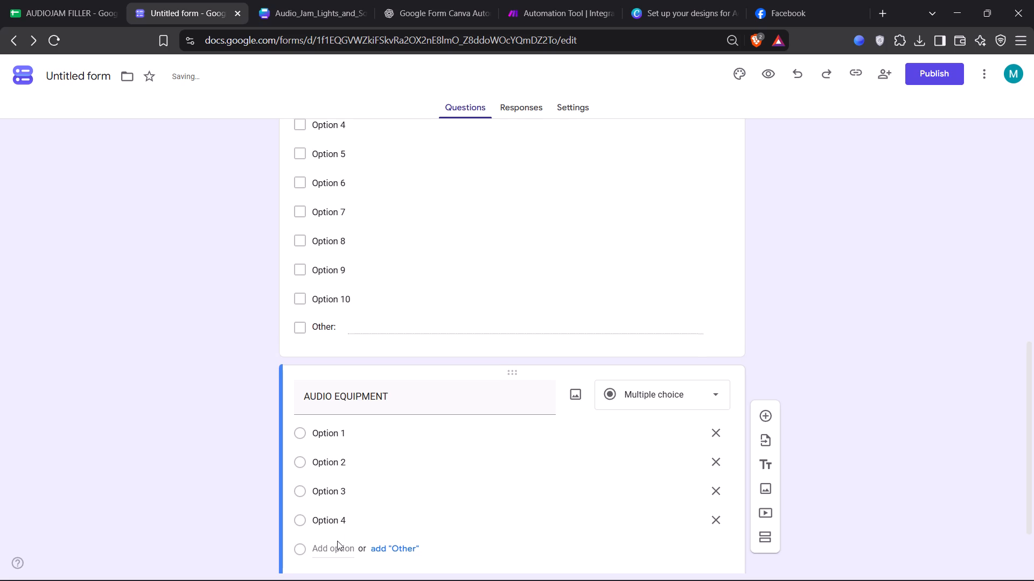
left_click(338, 490)
left_click(341, 515)
left_click(344, 547)
scroll(345, 548, "down", 1)
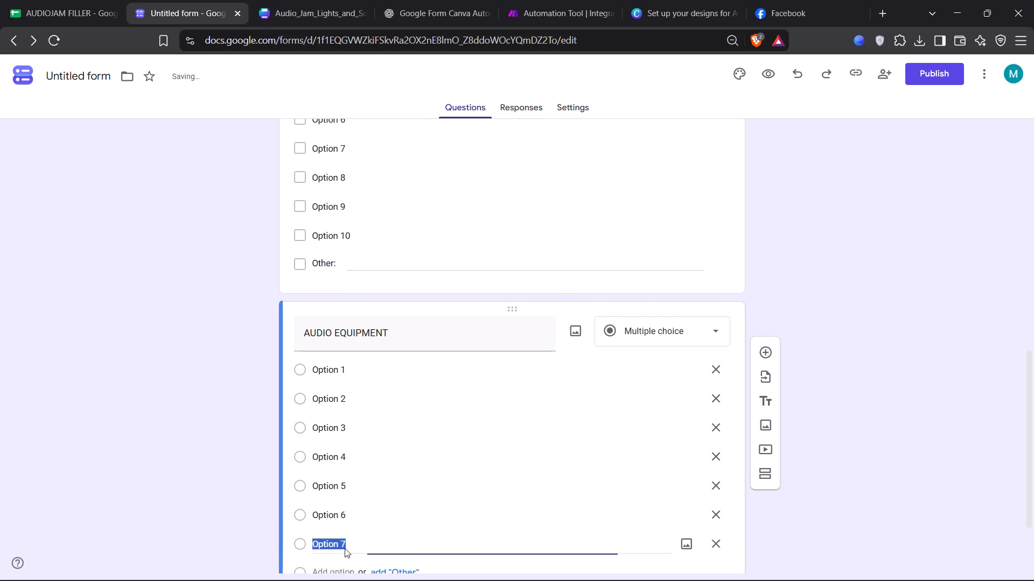
scroll(345, 548, "down", 1)
left_click(339, 469)
left_click(340, 498)
scroll(338, 497, "down", 1)
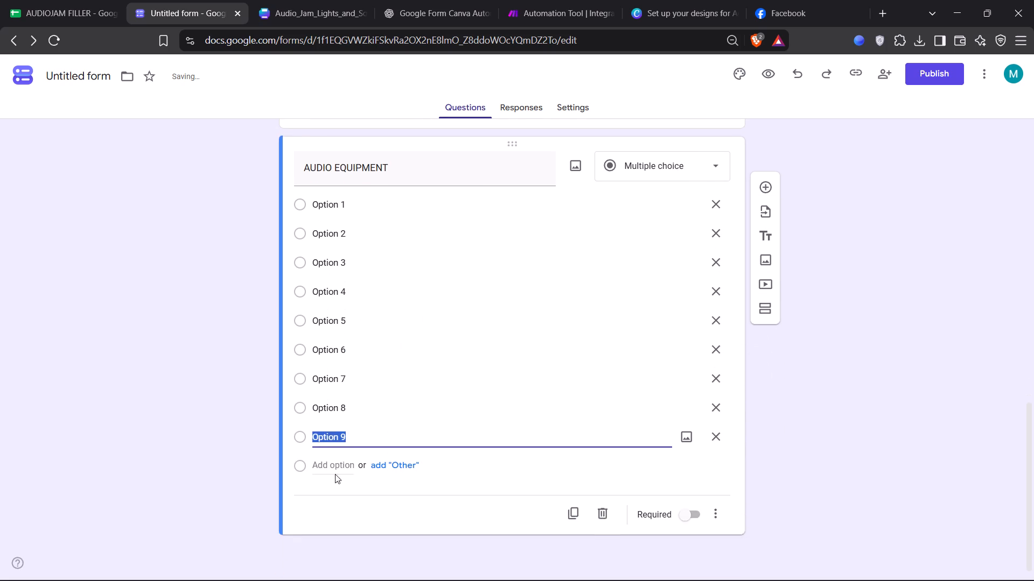
left_click(333, 466)
left_click(334, 502)
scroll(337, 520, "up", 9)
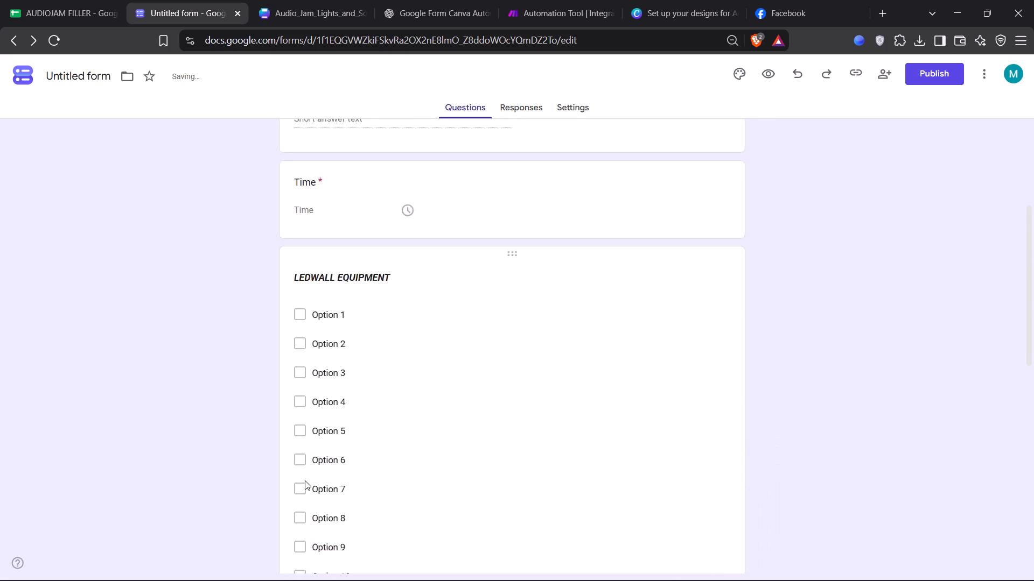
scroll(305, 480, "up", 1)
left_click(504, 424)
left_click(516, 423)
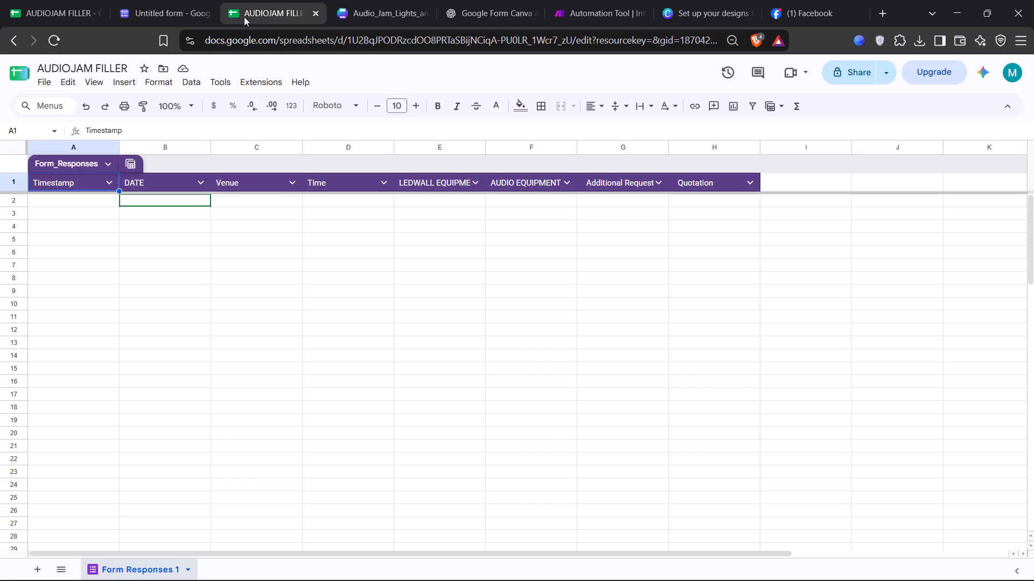
left_click(36, 13)
left_click(136, 4)
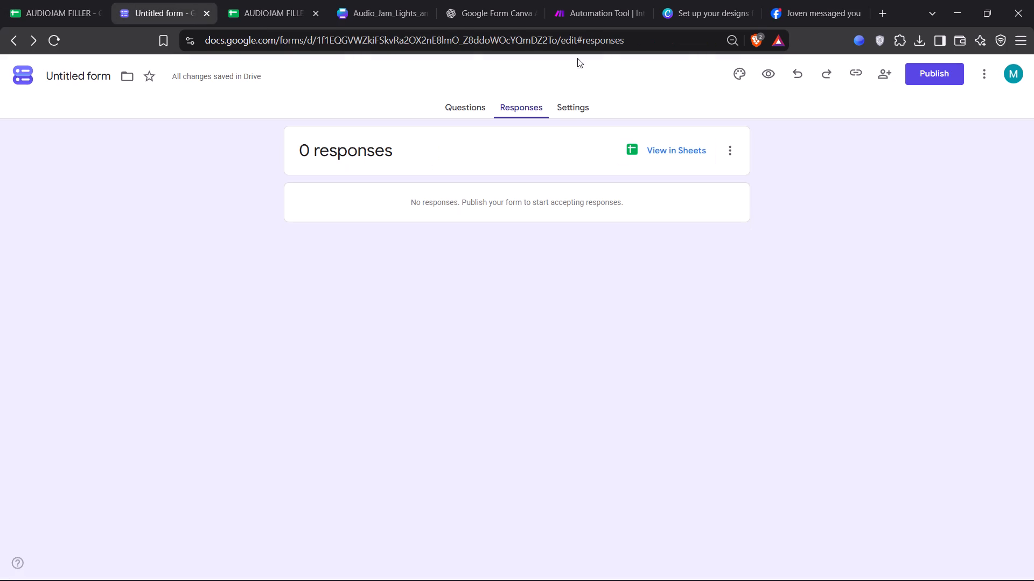
left_click(934, 75)
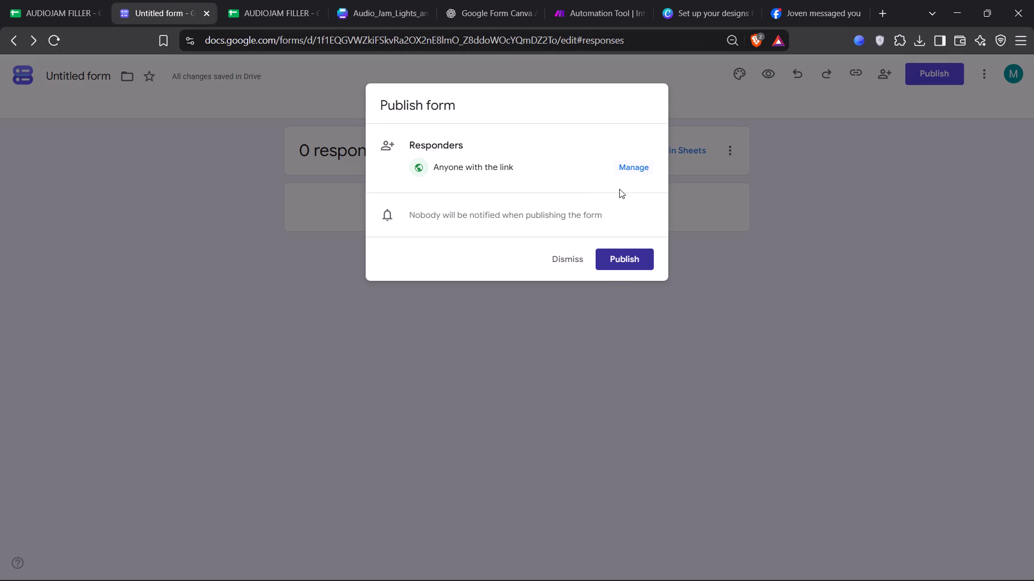
left_click(619, 266)
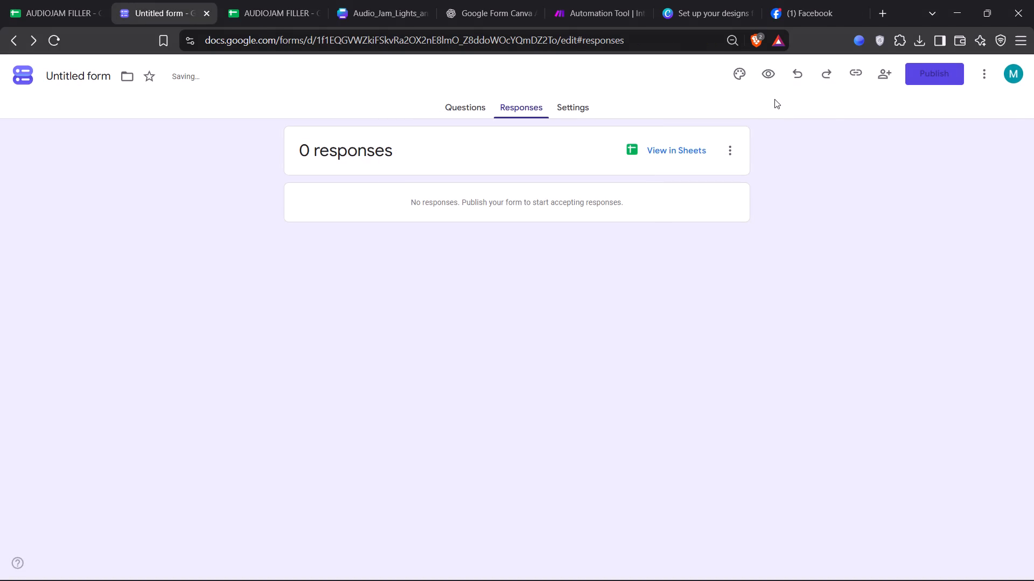
left_click(998, 152)
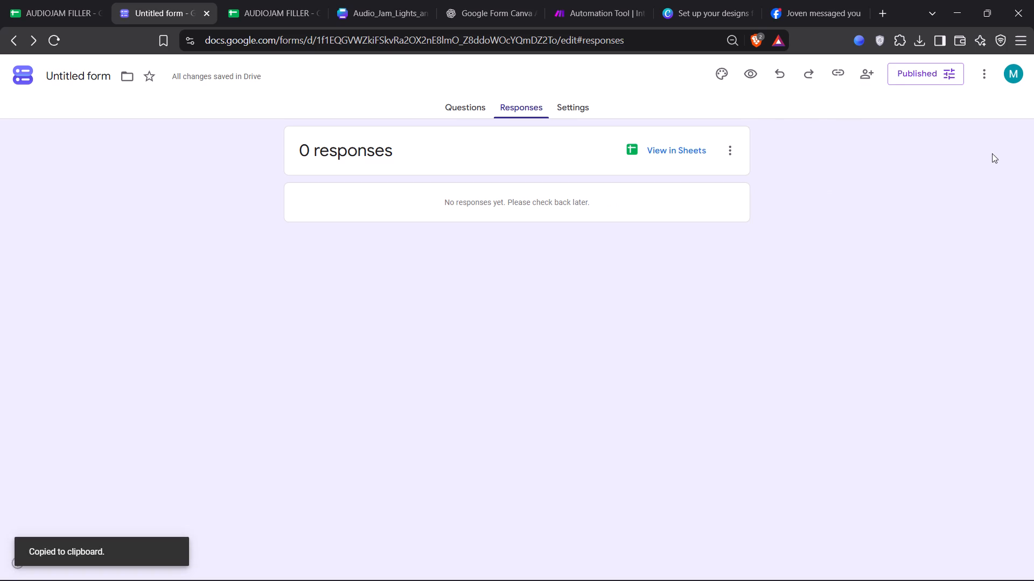
Open the copied responder link in the browser tab showing the Make website.
left_click(601, 19)
left_click(578, 39)
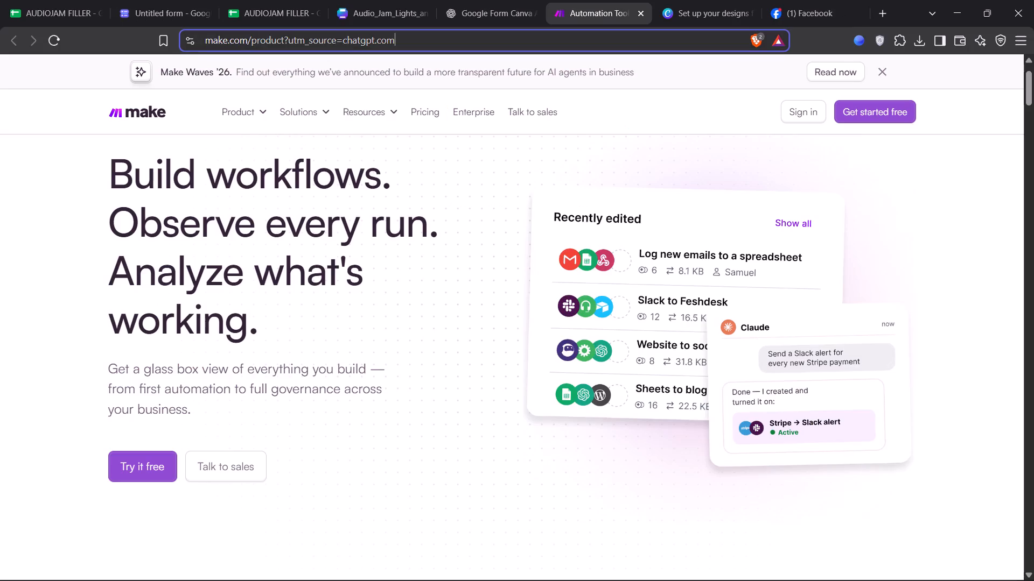
key("ctrl+v")
key("Return")
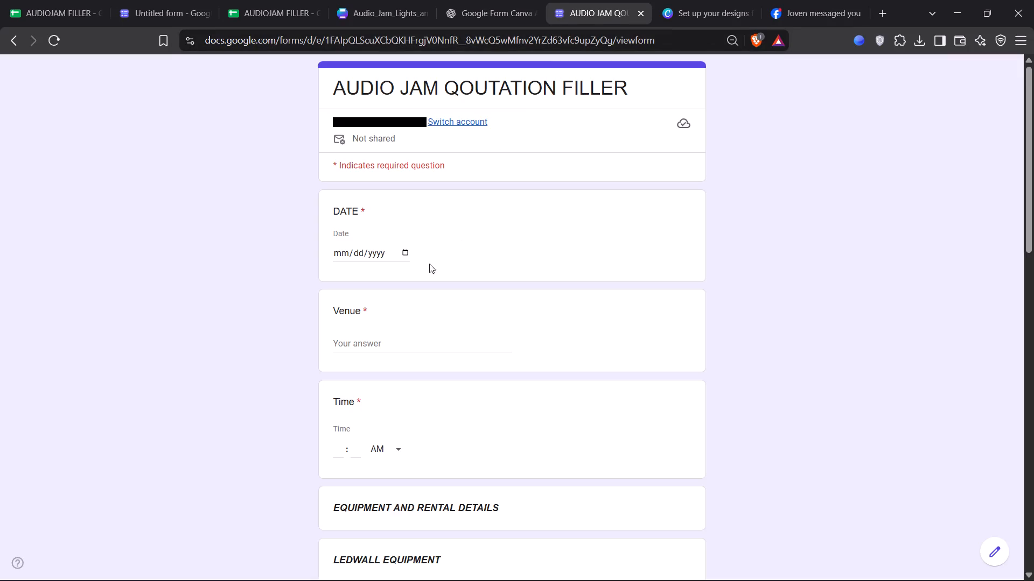
Fill in the form's DATE question with the test date 04/05/2056.
left_click(360, 247)
key("4")
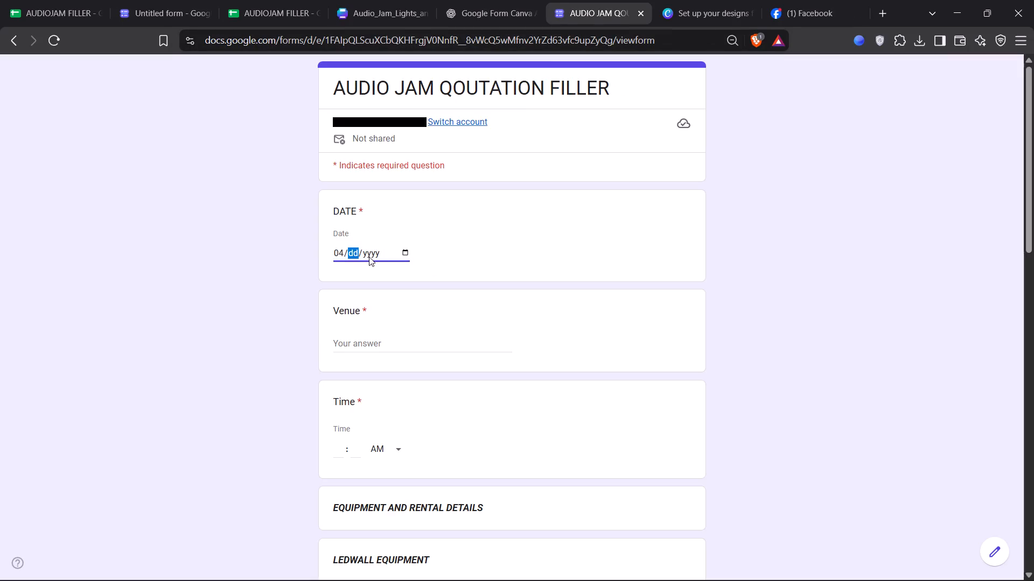
key("5")
key("4")
type("5645")
key("6")
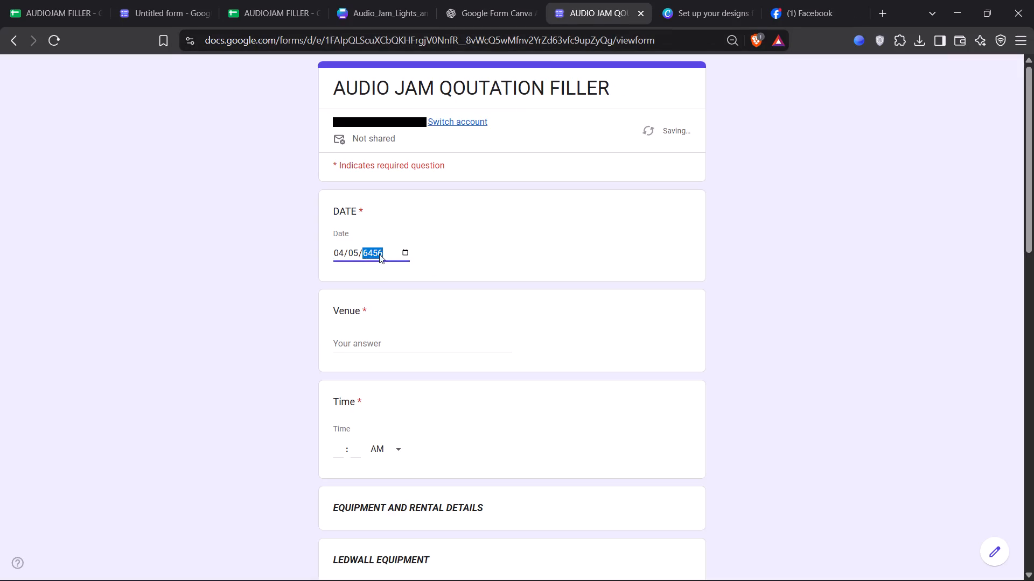
key("BackSpace")
key("BackSpace")
key("BackSpace")
type("200")
key("BackSpace")
type("67")
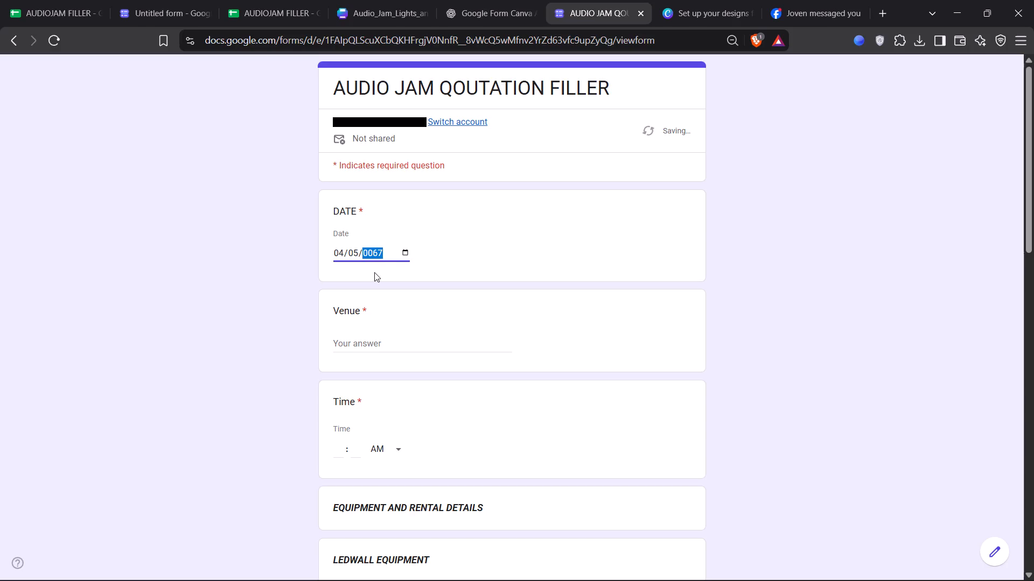
key("BackSpace")
key("BackSpace")
key("BackSpace")
key("2")
key("0")
type("56")
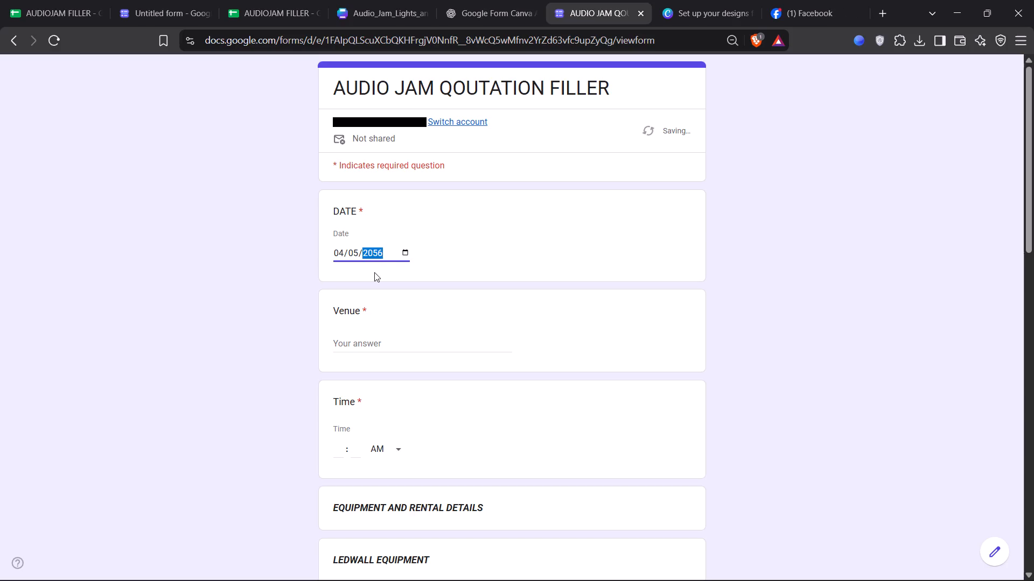
Enter the test text "weedrthgthgdt" as the Venue answer.
left_click(395, 342)
type("weedrt")
type("hgthgd")
scroll(395, 341, "down", 2)
key("t")
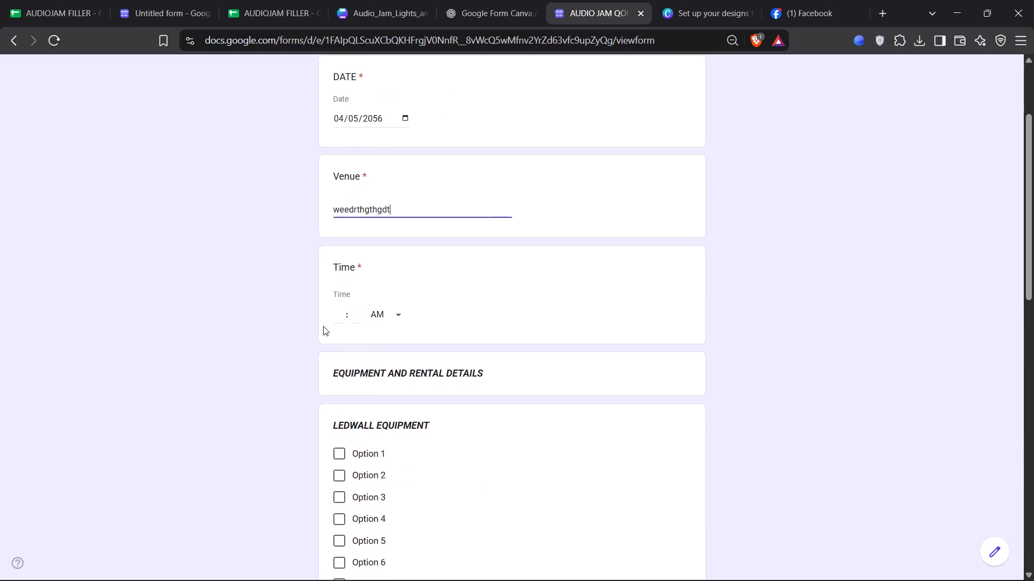
Set the Time answer to 3:43 AM.
left_click(341, 314)
type("ae")
type("da")
key("s")
key("e")
key("f")
type("dr3")
left_click(359, 319)
key("4")
key("3")
key("4")
Tick Option 3 through Option 7 under LEDWALL EQUIPMENT.
scroll(401, 350, "down", 4)
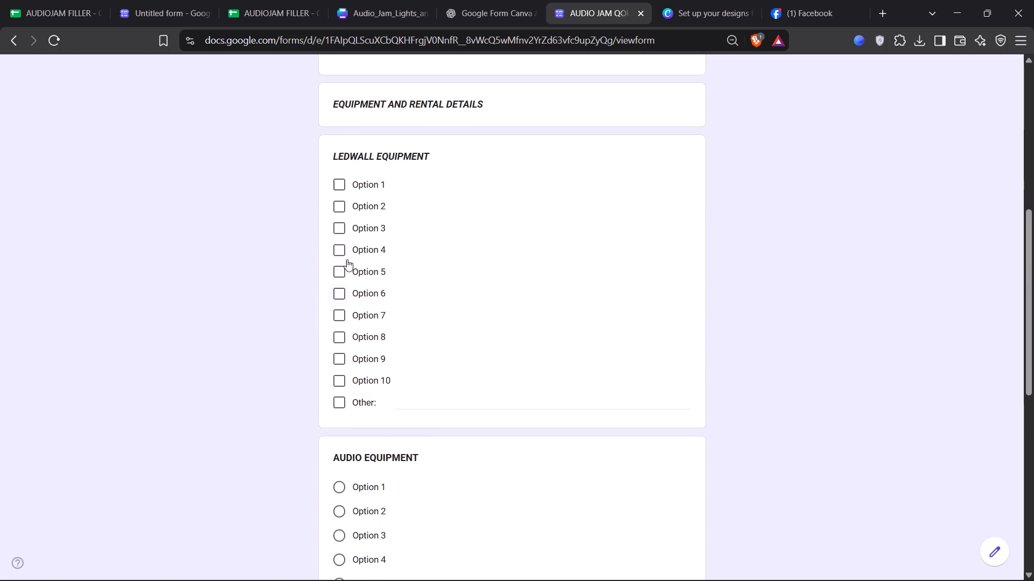
left_click_drag(338, 229, 341, 259)
left_click(339, 250)
left_click(339, 231)
left_click(342, 268)
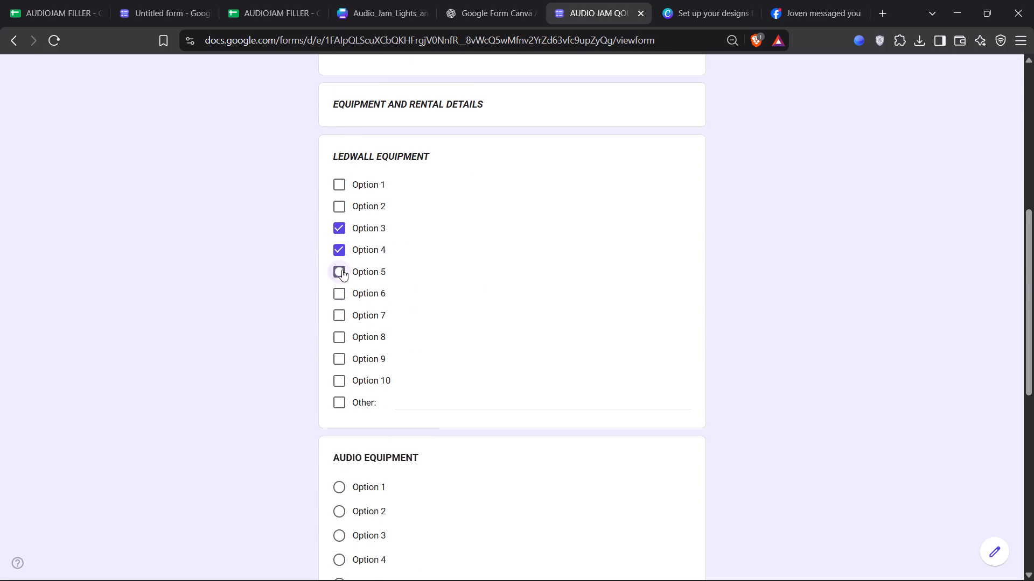
left_click(345, 294)
left_click(341, 313)
Choose Option 5 under AUDIO EQUIPMENT.
scroll(341, 323, "down", 3)
left_click(343, 317)
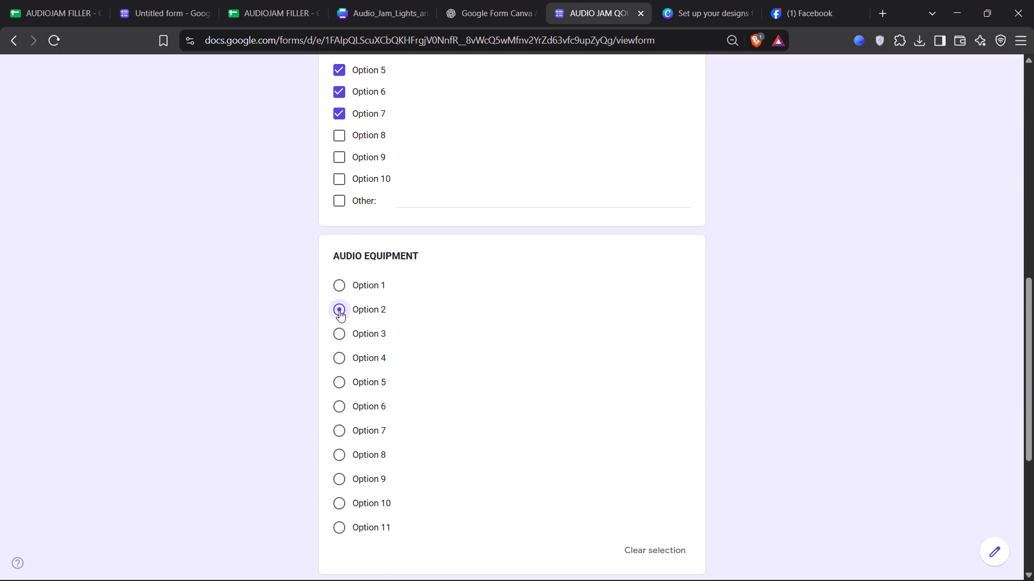
left_click(339, 310)
left_click(338, 302)
left_click(337, 313)
left_click(339, 331)
left_click(341, 357)
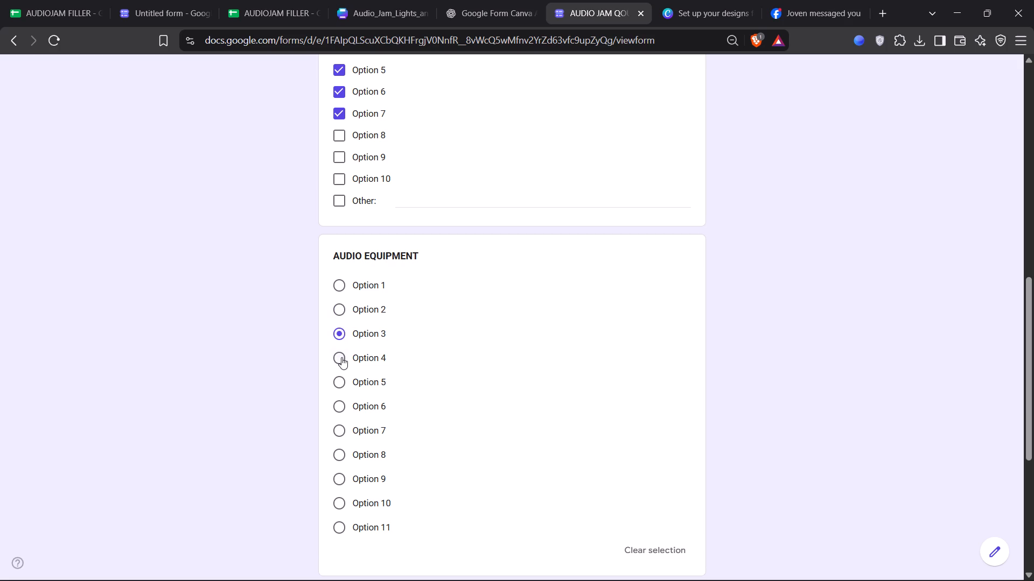
left_click(350, 387)
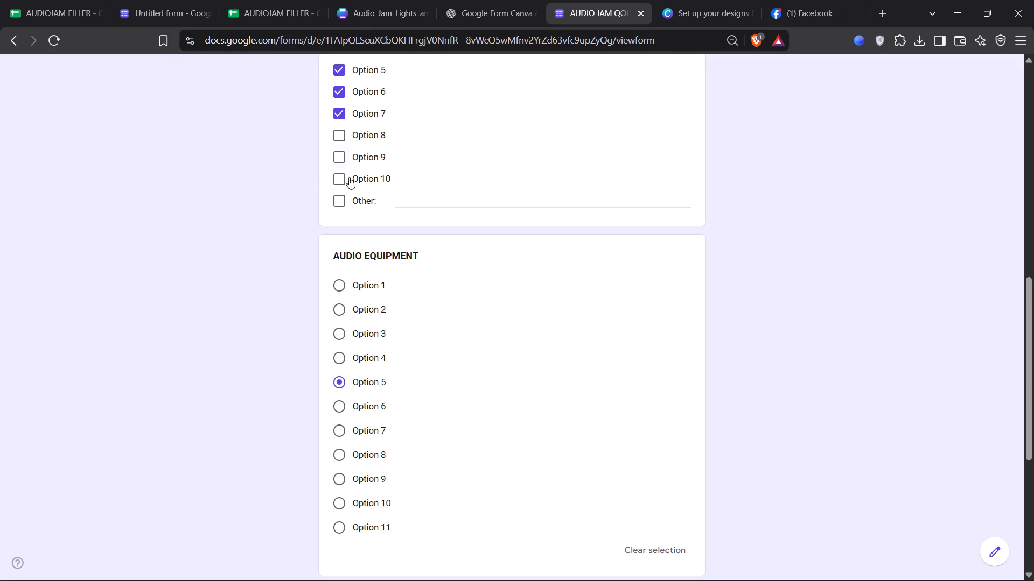
Enter the test text "sfsefsesv" under Additional Requests.
scroll(520, 266, "down", 4)
left_click(416, 374)
key("s")
key("f")
type("sef")
key("s")
key("e")
key("s")
key("v")
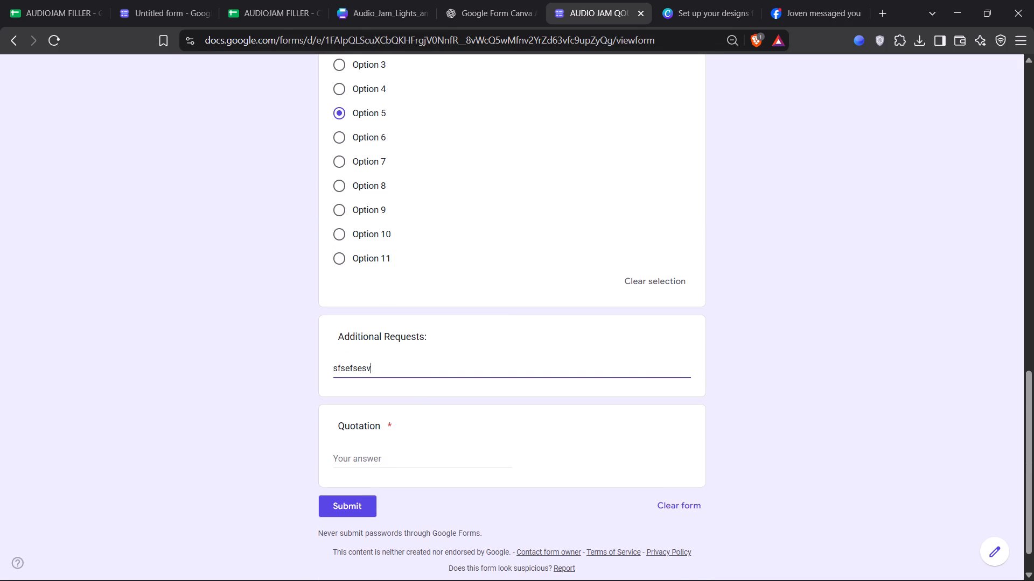
left_click(379, 457)
key("s")
key("v")
key("BackSpace")
key("BackSpace")
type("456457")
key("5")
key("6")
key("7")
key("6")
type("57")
left_click(347, 502)
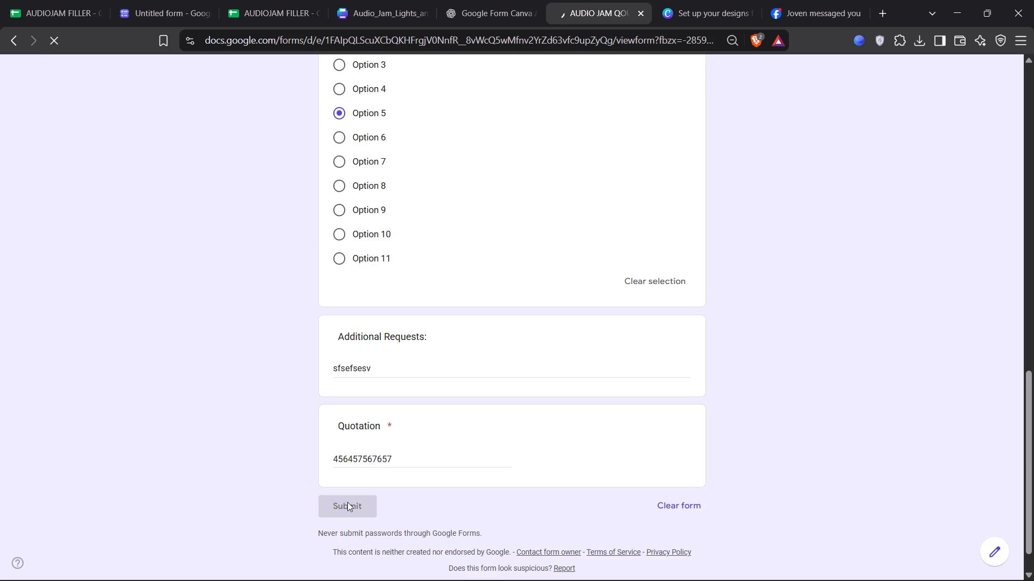
Check the AUDIOJAM FILLER response spreadsheet for the submitted test answers, including the Venue and DATE cells.
left_click(352, 14)
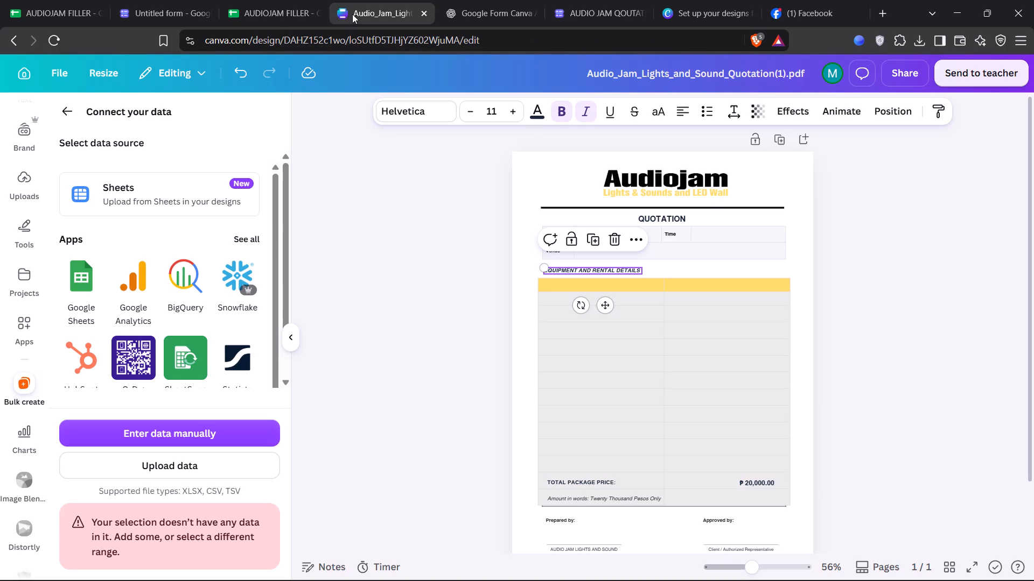
left_click(143, 17)
left_click(279, 8)
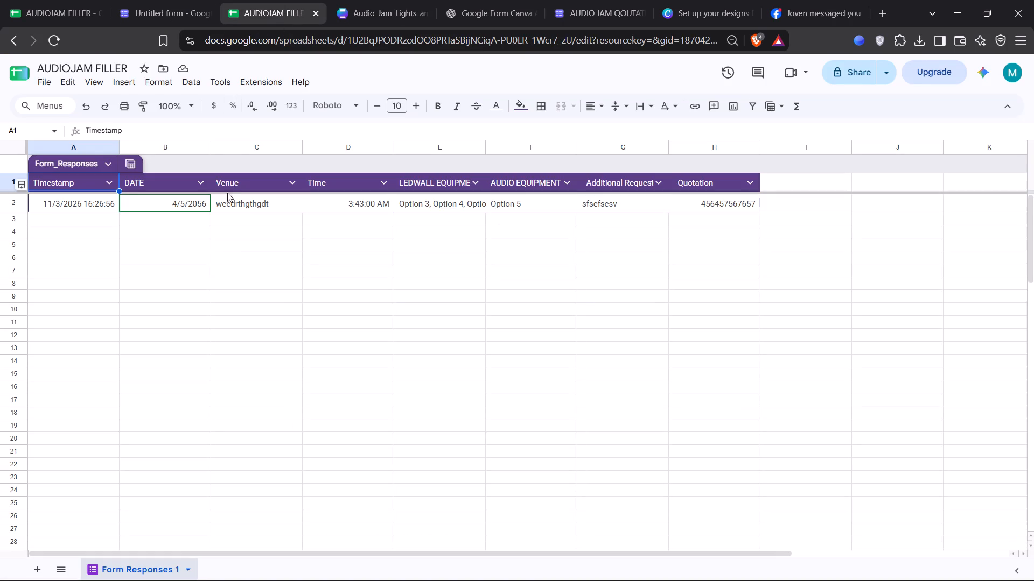
left_click(234, 201)
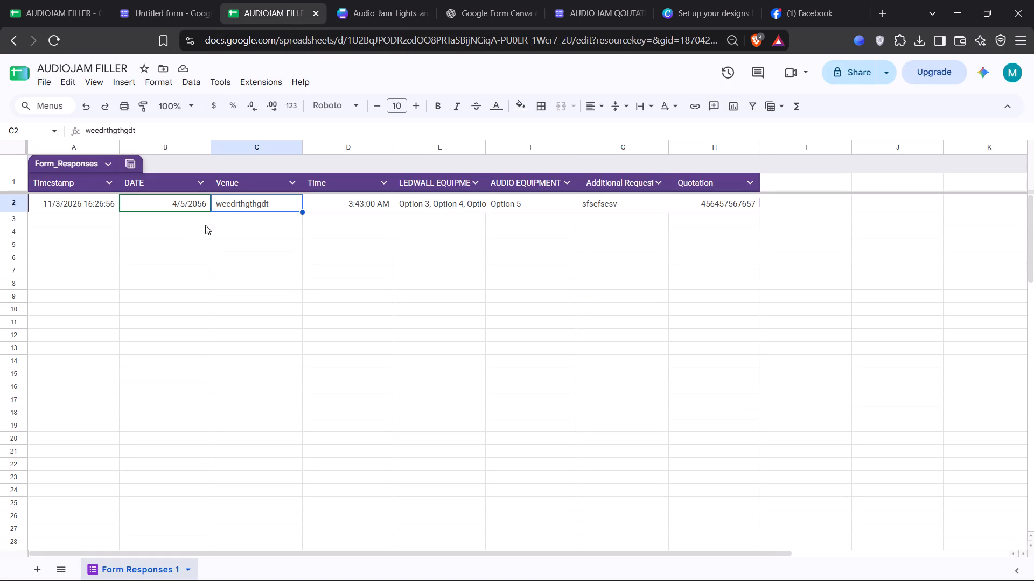
left_click(243, 203)
left_click(262, 240)
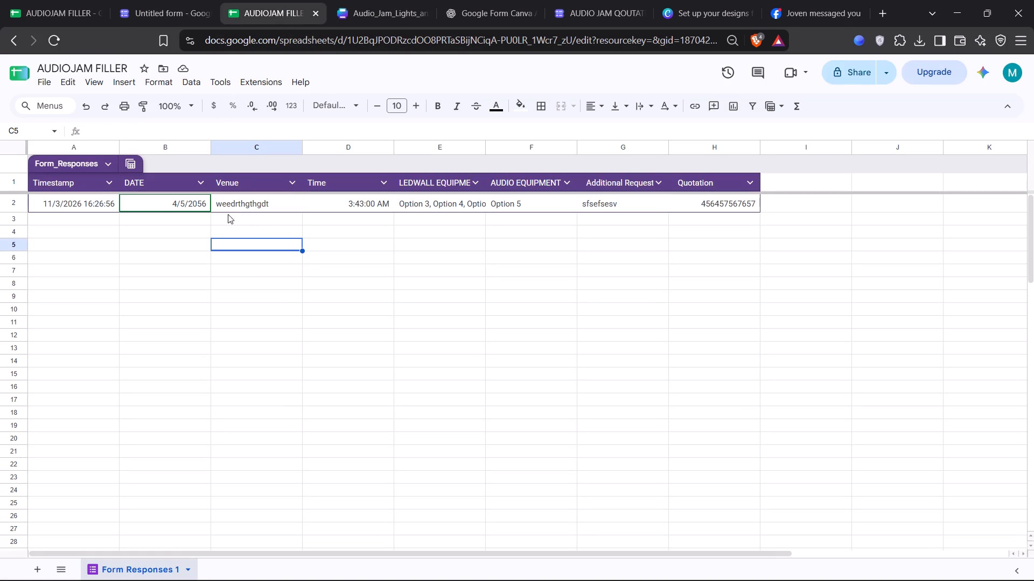
left_click(159, 204)
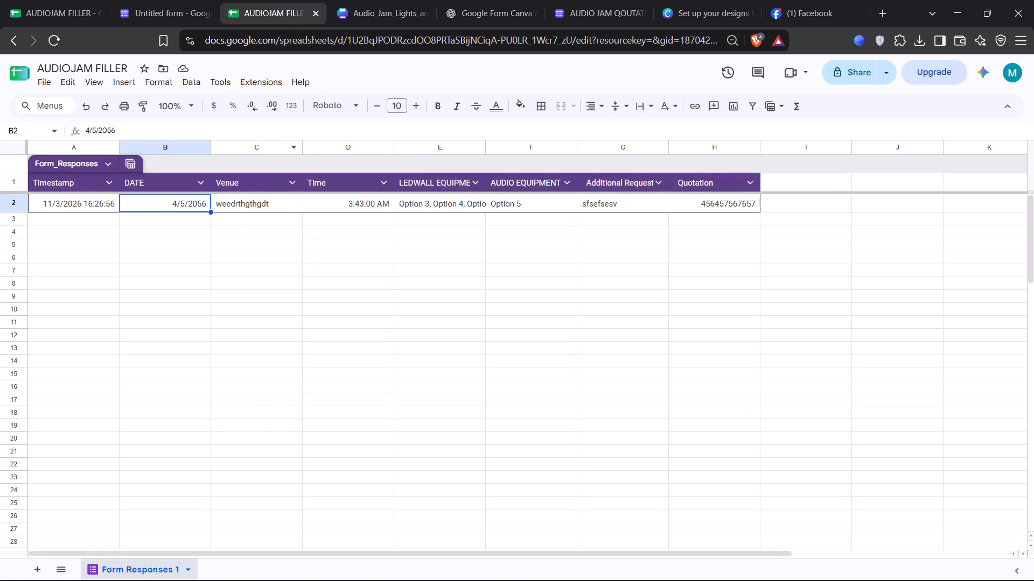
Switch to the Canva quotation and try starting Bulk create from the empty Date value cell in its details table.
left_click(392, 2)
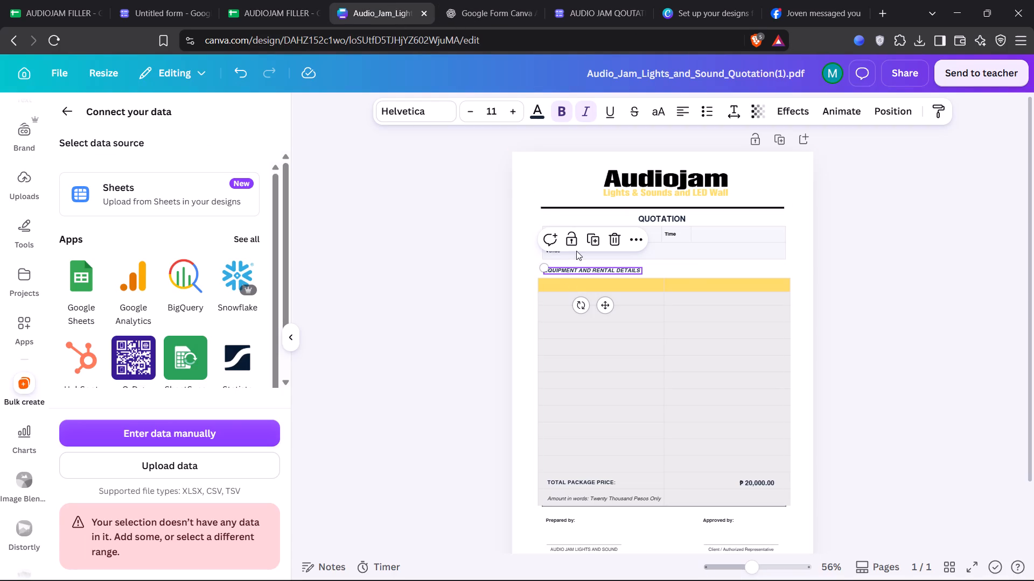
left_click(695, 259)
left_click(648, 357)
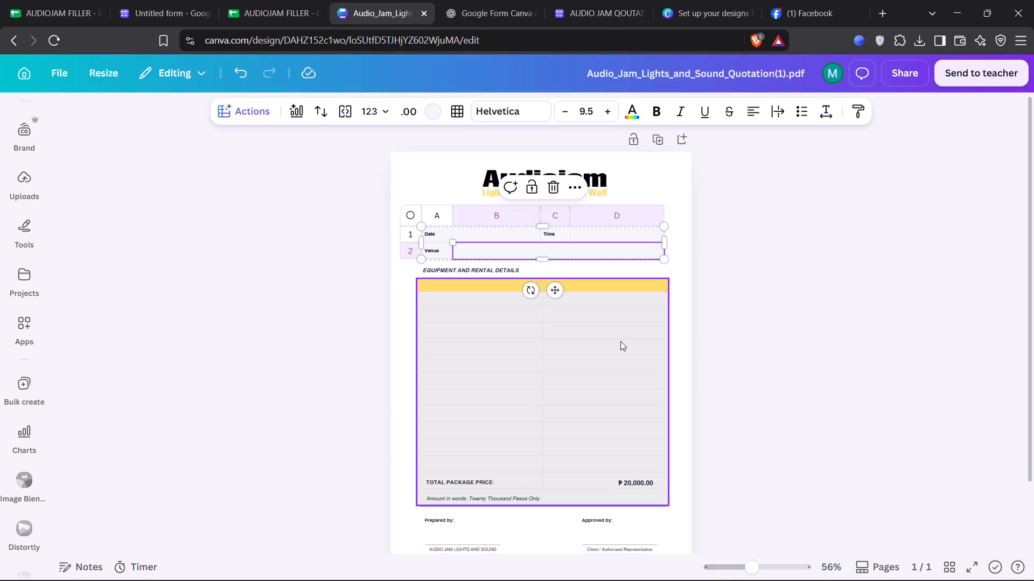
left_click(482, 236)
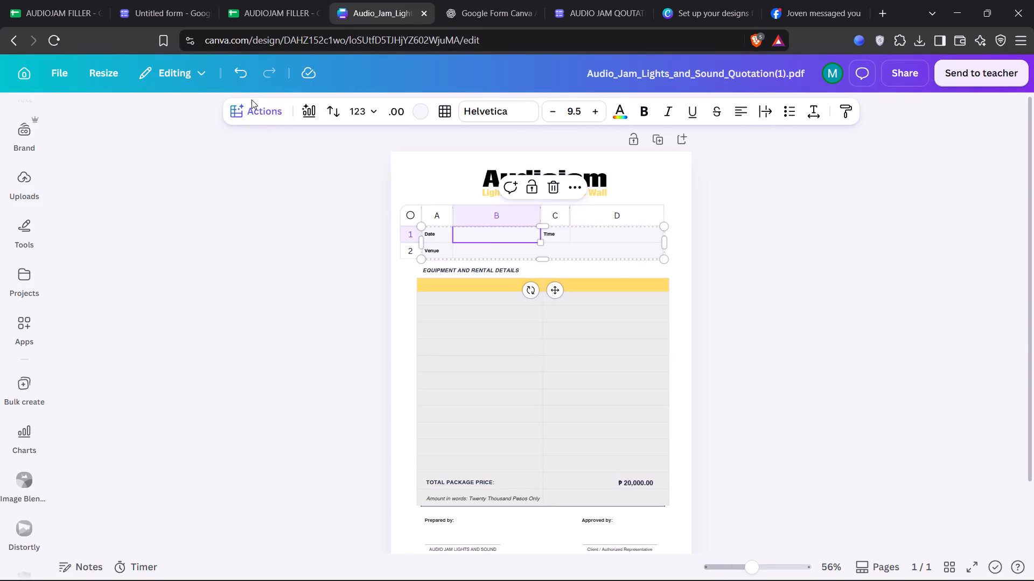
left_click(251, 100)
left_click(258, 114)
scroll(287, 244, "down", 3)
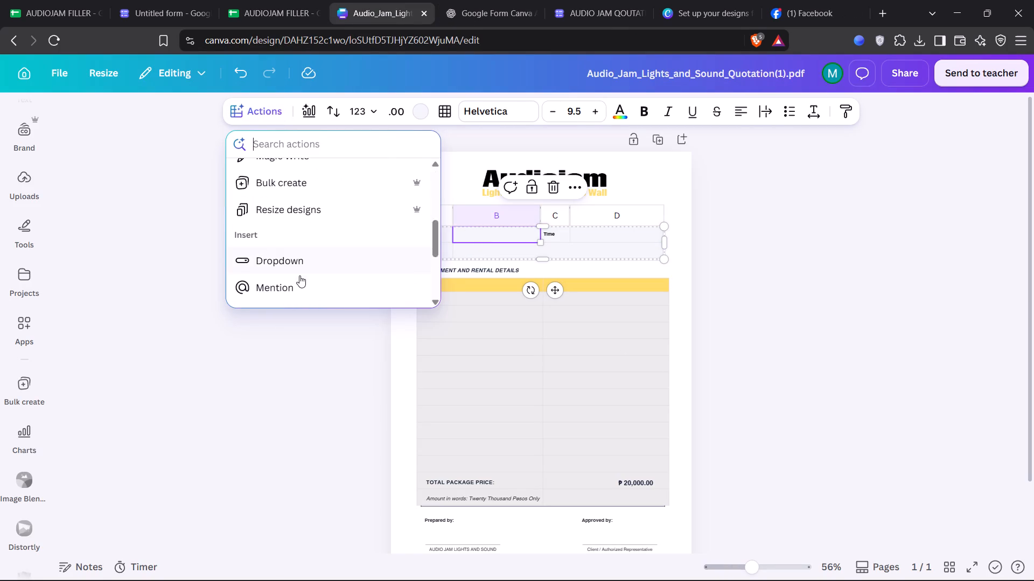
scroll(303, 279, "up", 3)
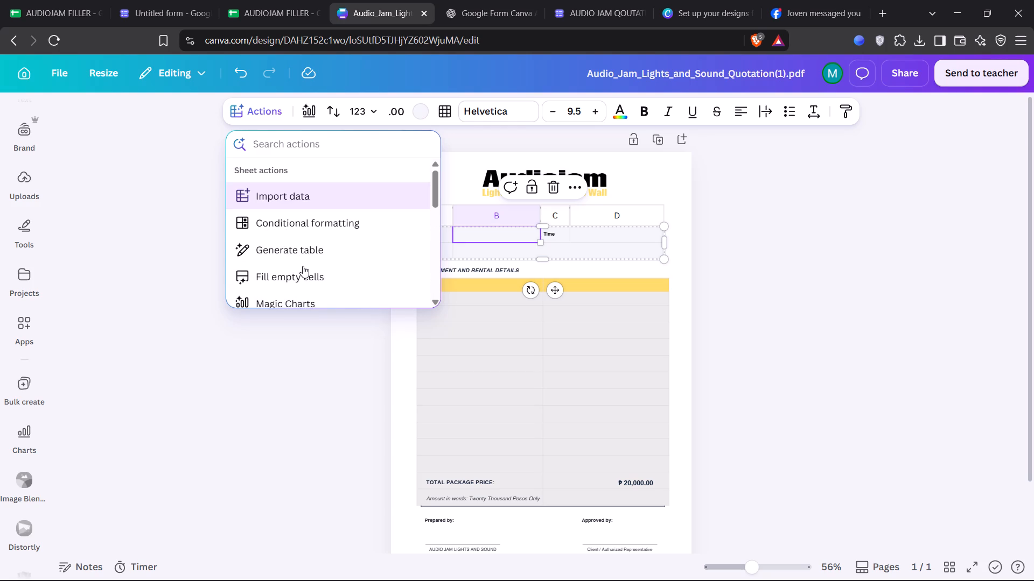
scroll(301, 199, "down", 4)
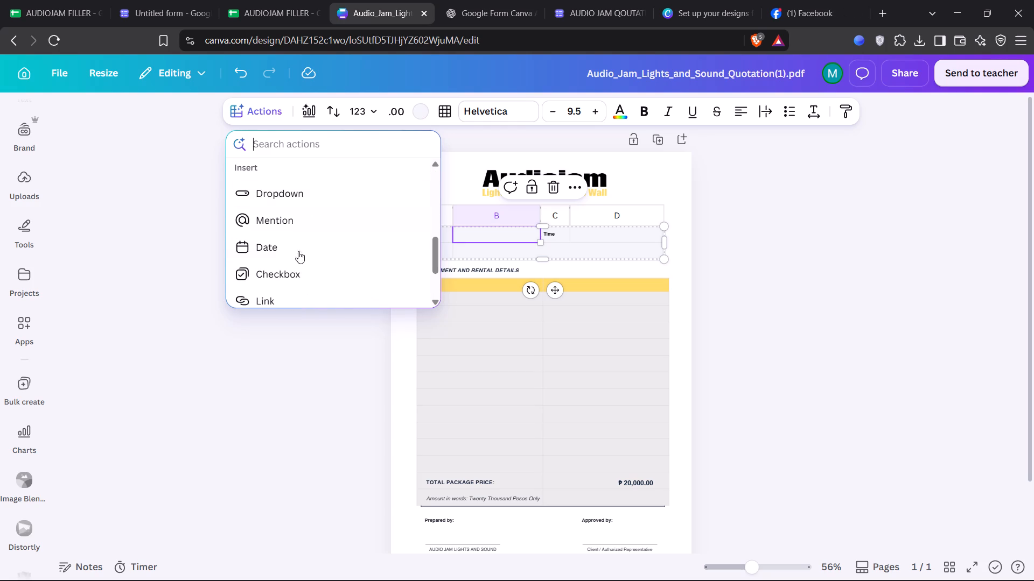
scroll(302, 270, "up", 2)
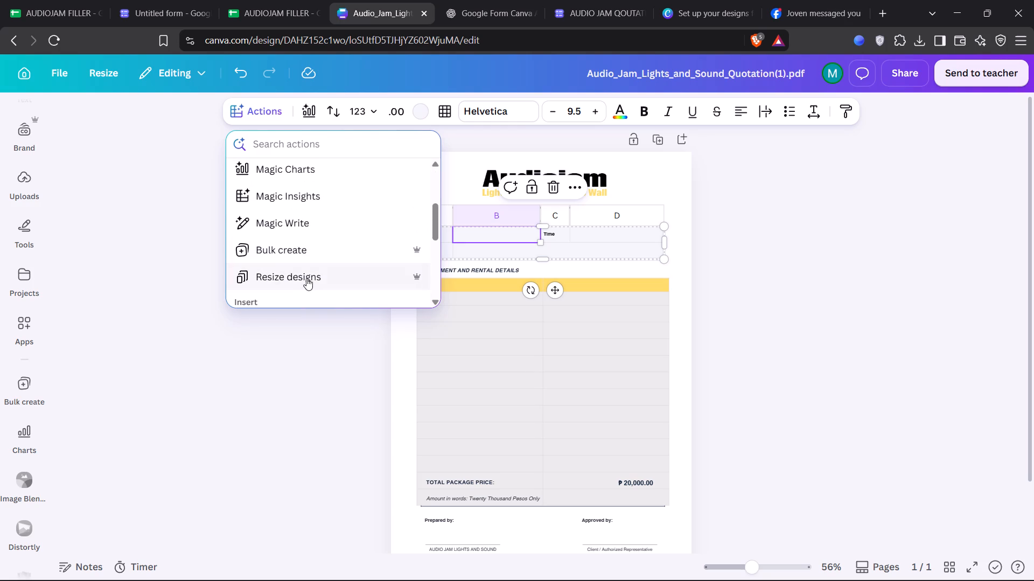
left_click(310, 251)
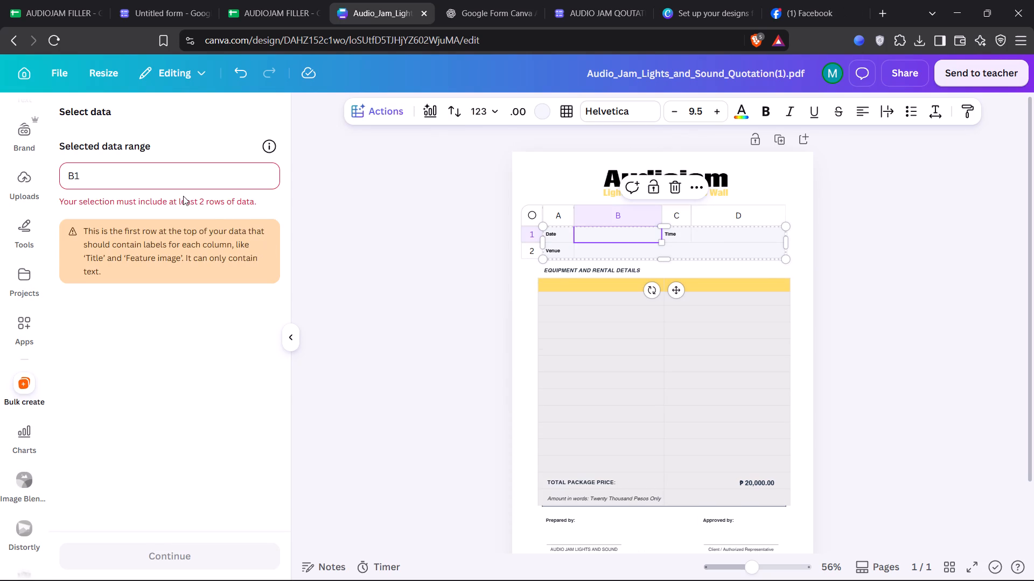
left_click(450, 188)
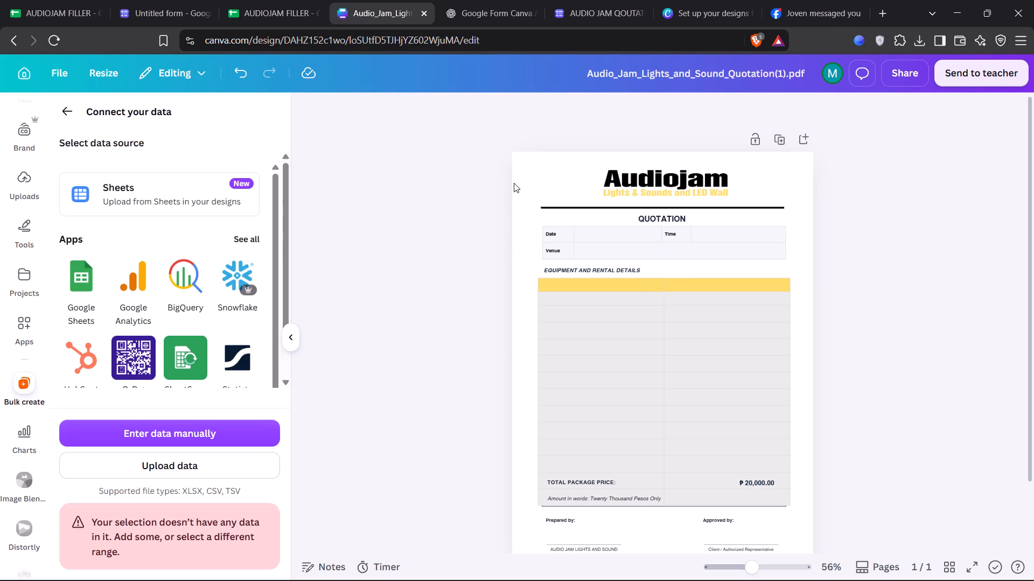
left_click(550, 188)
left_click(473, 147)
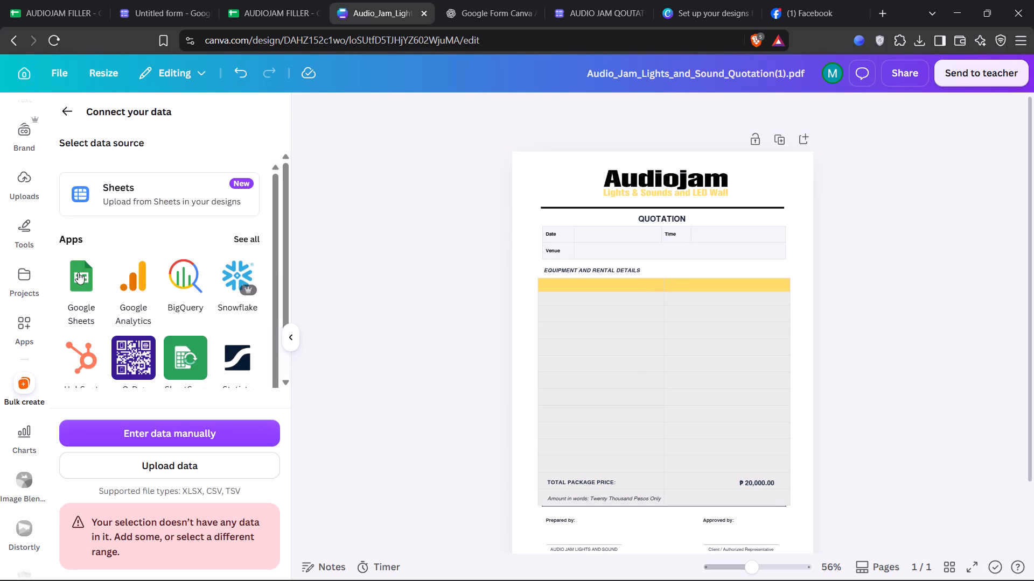
Connect the Form Responses 1 sheet of AUDIOJAM FILLER from Google Sheets as the bulk data source, using range A1:H2.
left_click(78, 272)
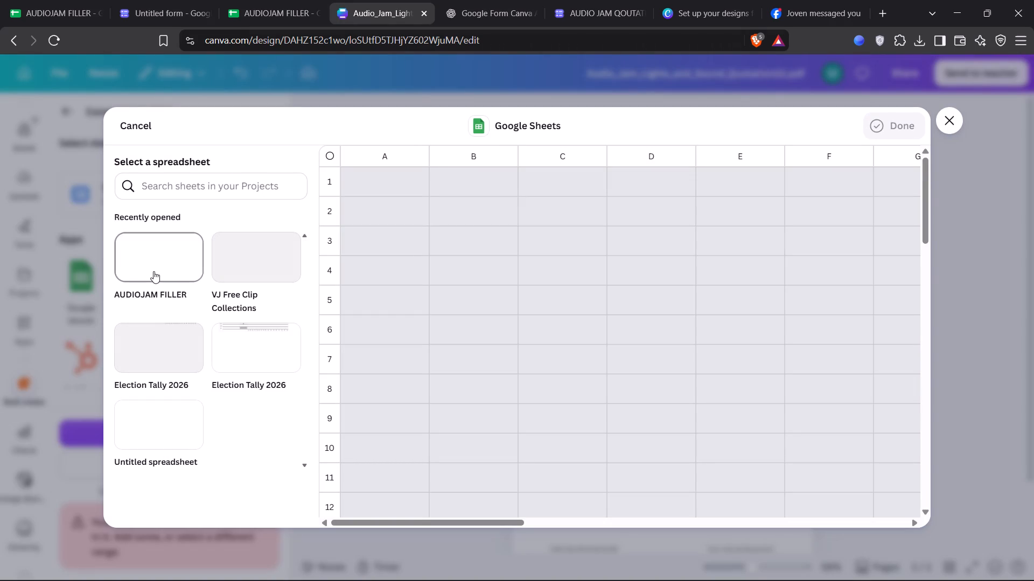
left_click(153, 271)
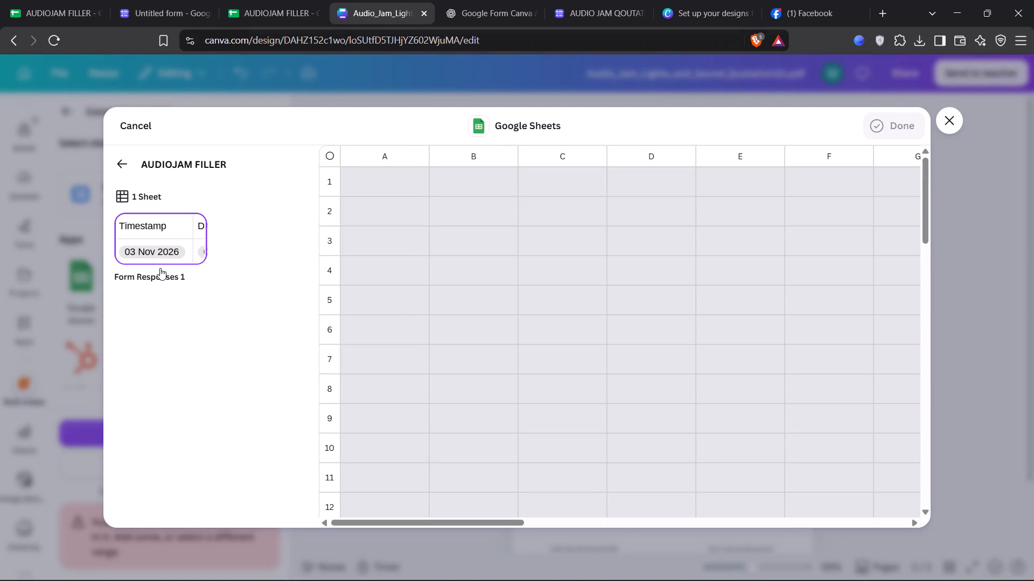
left_click(174, 240)
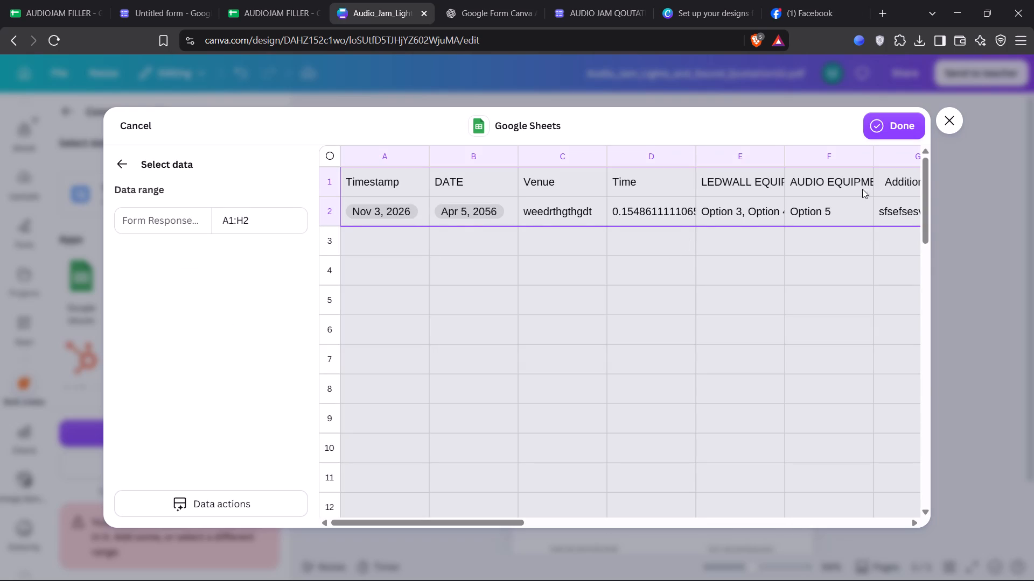
left_click(892, 126)
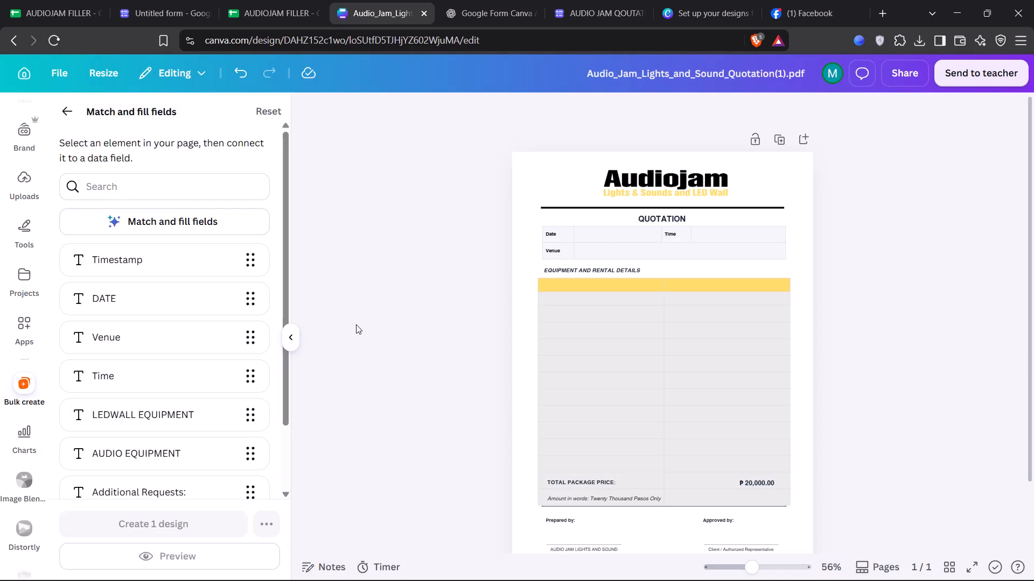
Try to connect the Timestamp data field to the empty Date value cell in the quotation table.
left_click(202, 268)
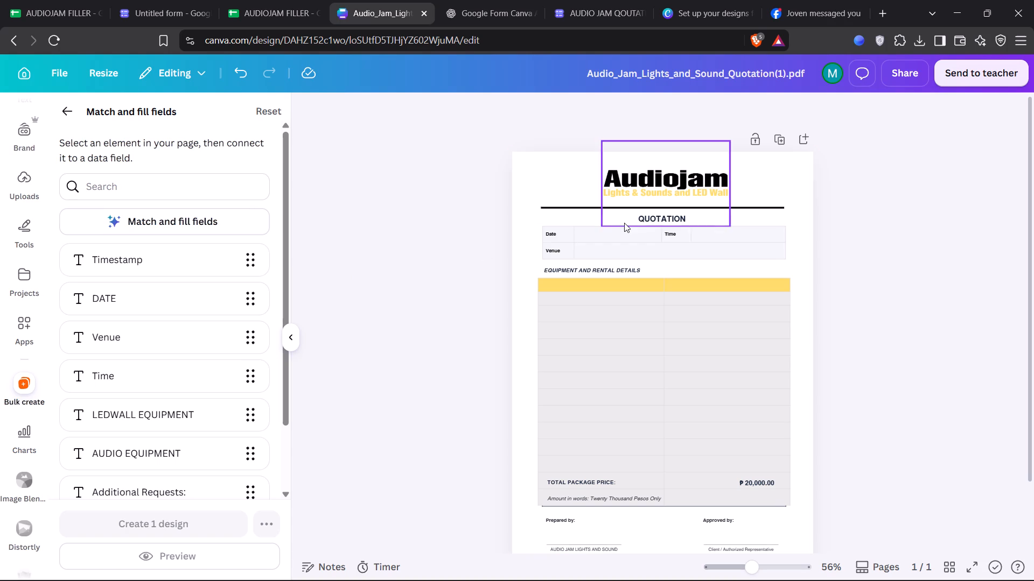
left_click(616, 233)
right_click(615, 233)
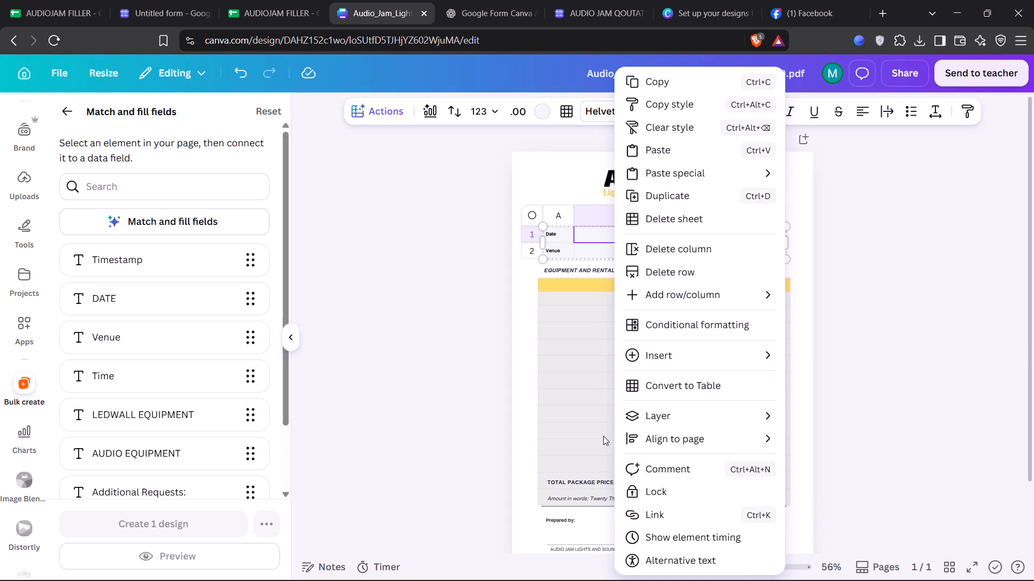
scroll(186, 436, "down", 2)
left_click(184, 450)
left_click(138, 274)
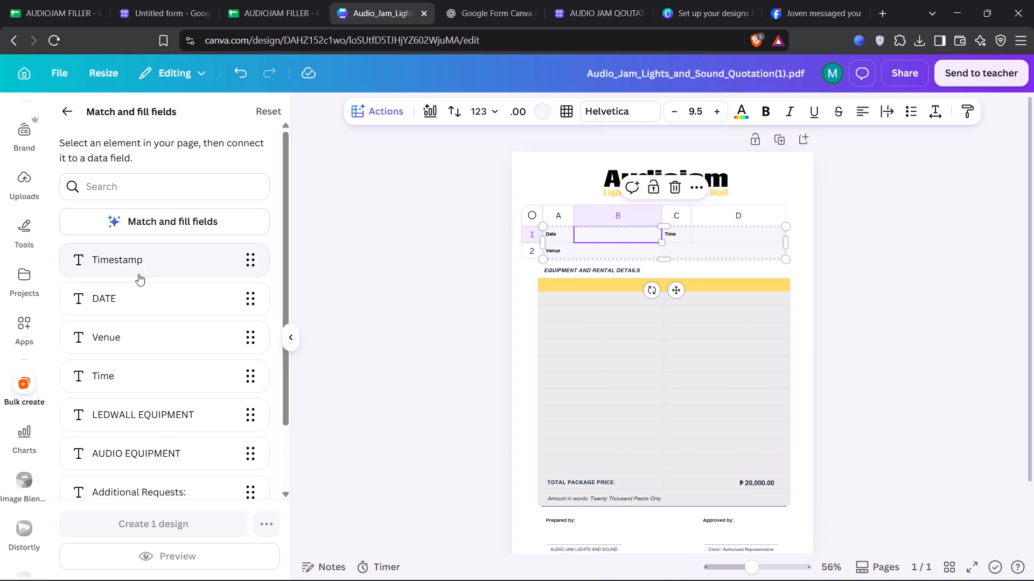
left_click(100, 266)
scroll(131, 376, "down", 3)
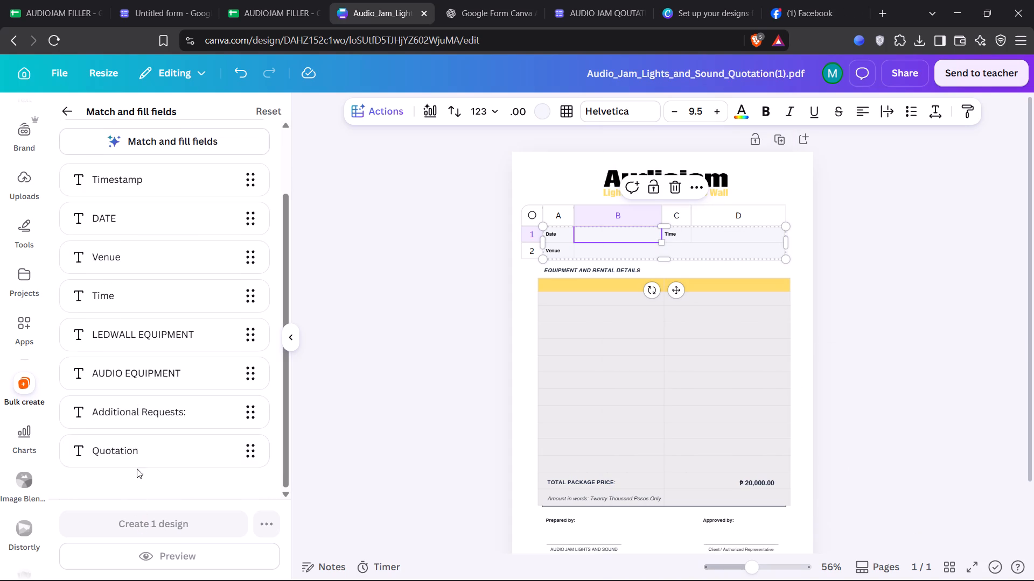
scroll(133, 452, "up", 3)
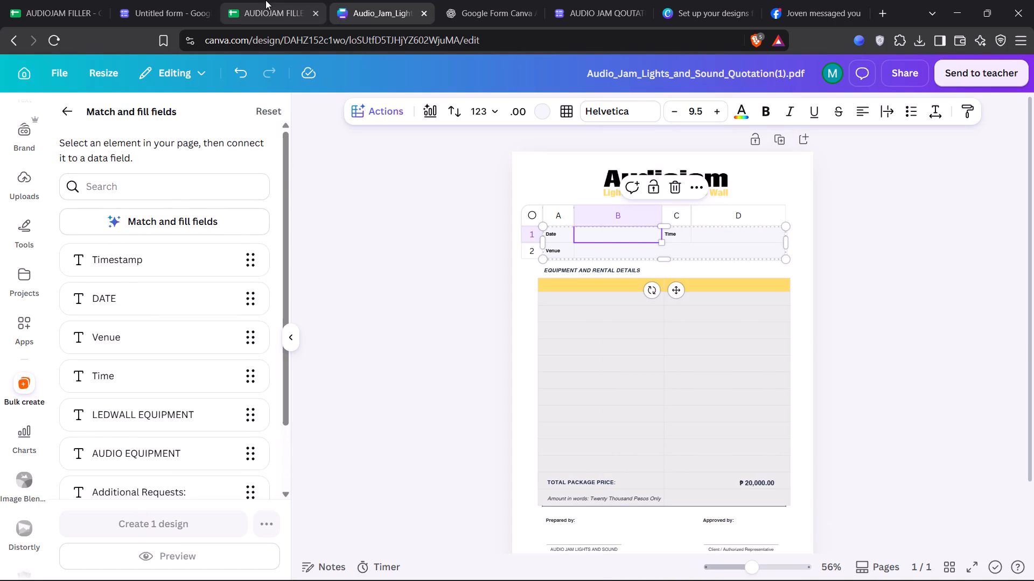
Switch to the Google Form and change the AUDIO EQUIPMENT question type to Checkboxes.
left_click(266, 0)
left_click(167, 17)
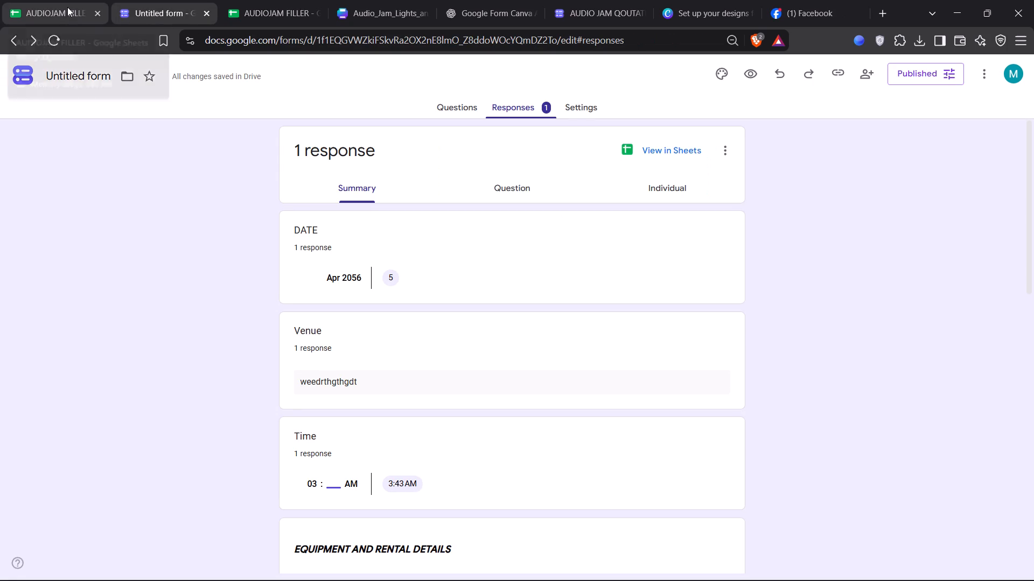
left_click(67, 7)
left_click(142, 8)
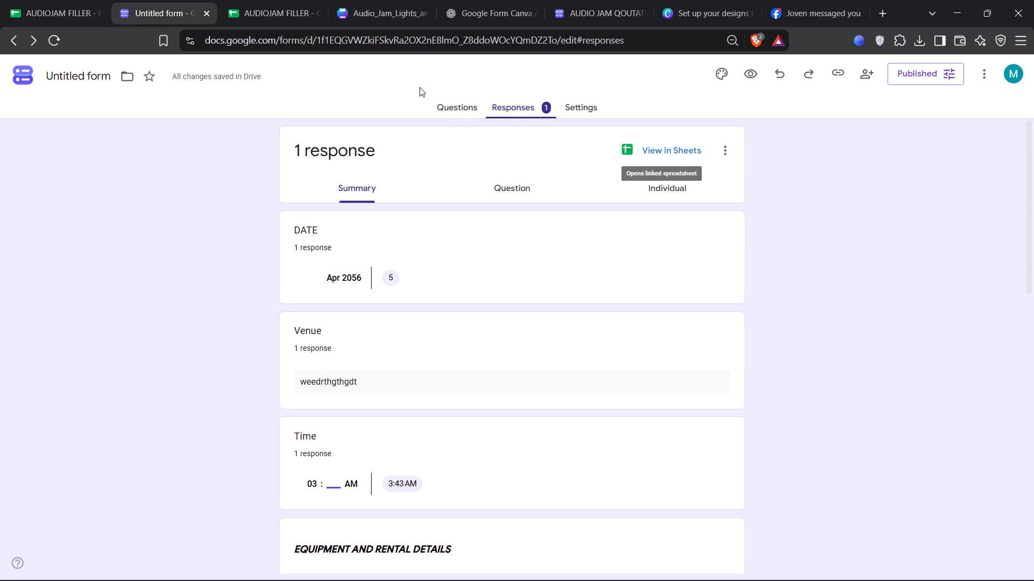
left_click(462, 117)
scroll(548, 281, "down", 14)
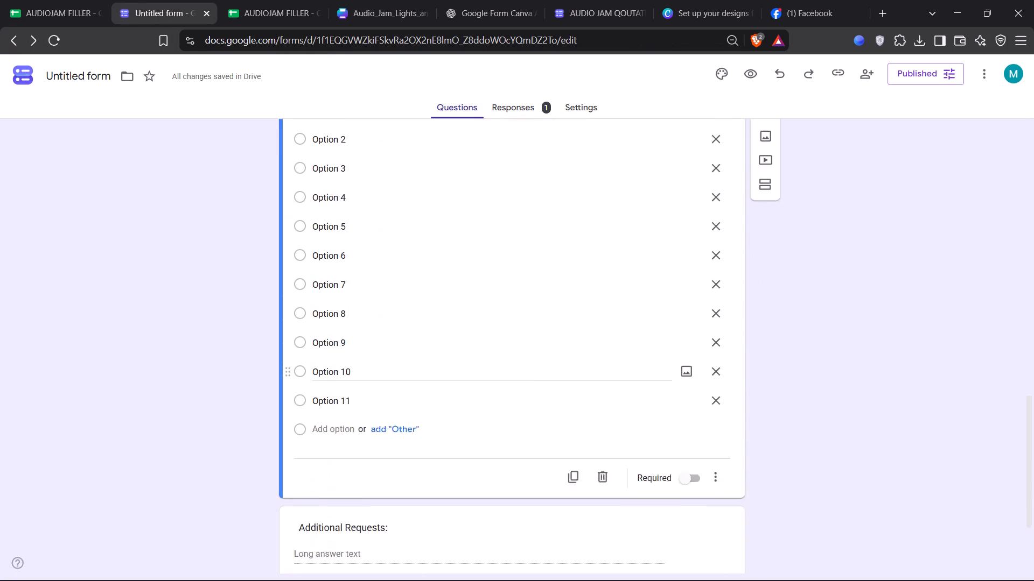
scroll(600, 223, "up", 2)
left_click(665, 165)
left_click(665, 176)
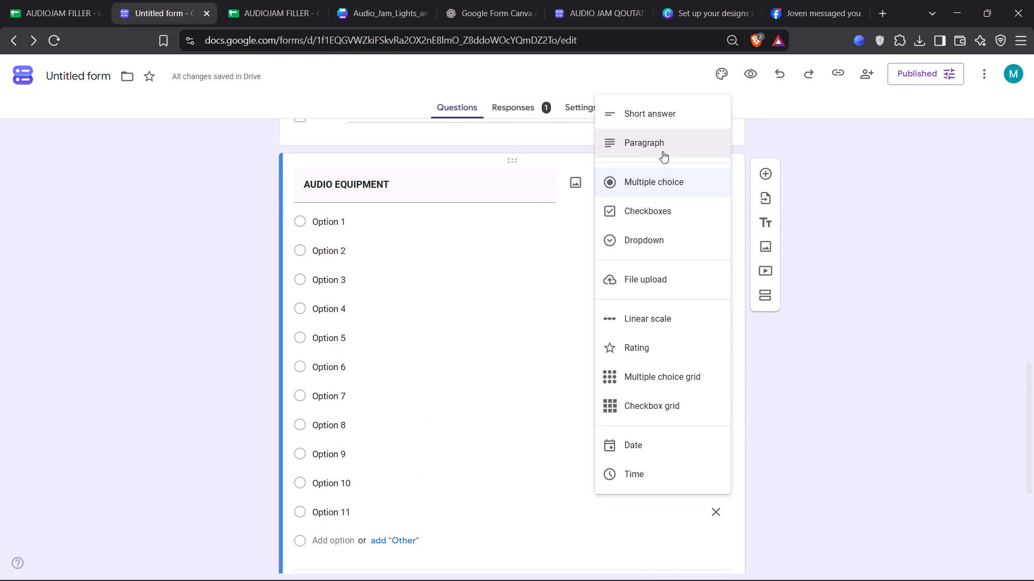
left_click(675, 217)
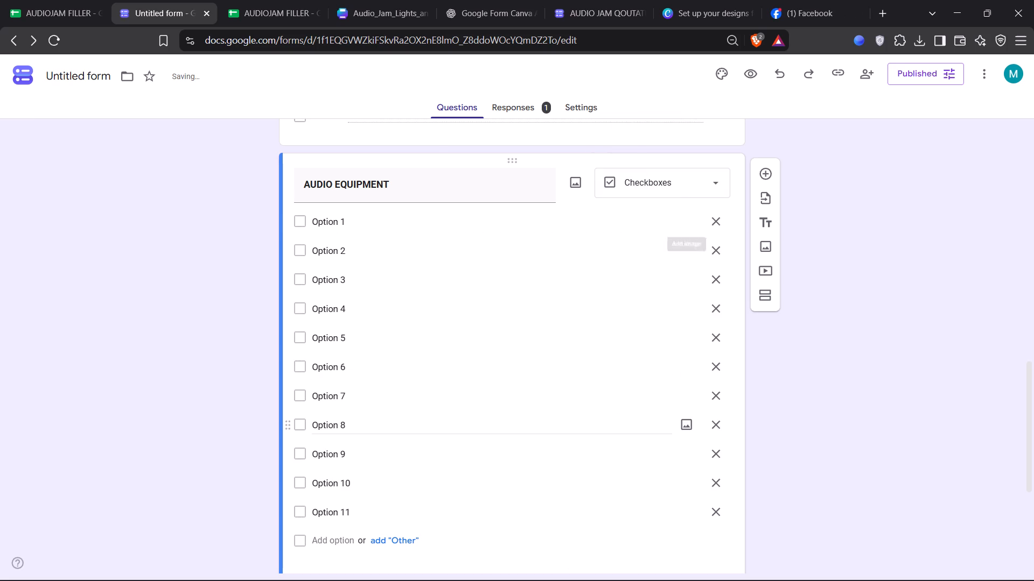
scroll(515, 427, "down", 1)
scroll(473, 420, "up", 7)
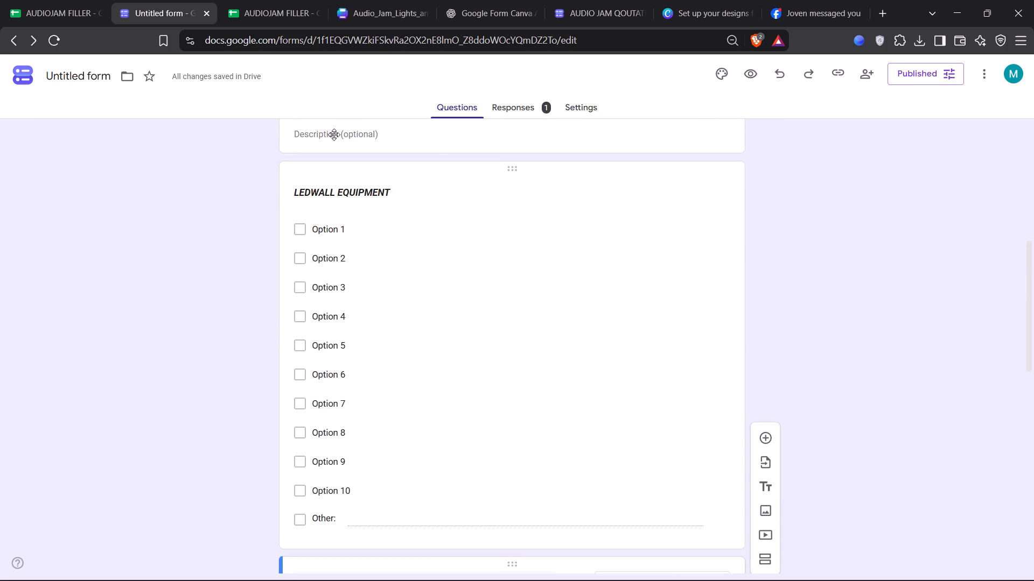
Return to the Canva quotation and automatically match and fill its data fields.
left_click(274, 17)
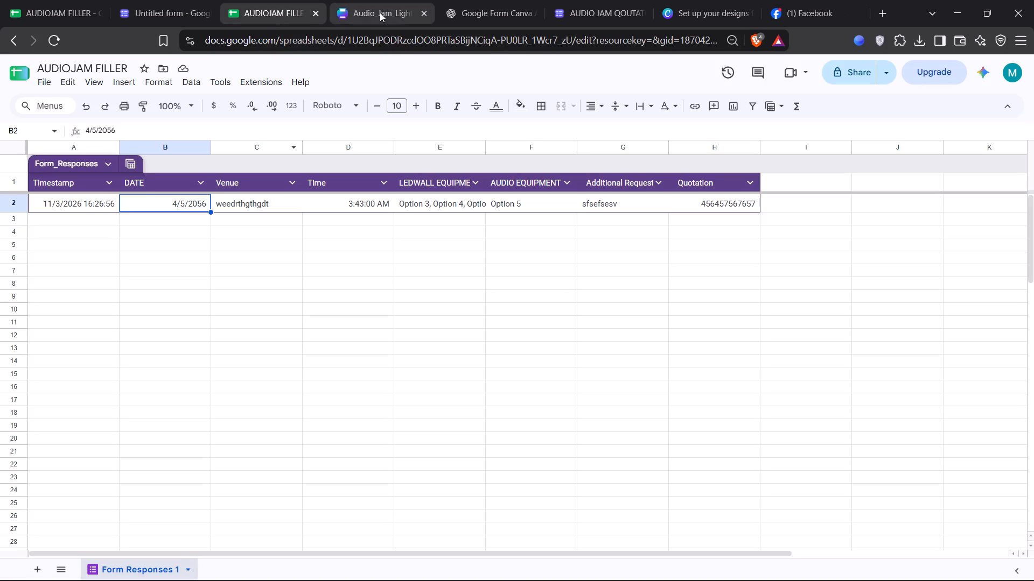
left_click(380, 9)
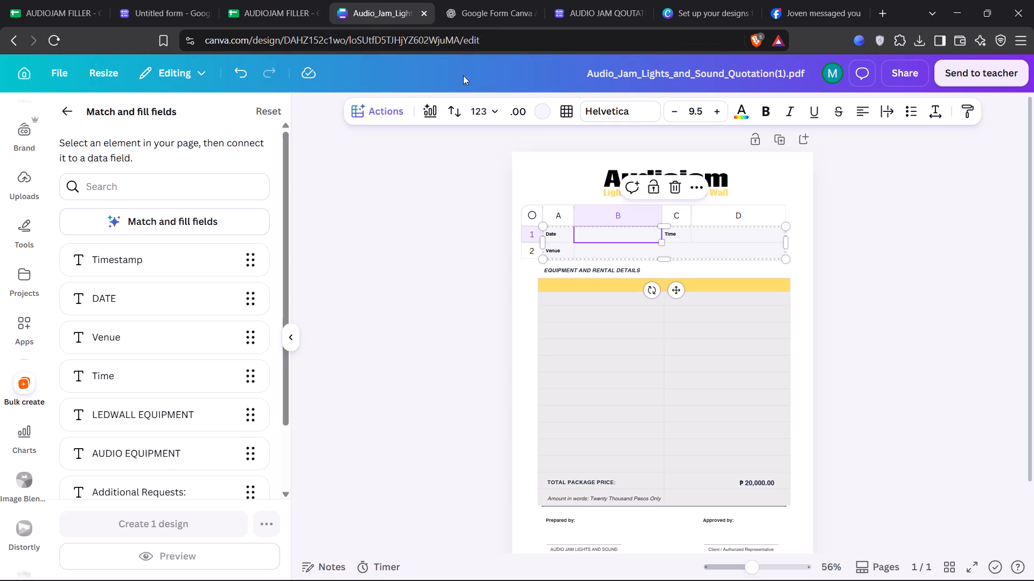
scroll(194, 422, "down", 5)
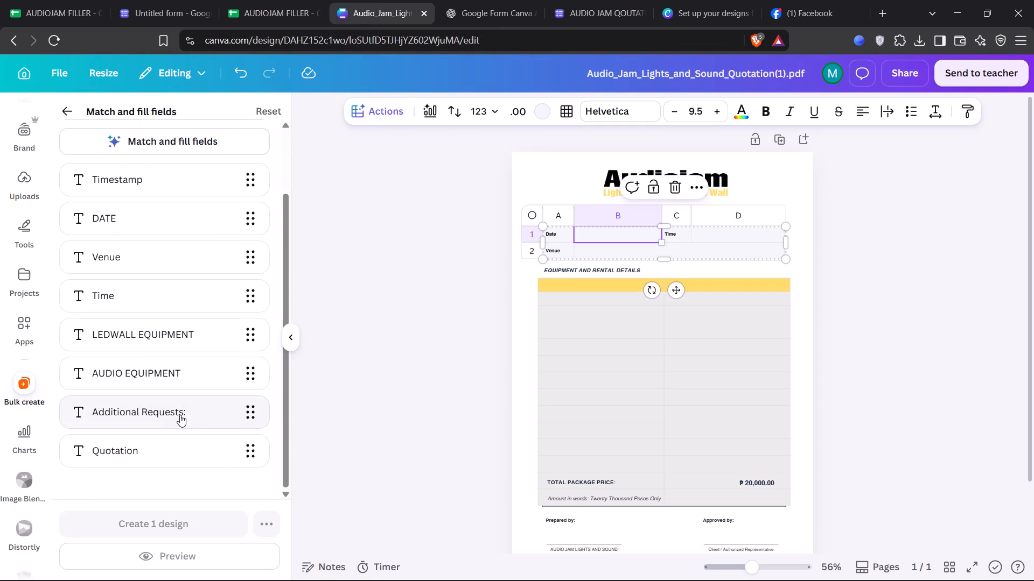
scroll(164, 443, "up", 3)
left_click(221, 277)
left_click(213, 263)
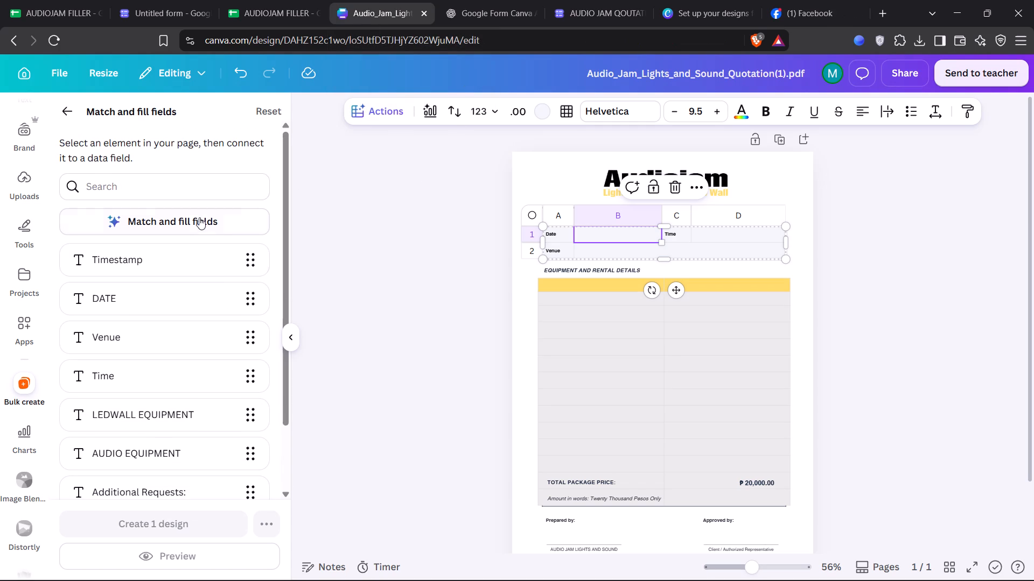
left_click(198, 216)
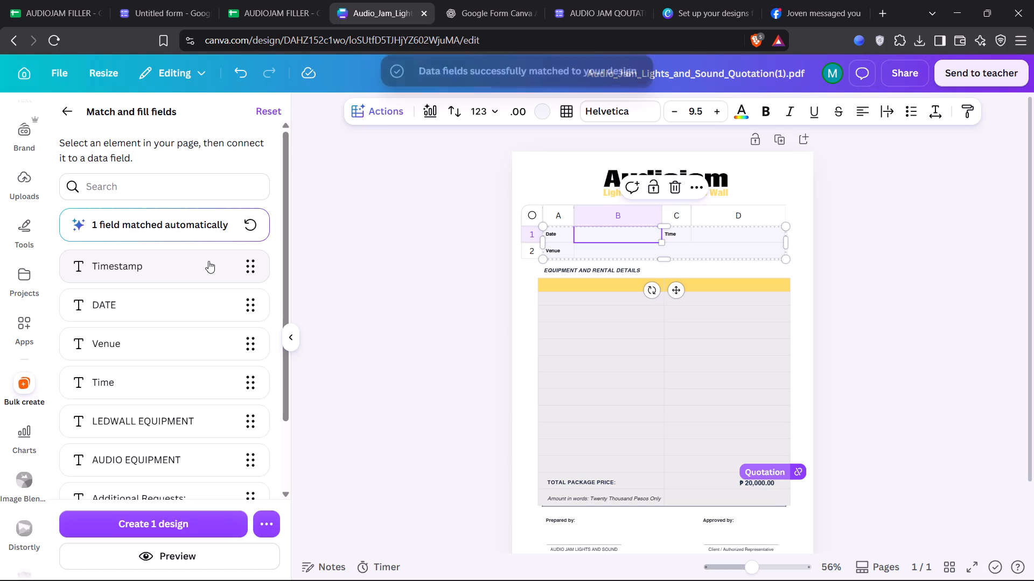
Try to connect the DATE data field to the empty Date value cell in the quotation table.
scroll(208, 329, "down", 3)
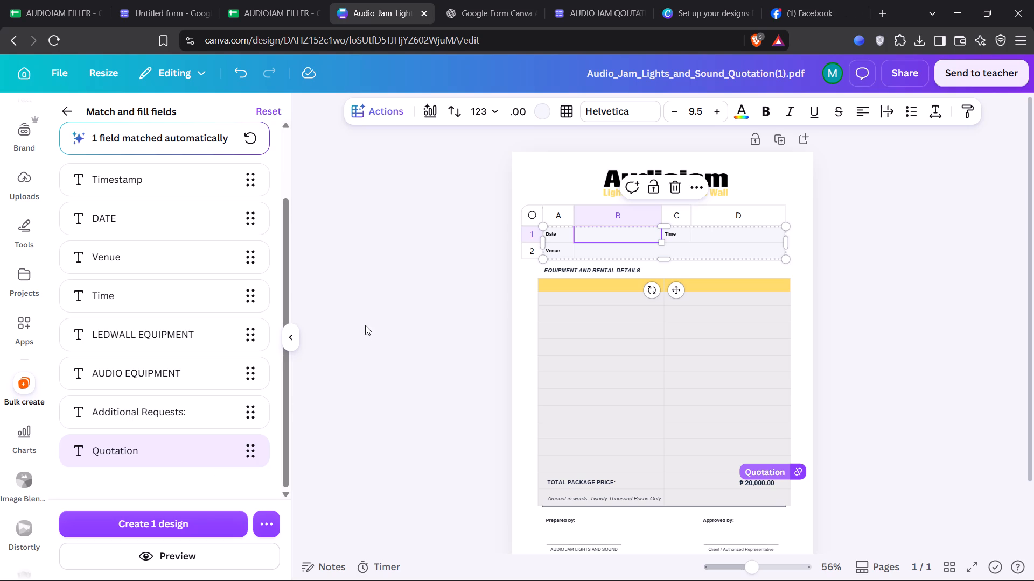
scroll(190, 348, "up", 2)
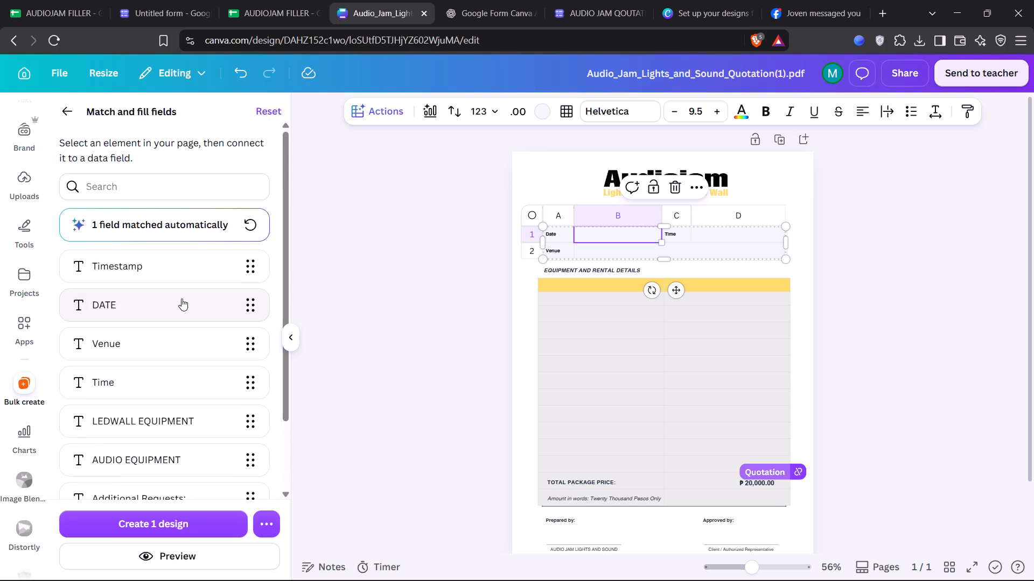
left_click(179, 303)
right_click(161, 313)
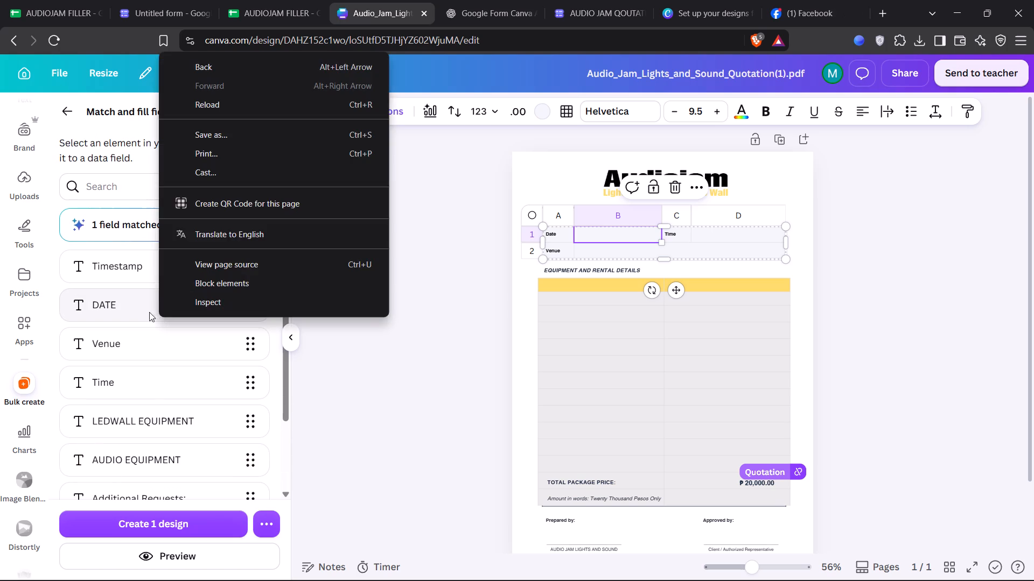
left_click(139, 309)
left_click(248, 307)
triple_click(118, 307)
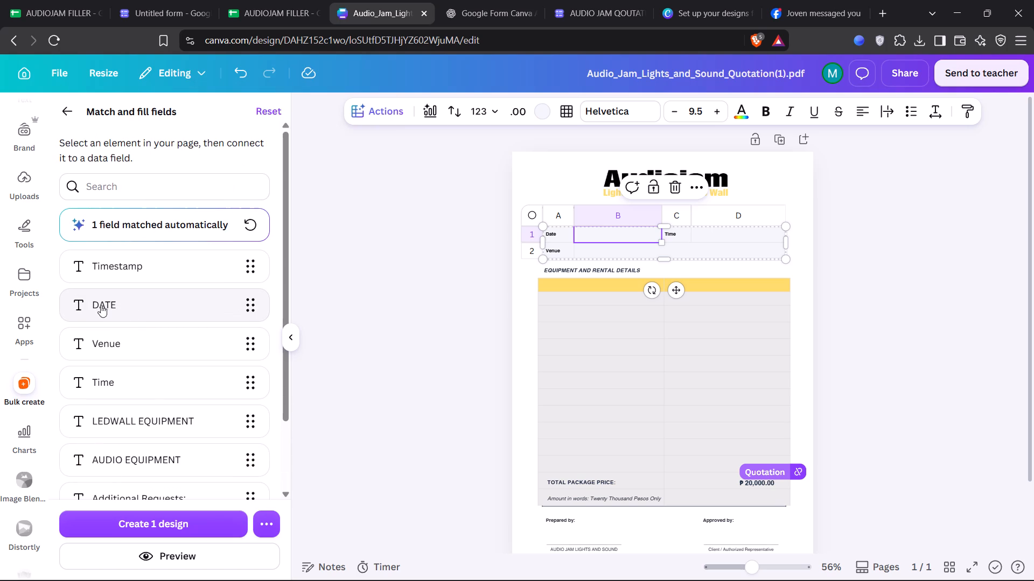
Preview the quotation design filled with the connected form response data.
scroll(152, 466, "down", 2)
left_click(165, 564)
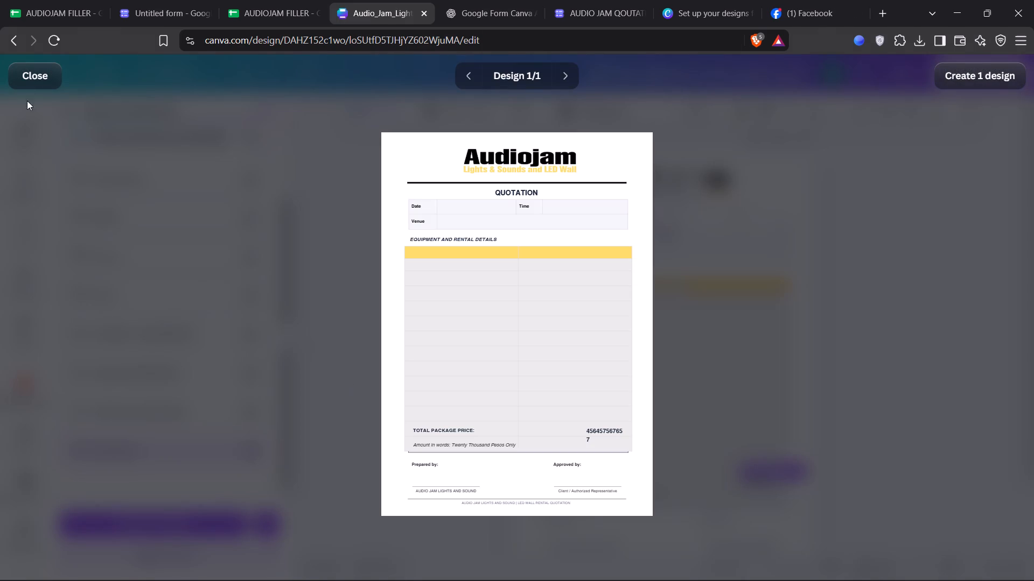
Close the preview and compare the form responses in the AUDIOJAM FILLER sheet, the Bulk create data fields and the Google Form's questions.
left_click(37, 82)
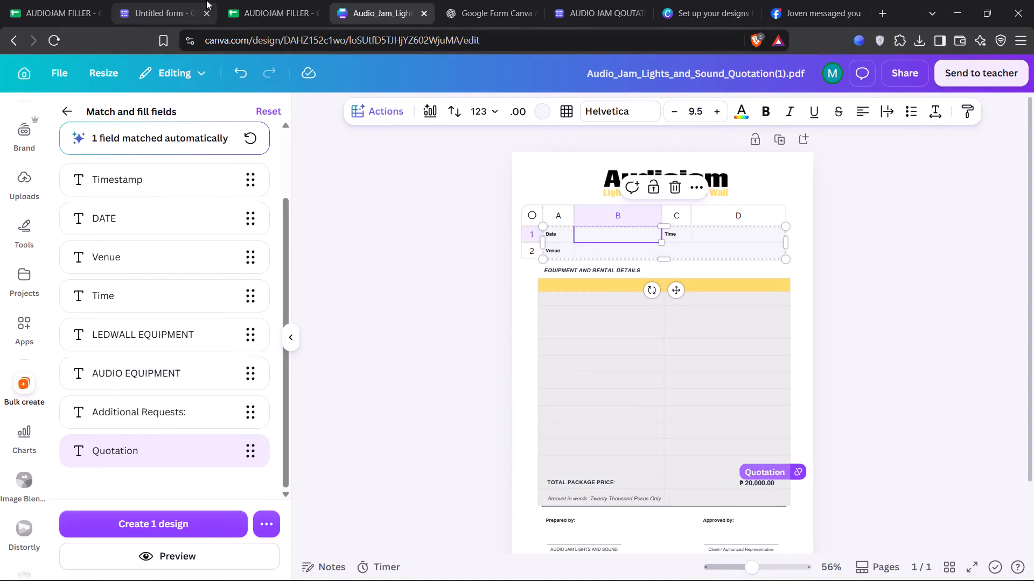
left_click(263, 10)
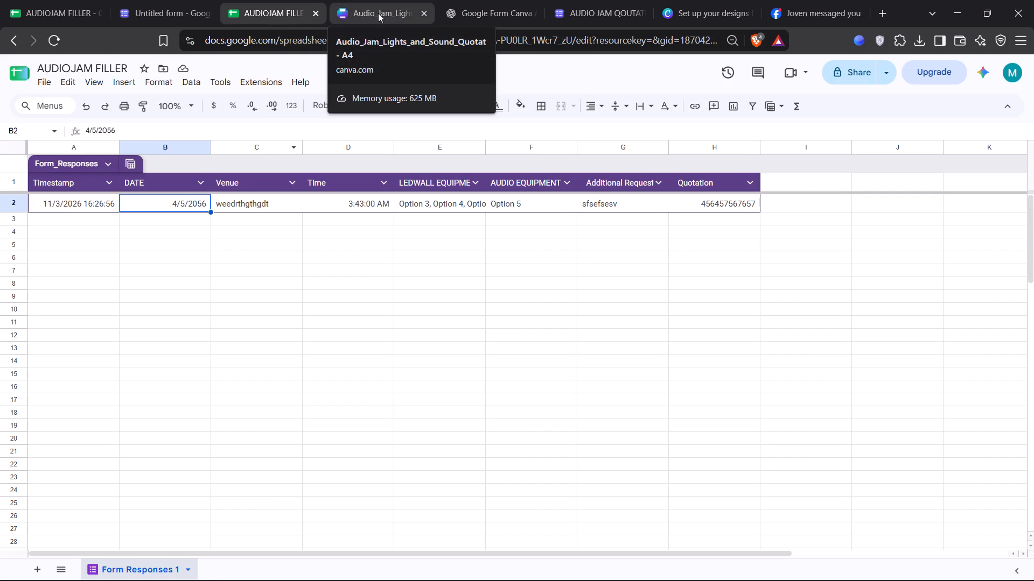
left_click(380, 11)
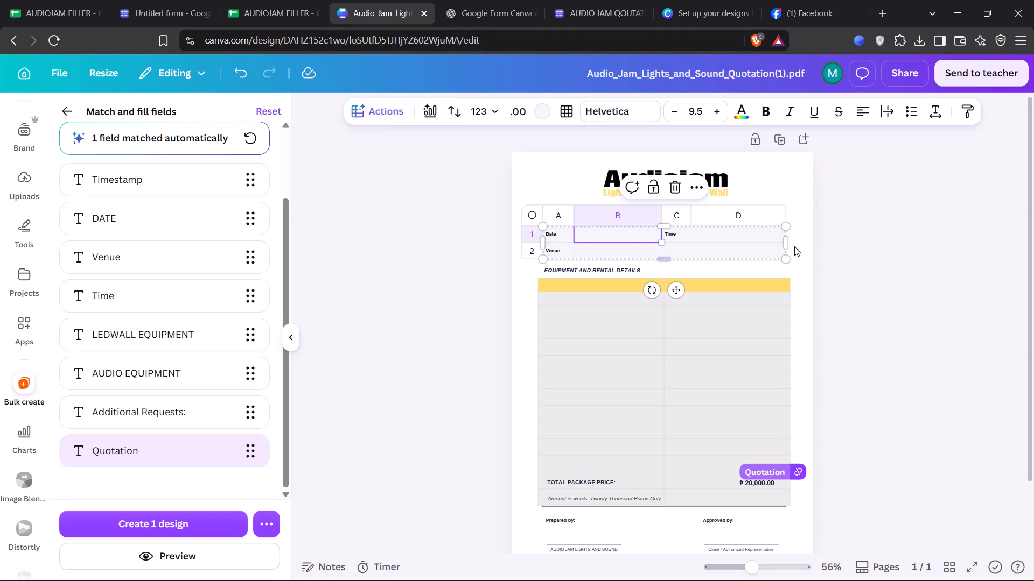
left_click(813, 245)
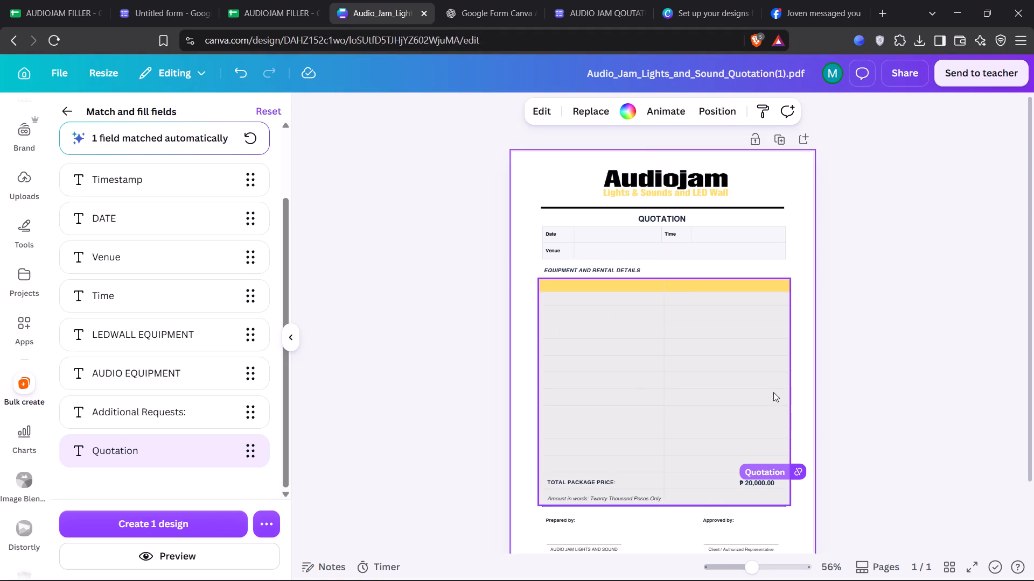
scroll(756, 401, "down", 2)
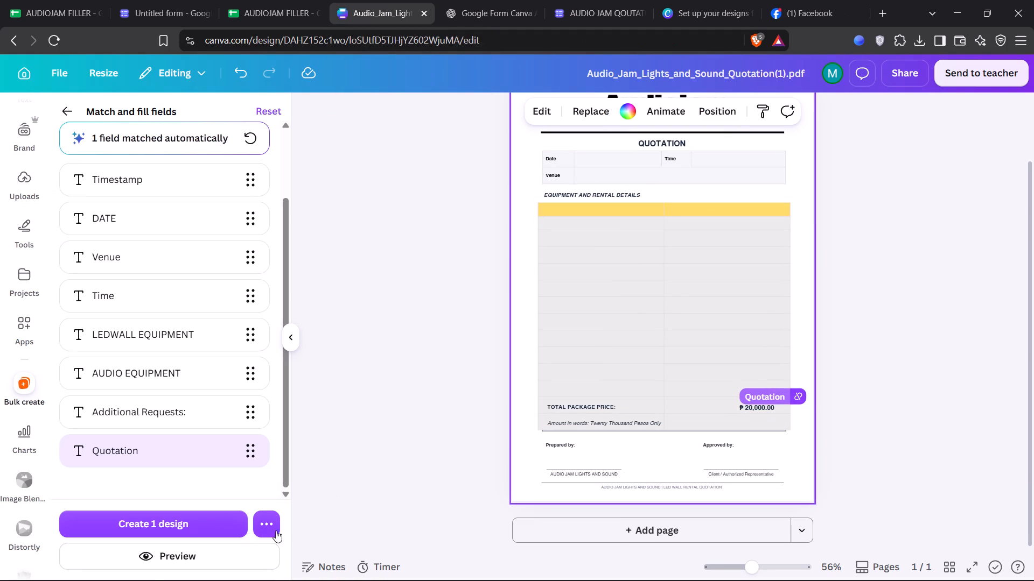
scroll(178, 509, "up", 2)
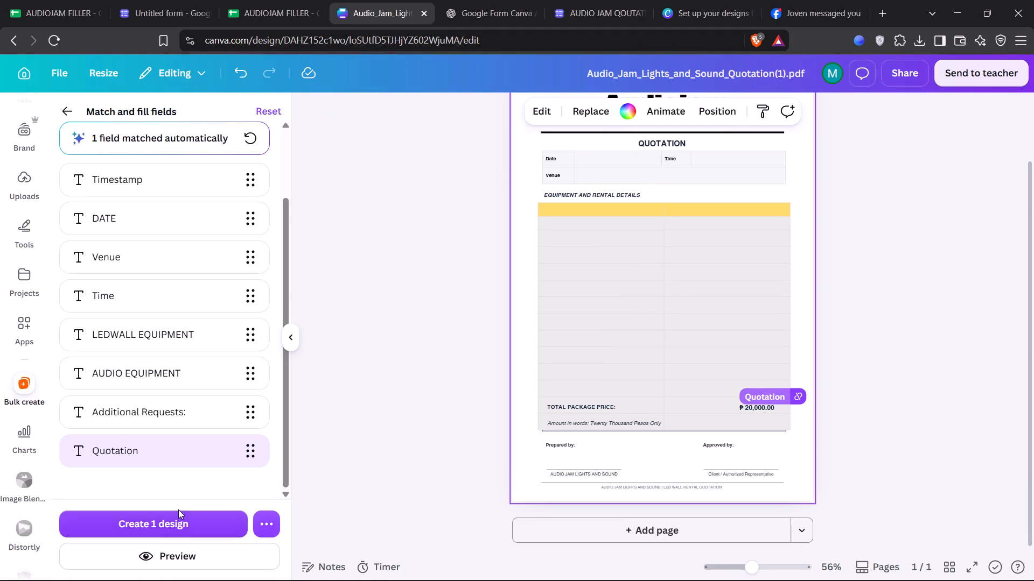
scroll(178, 509, "up", 1)
scroll(189, 364, "up", 3)
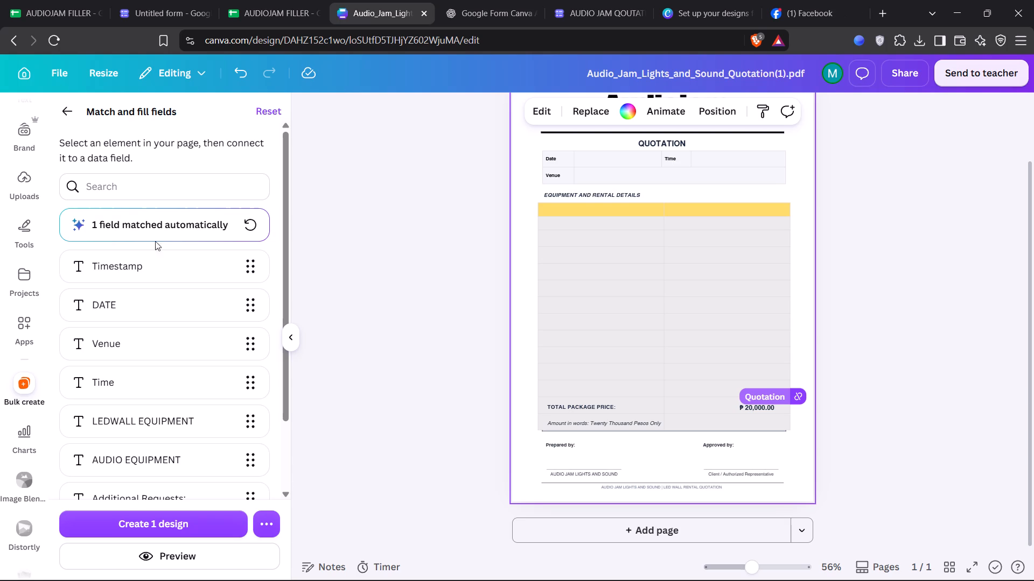
scroll(161, 287, "down", 1)
scroll(171, 289, "up", 2)
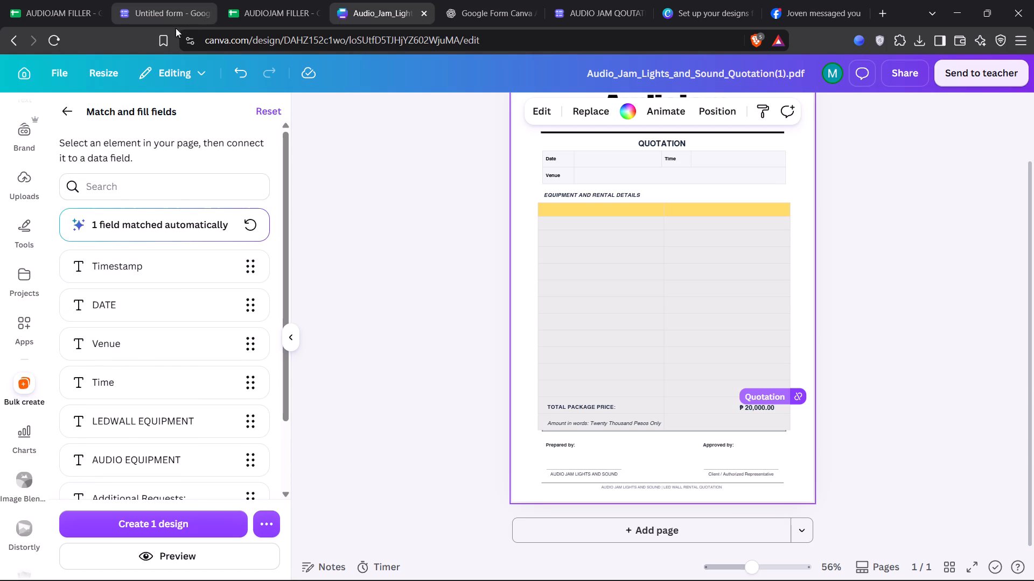
left_click(160, 17)
scroll(379, 286, "up", 2)
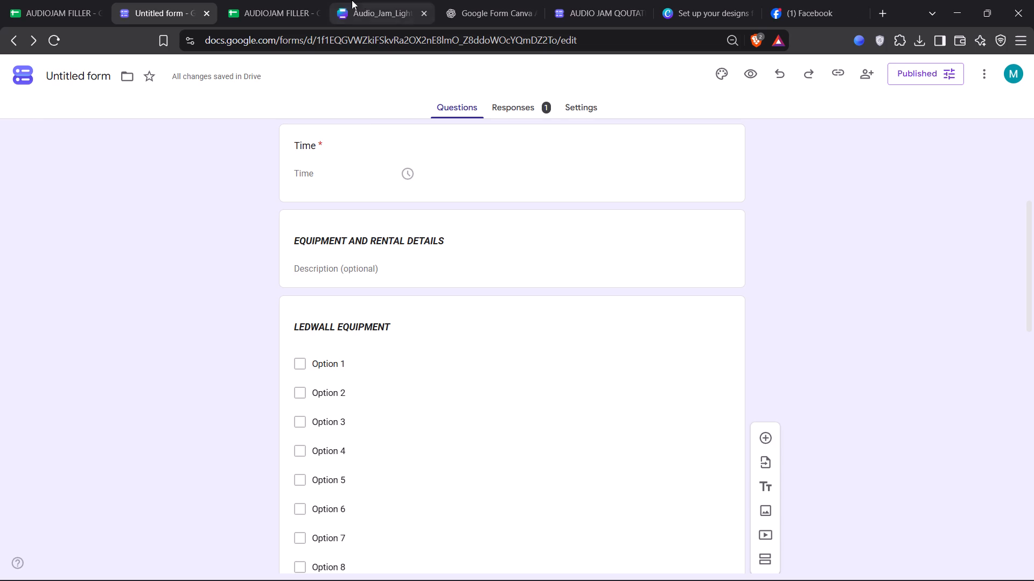
left_click(371, 12)
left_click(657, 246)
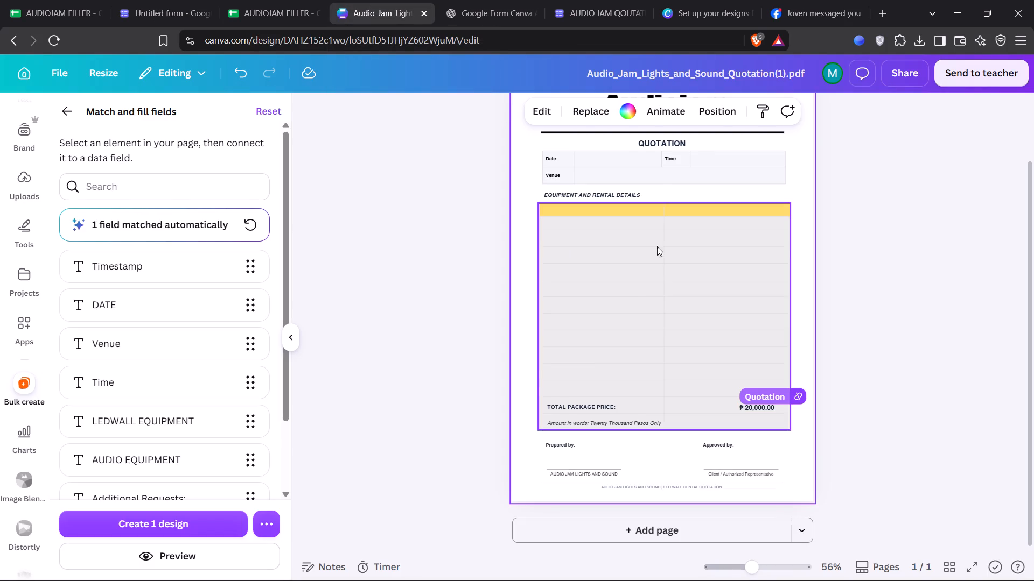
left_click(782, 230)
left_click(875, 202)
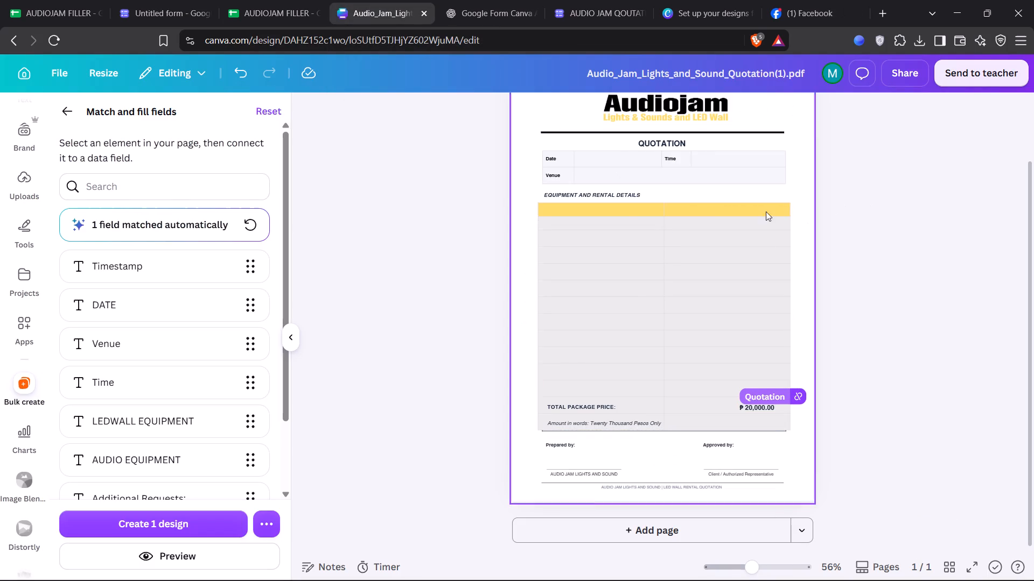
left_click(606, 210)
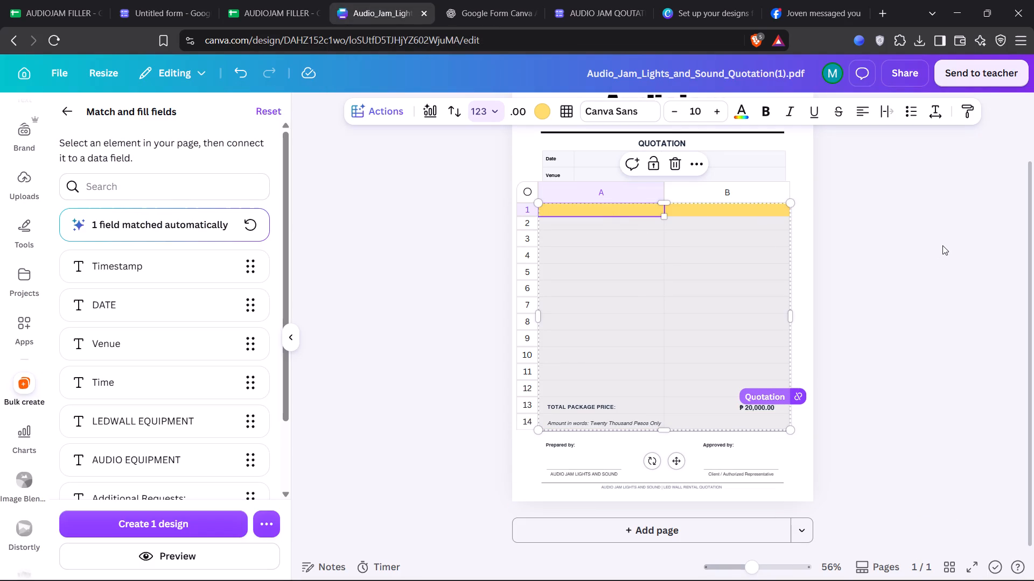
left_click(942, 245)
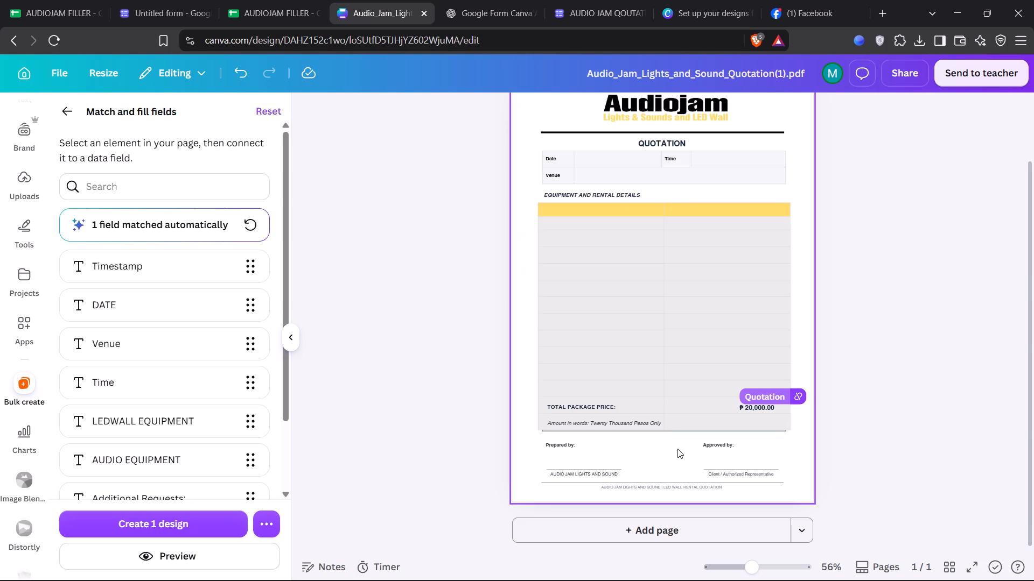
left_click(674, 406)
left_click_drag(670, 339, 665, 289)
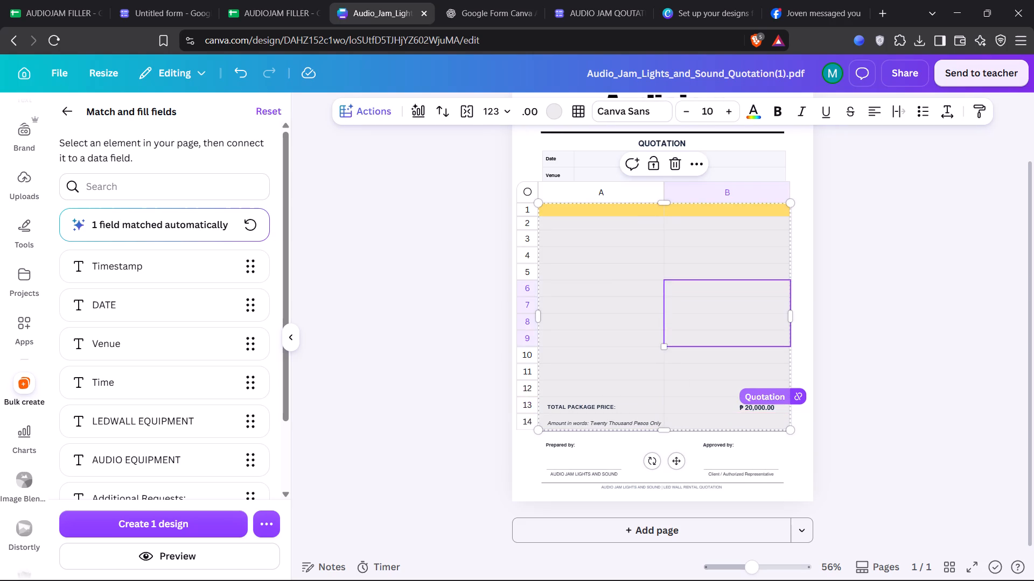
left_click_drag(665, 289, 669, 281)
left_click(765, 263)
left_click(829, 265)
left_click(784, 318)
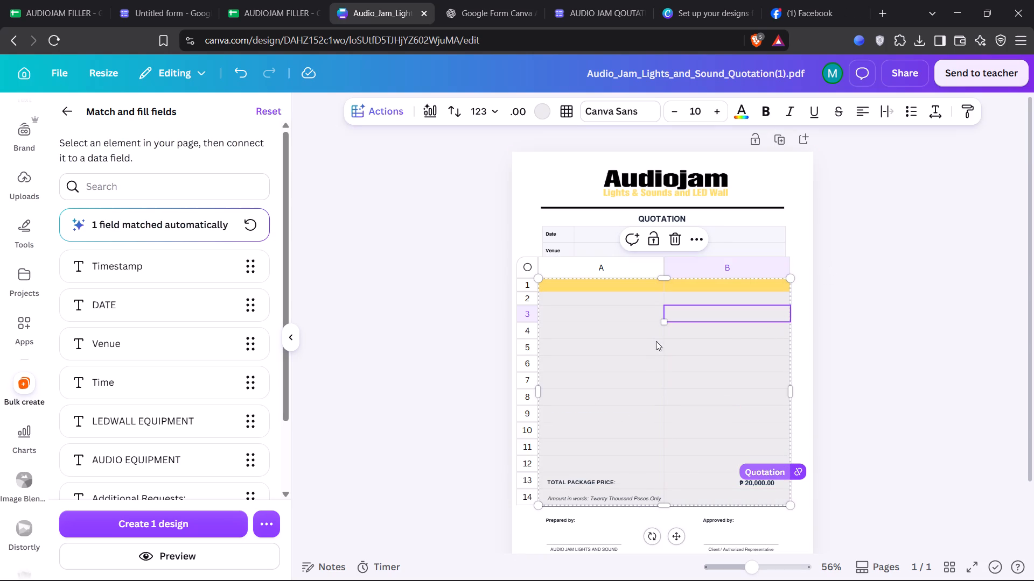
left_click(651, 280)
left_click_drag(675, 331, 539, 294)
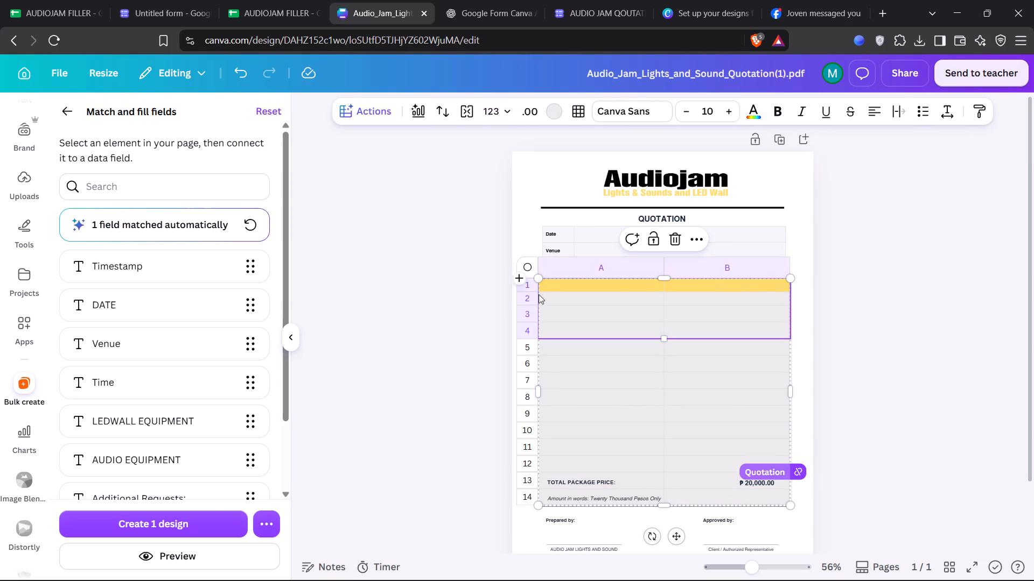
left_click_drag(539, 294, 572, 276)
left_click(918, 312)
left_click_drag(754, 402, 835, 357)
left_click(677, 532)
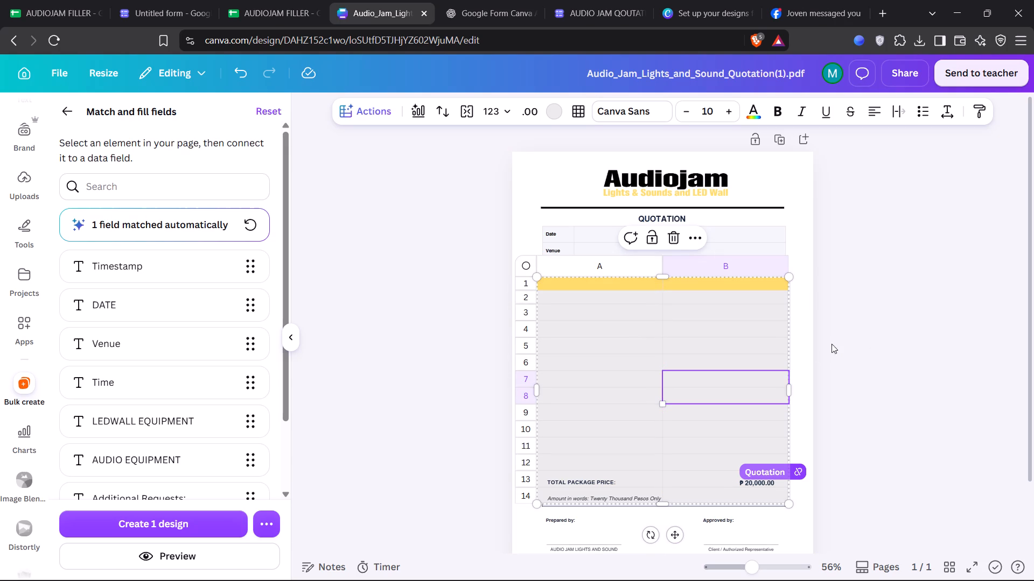
Merge the two yellow header cells in row 1 of the equipment table.
left_click(596, 284)
left_click(687, 284, "ctrl")
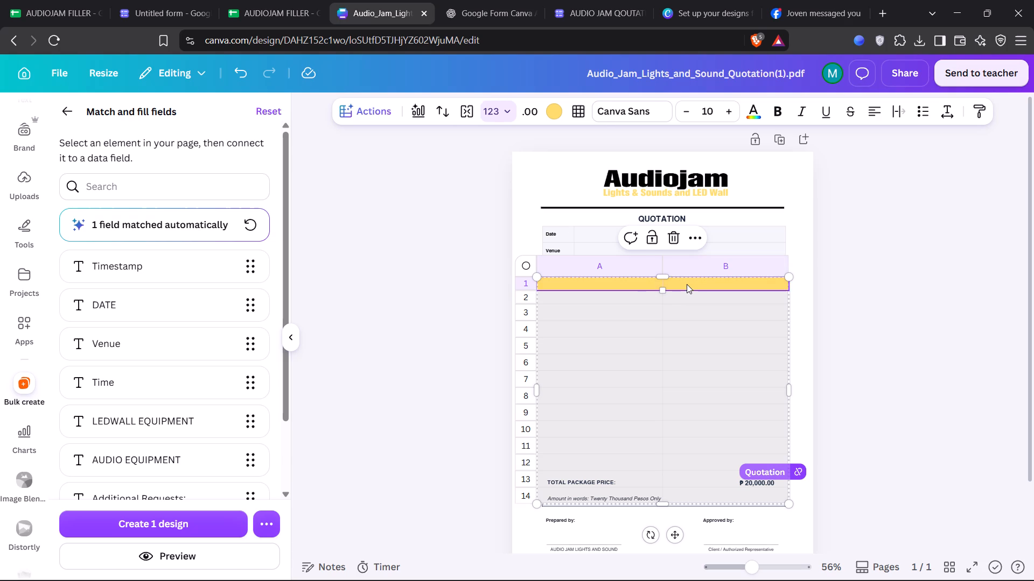
right_click(616, 281)
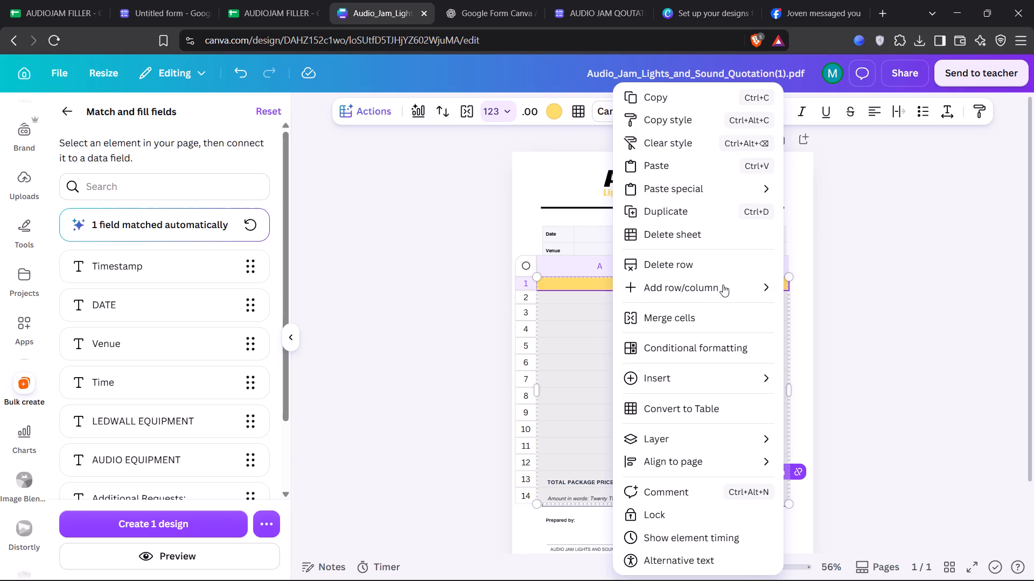
left_click(723, 326)
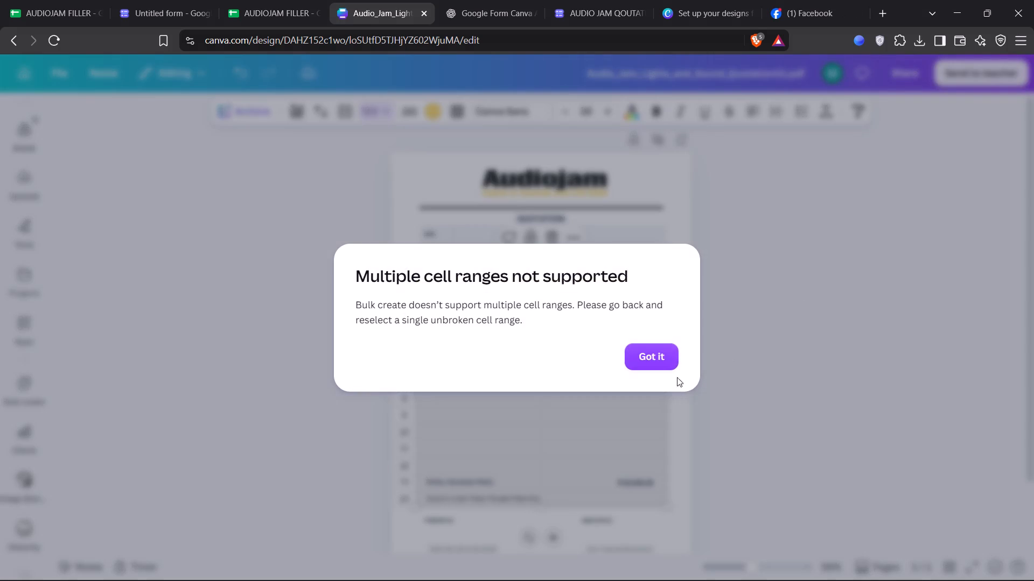
left_click(666, 349)
left_click(715, 307)
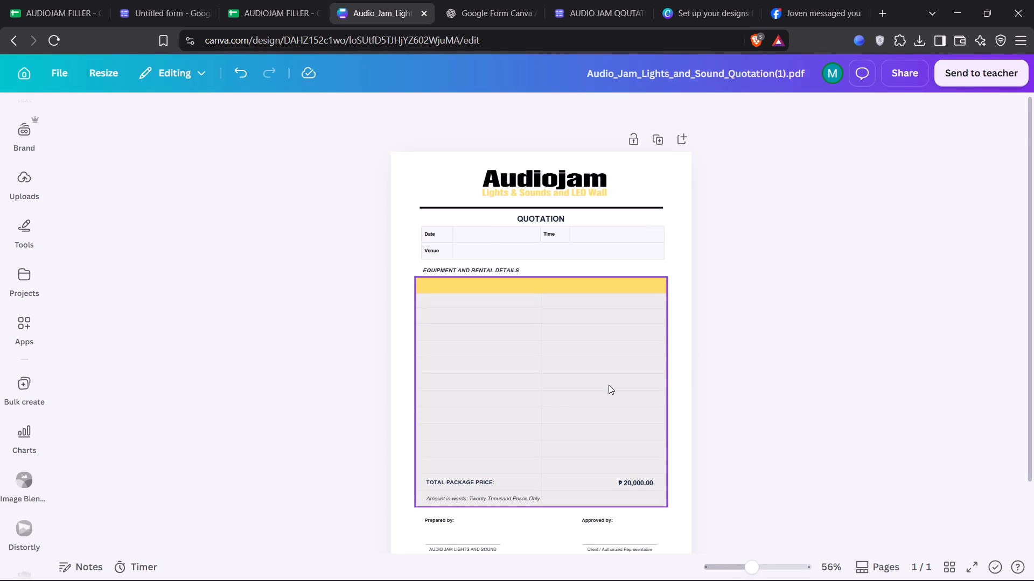
Move the equipment table up the page, clear of the TOTAL PACKAGE PRICE box beneath it.
left_click(590, 418)
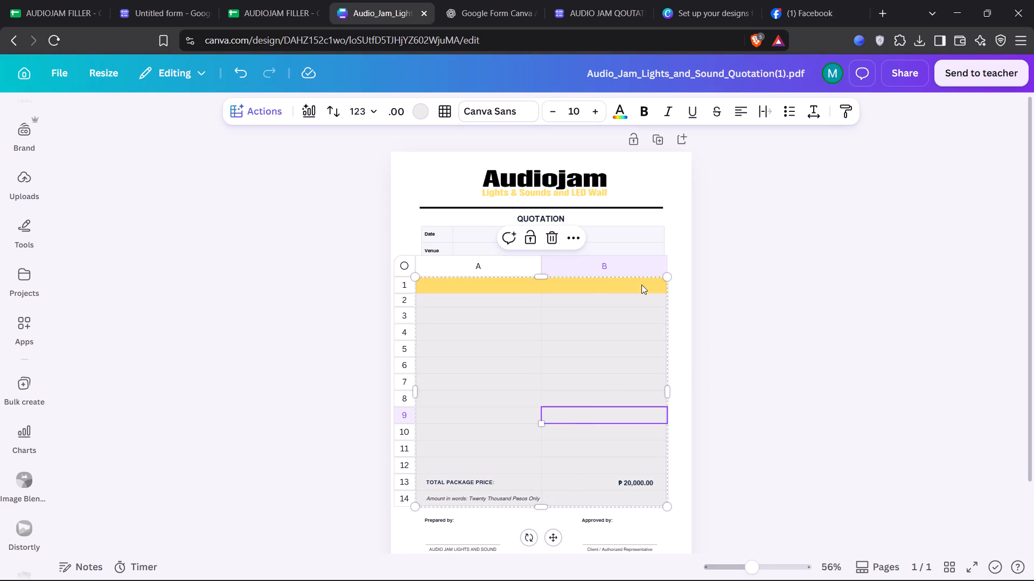
left_click(707, 268)
left_click(605, 329)
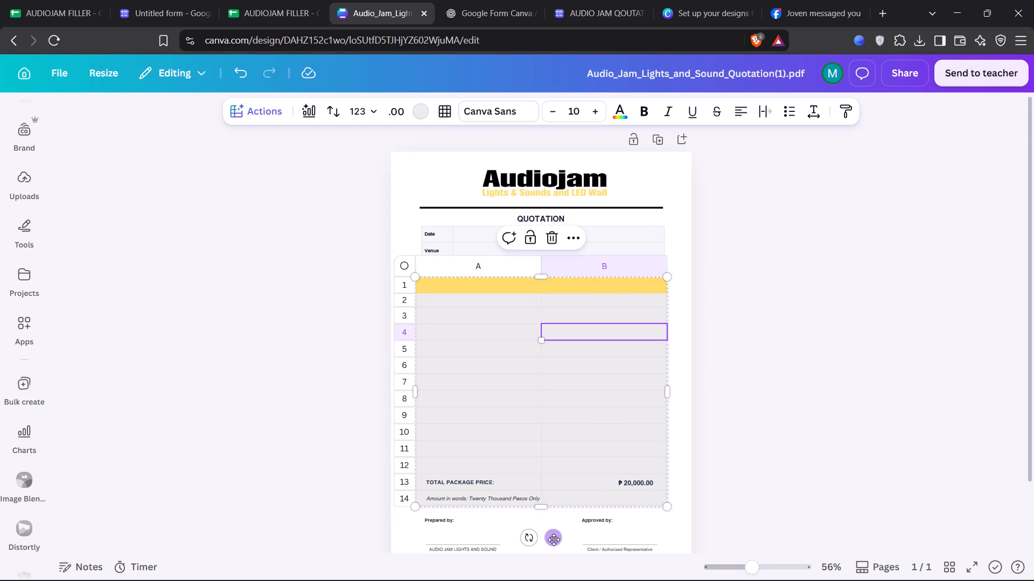
left_click_drag(555, 536, 542, 416)
scroll(555, 419, "down", 3)
left_click_drag(577, 250, 587, 321)
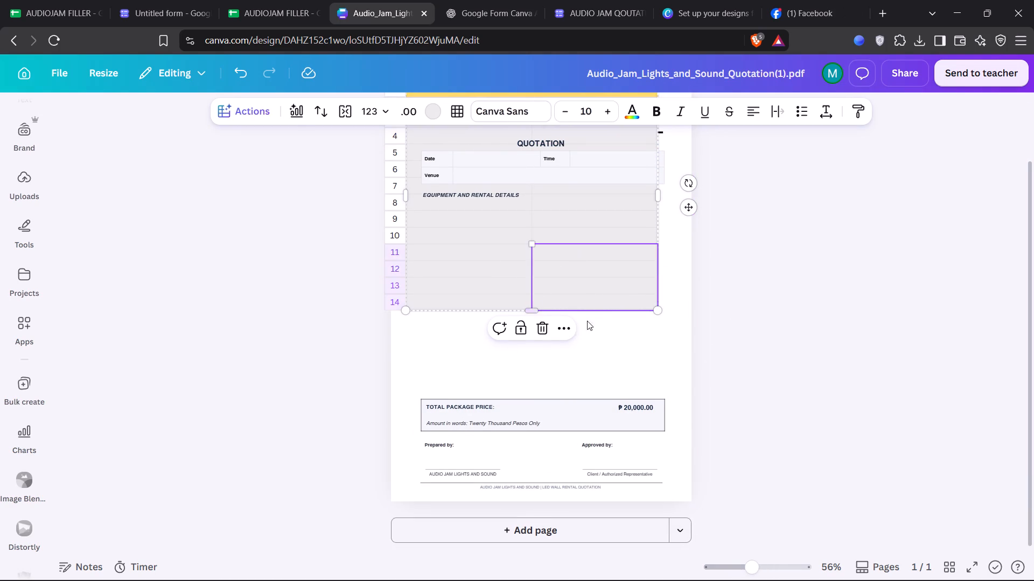
Move the equipment table down the page so its yellow header row sits directly beneath the EQUIPMENT AND RENTAL DETAILS heading.
left_click_drag(587, 321, 623, 300)
left_click(738, 235)
left_click(510, 281)
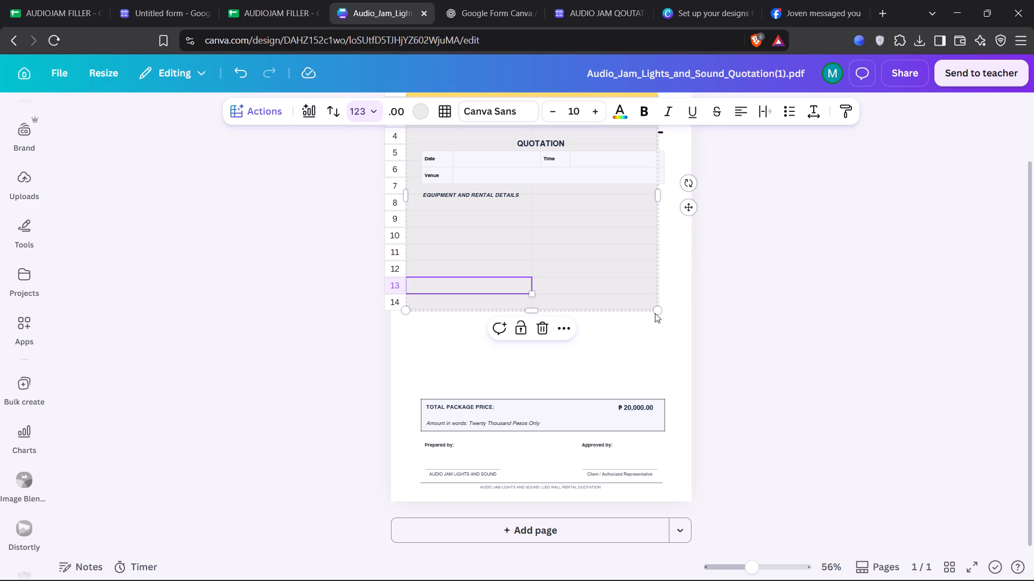
left_click_drag(691, 210, 701, 334)
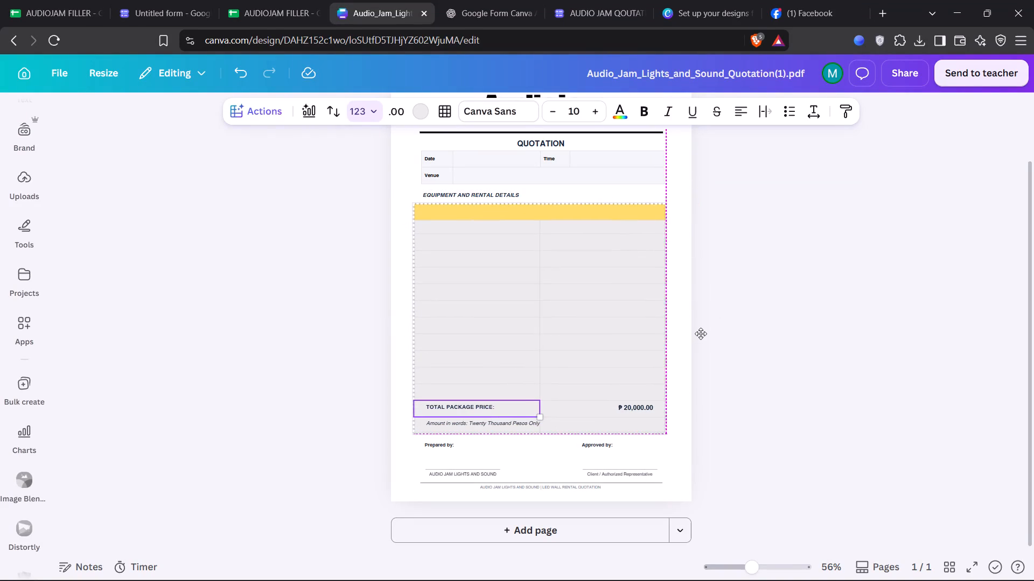
left_click_drag(701, 334, 700, 331)
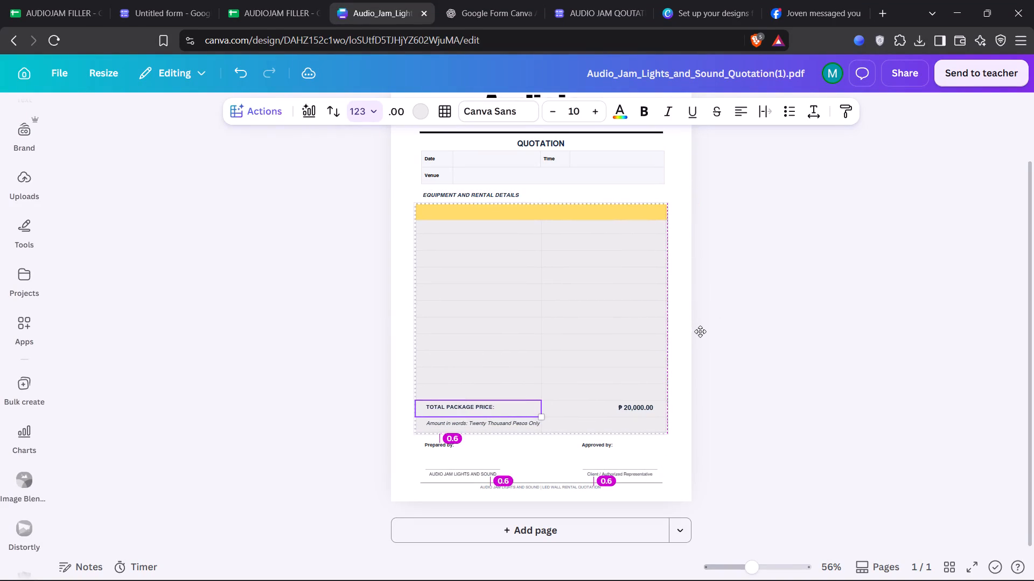
left_click_drag(700, 331, 702, 330)
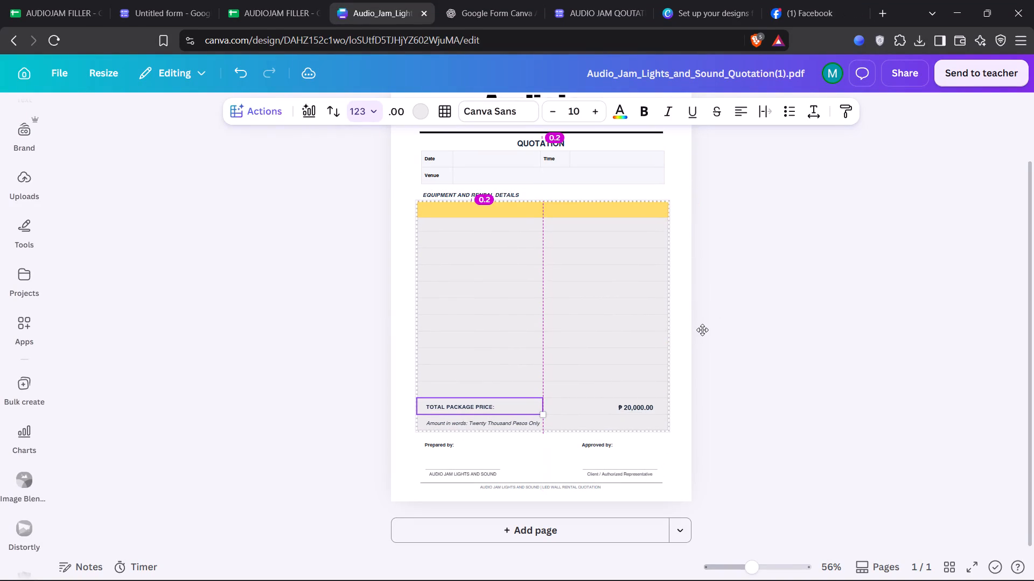
left_click_drag(702, 330, 702, 331)
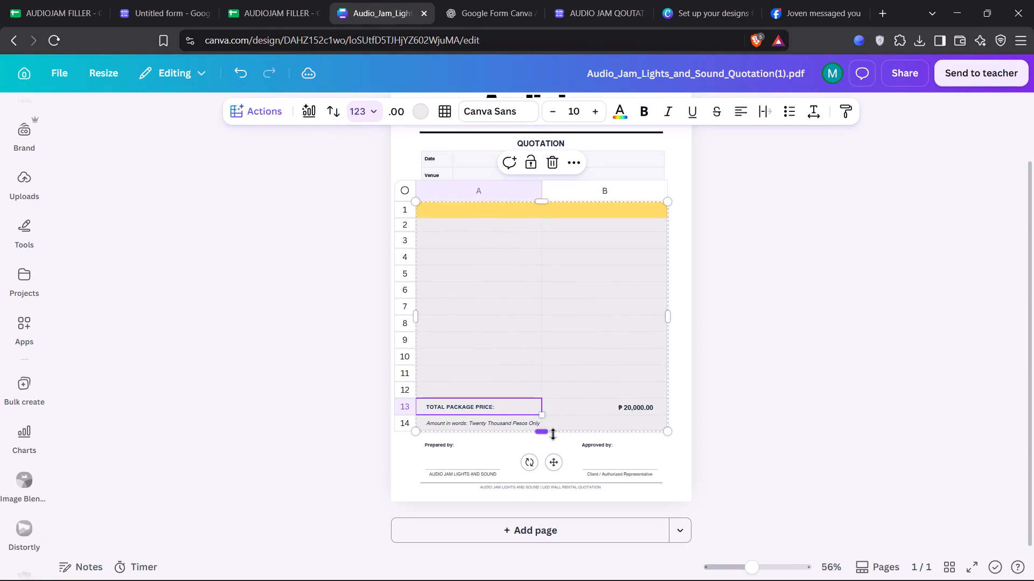
Shrink the equipment table's height so its last row ends just above the TOTAL PACKAGE PRICE box.
left_click_drag(546, 434, 548, 386)
left_click(814, 308)
scroll(546, 339, "up", 1, "ctrl")
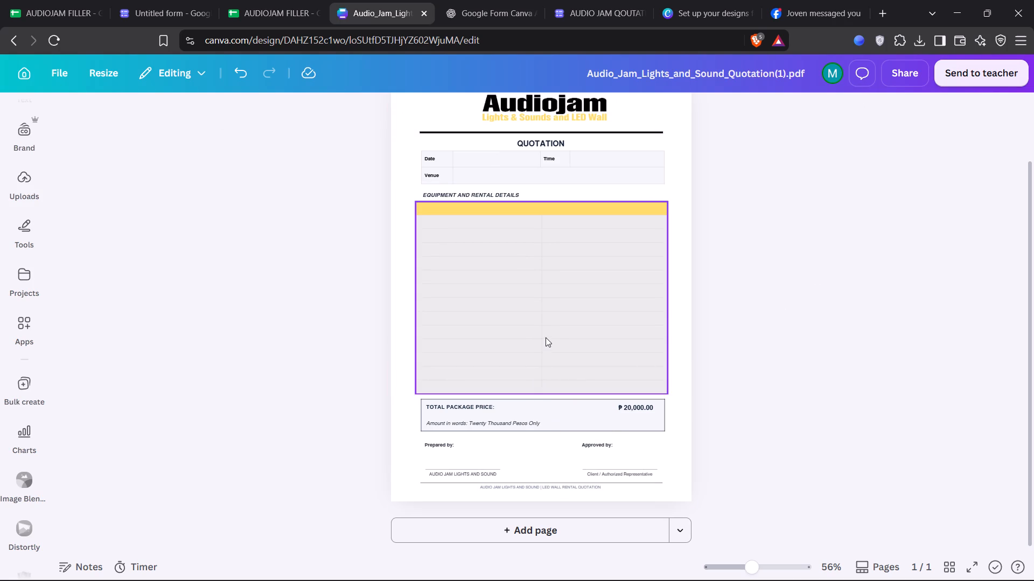
scroll(549, 336, "up", 2)
left_click(507, 294)
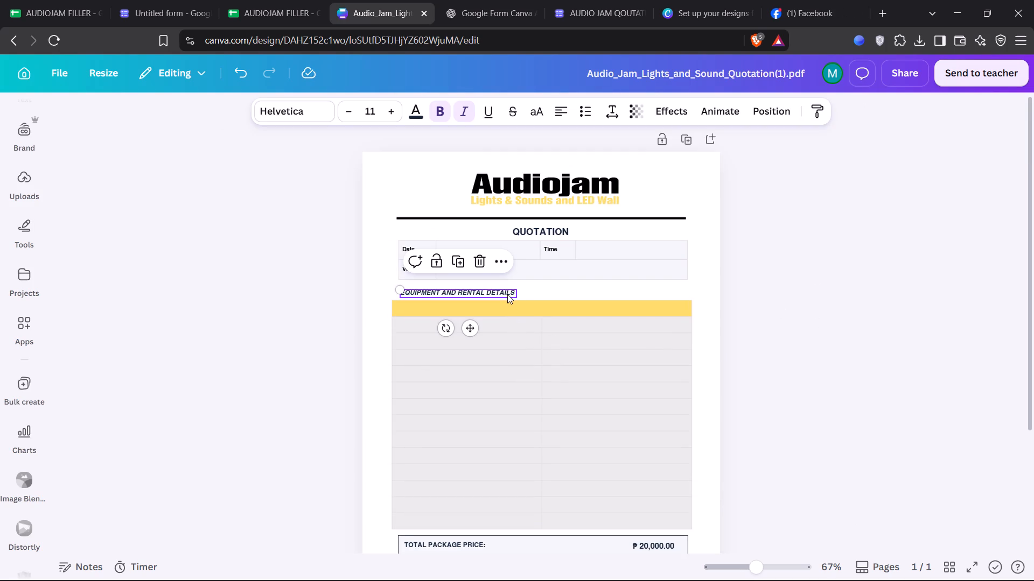
left_click(243, 261)
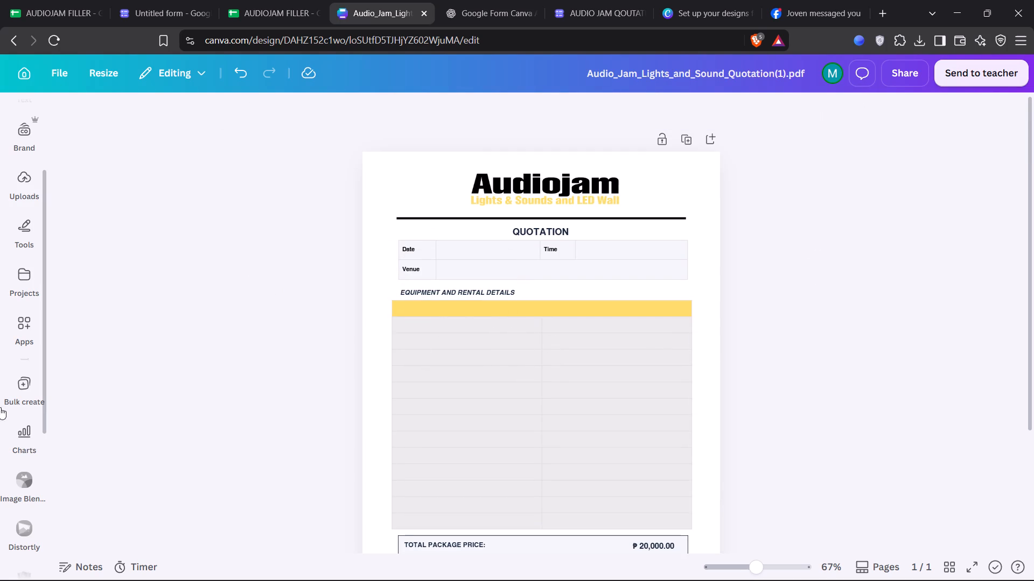
Open Bulk create and disconnect all matched data fields from the design.
scroll(41, 445, "down", 8)
scroll(29, 442, "up", 3)
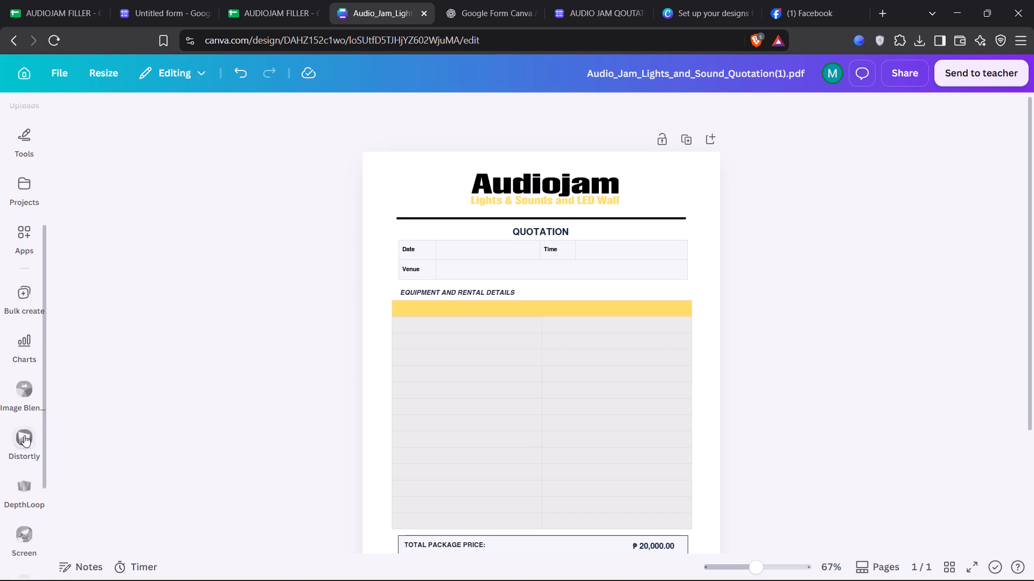
left_click(22, 323)
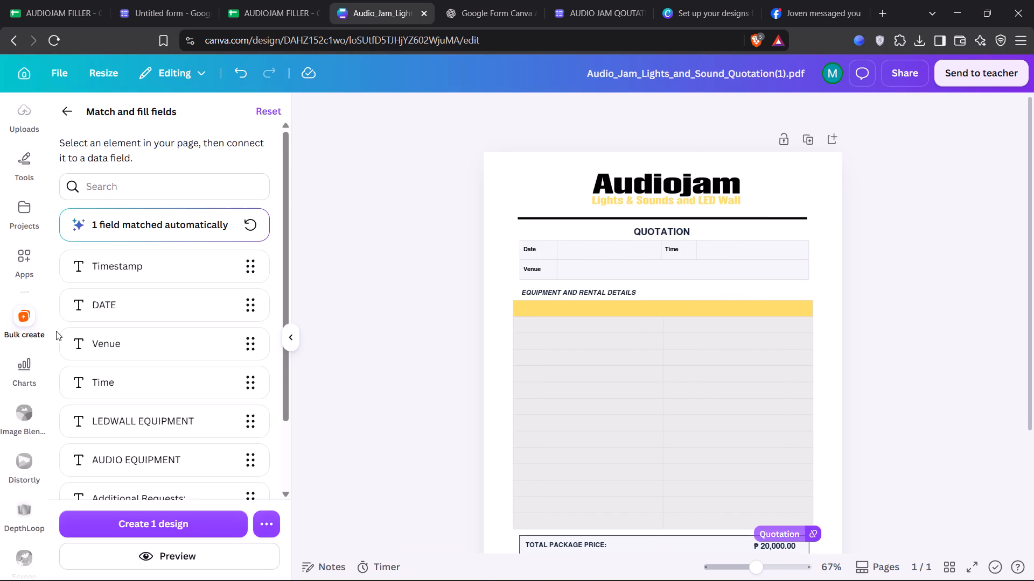
left_click(269, 112)
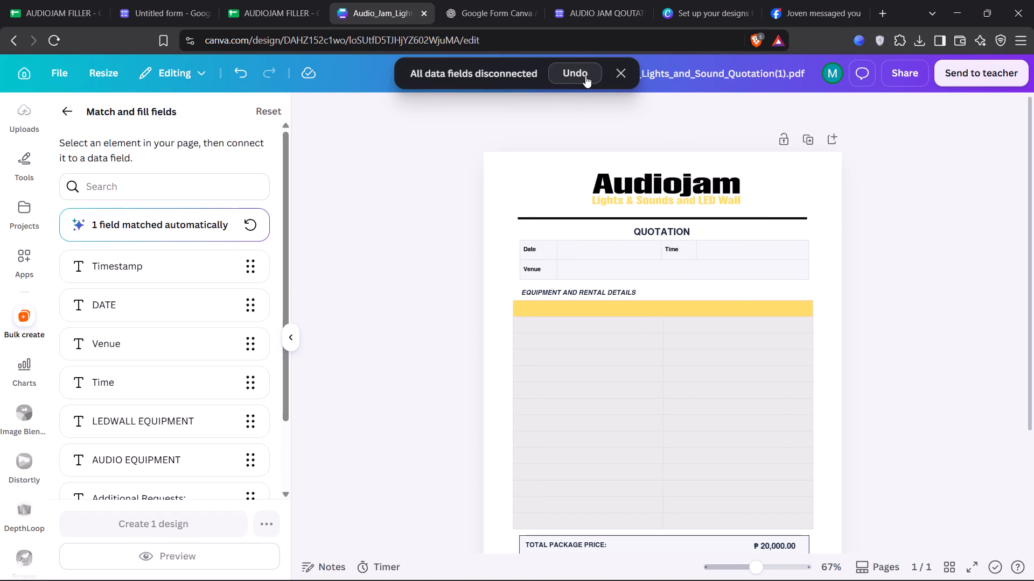
Connect the ₱ 20,000.00 package price text to the Quotation data field.
scroll(221, 245, "down", 3)
scroll(534, 369, "down", 2)
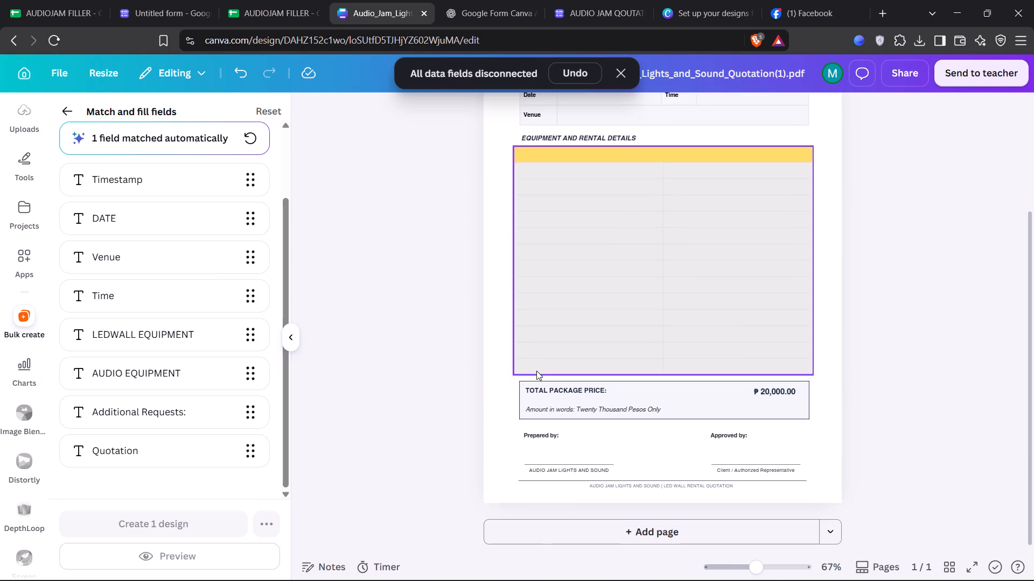
left_click(773, 390)
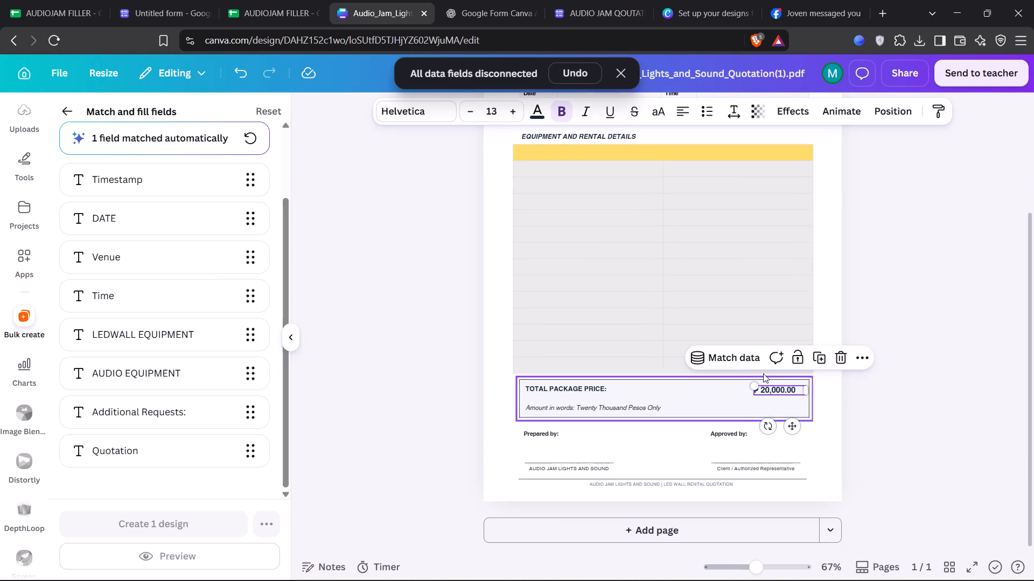
left_click(724, 356)
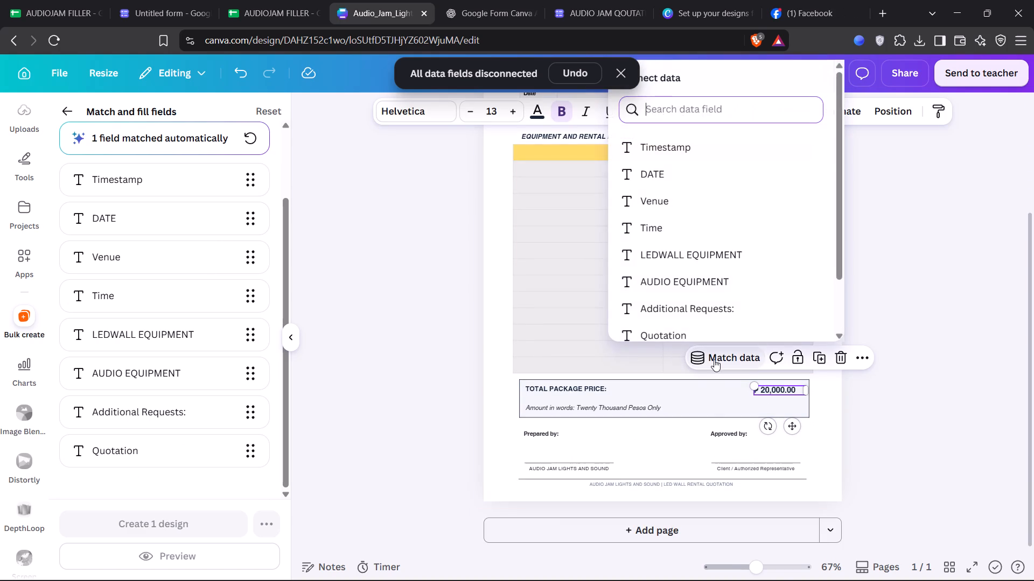
scroll(662, 286, "down", 2)
left_click(699, 267)
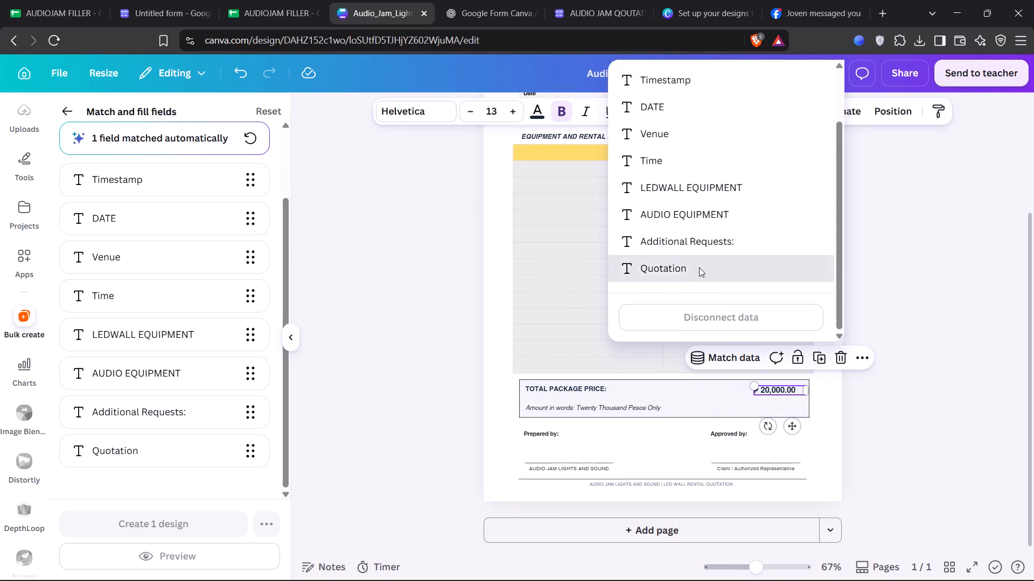
Examine the quick actions offered for the empty cell beside Date, looking for a way to connect a data field.
scroll(592, 376, "up", 1)
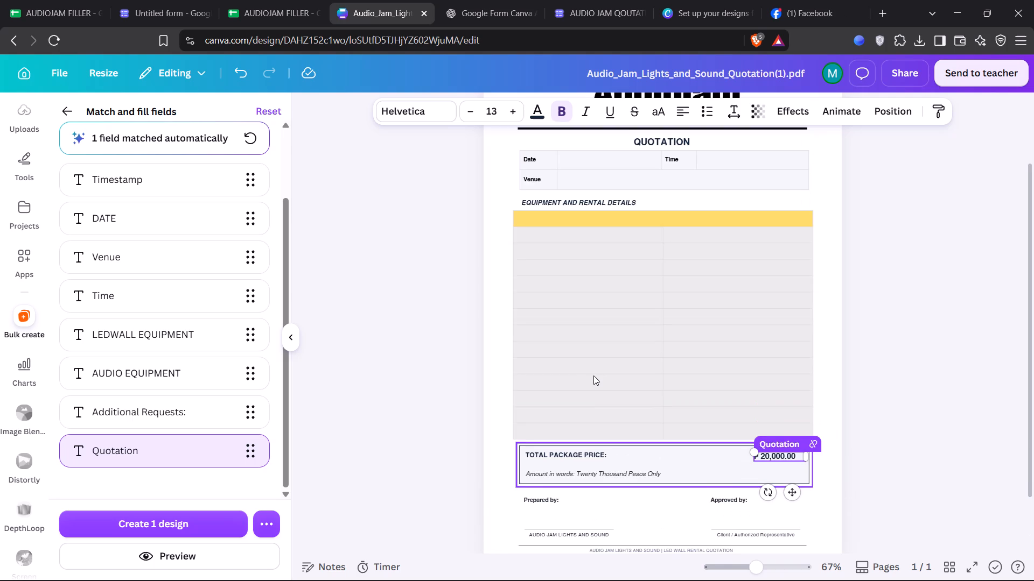
scroll(594, 375, "up", 1)
left_click(597, 244)
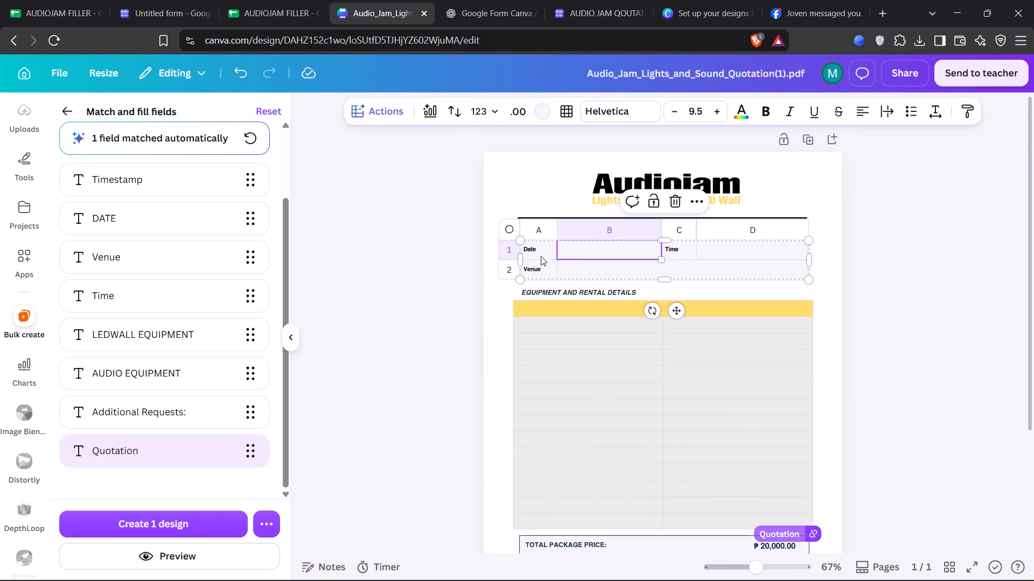
left_click(537, 253)
left_click(576, 249)
left_click(400, 109)
scroll(515, 240, "down", 1)
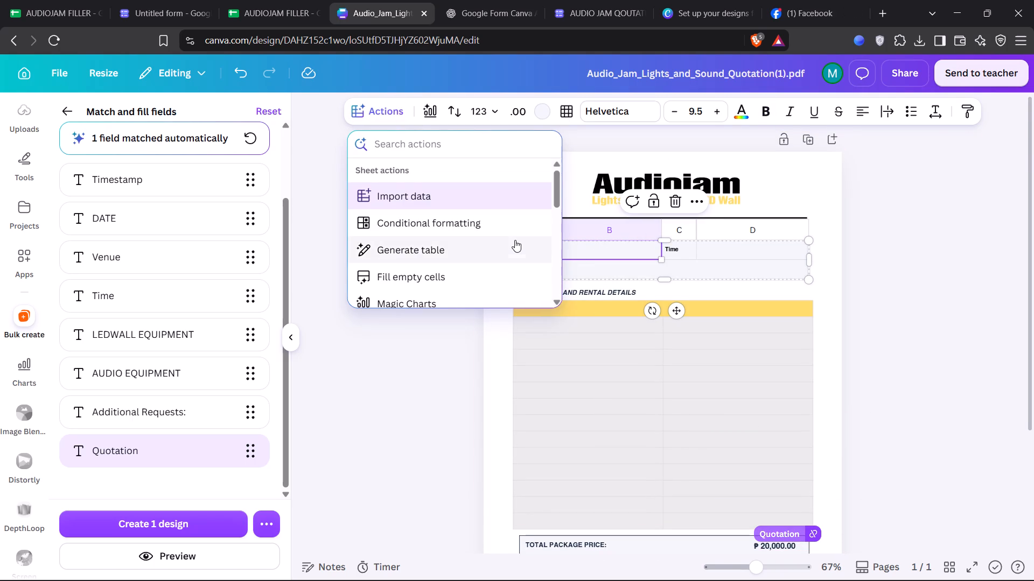
scroll(515, 240, "down", 4)
scroll(518, 225, "up", 1)
scroll(518, 225, "down", 3)
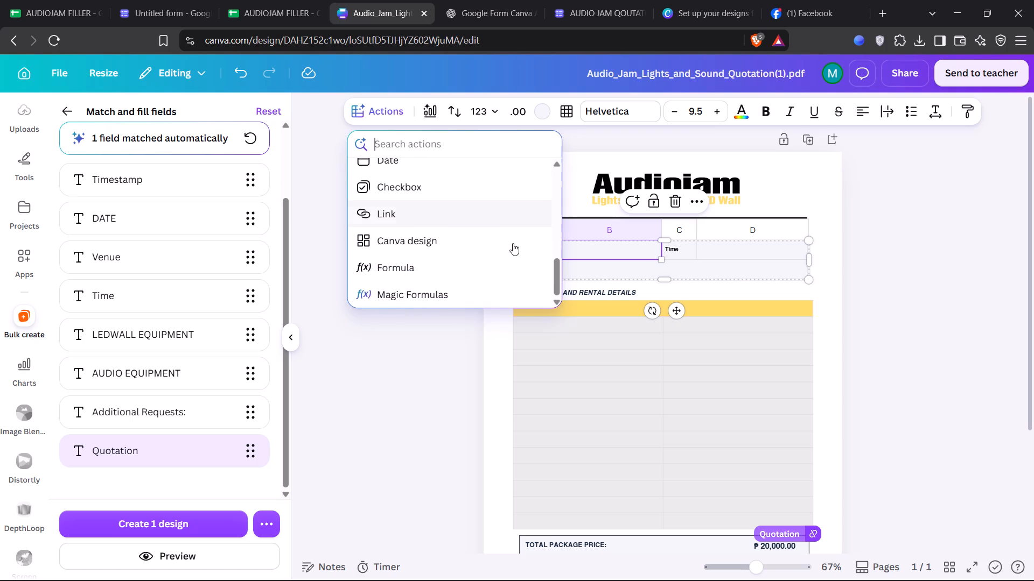
scroll(512, 244, "up", 6)
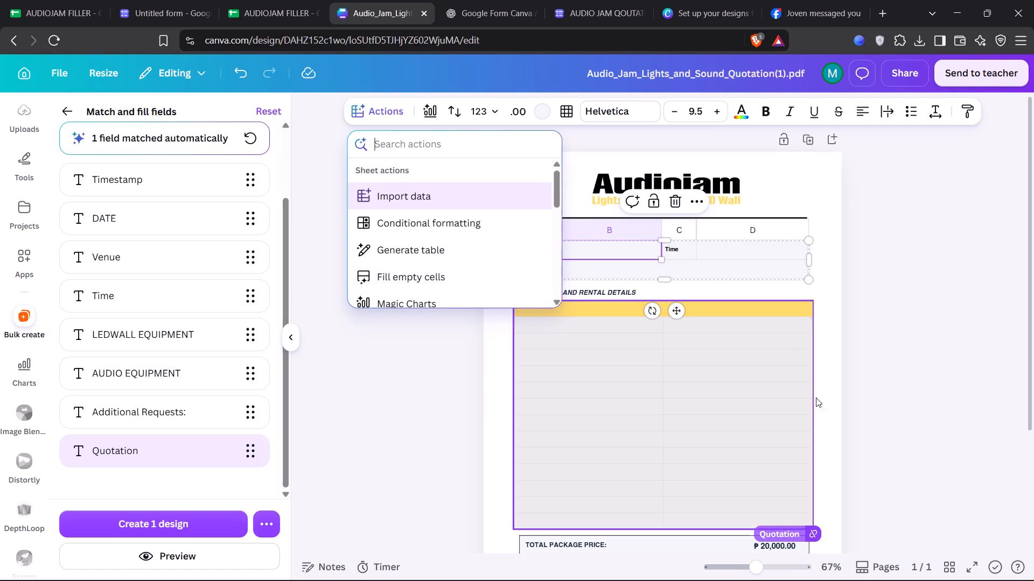
left_click(854, 359)
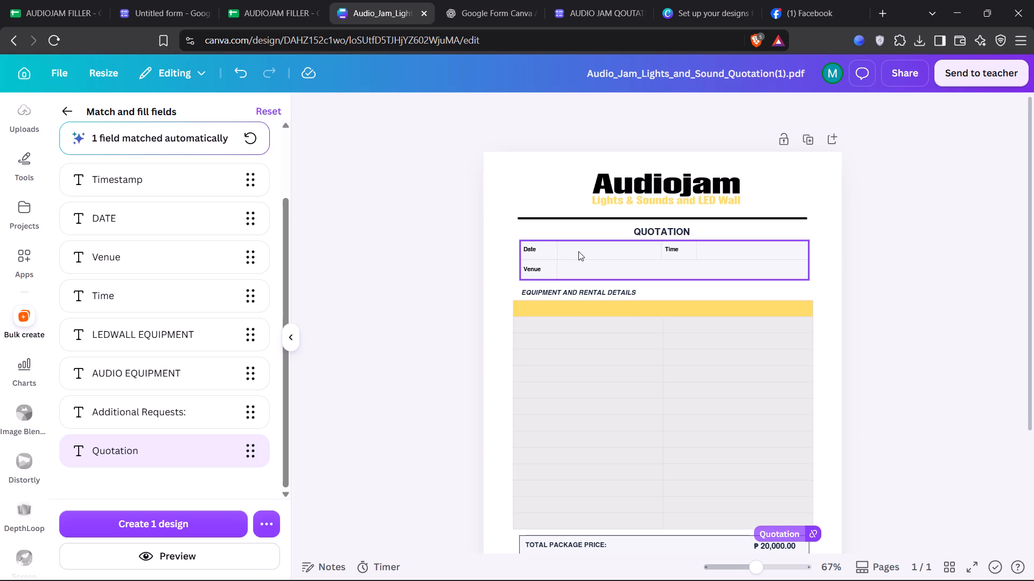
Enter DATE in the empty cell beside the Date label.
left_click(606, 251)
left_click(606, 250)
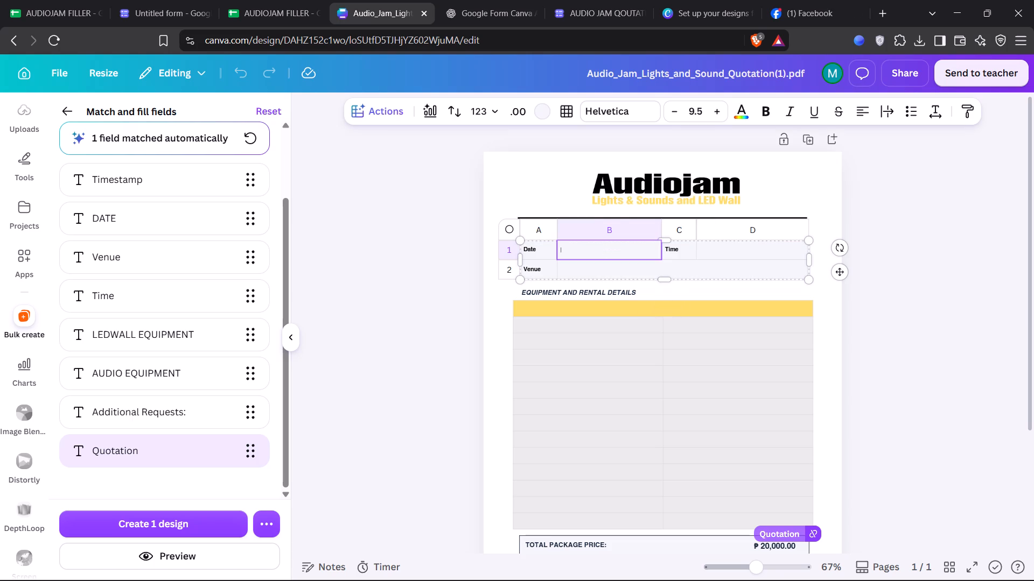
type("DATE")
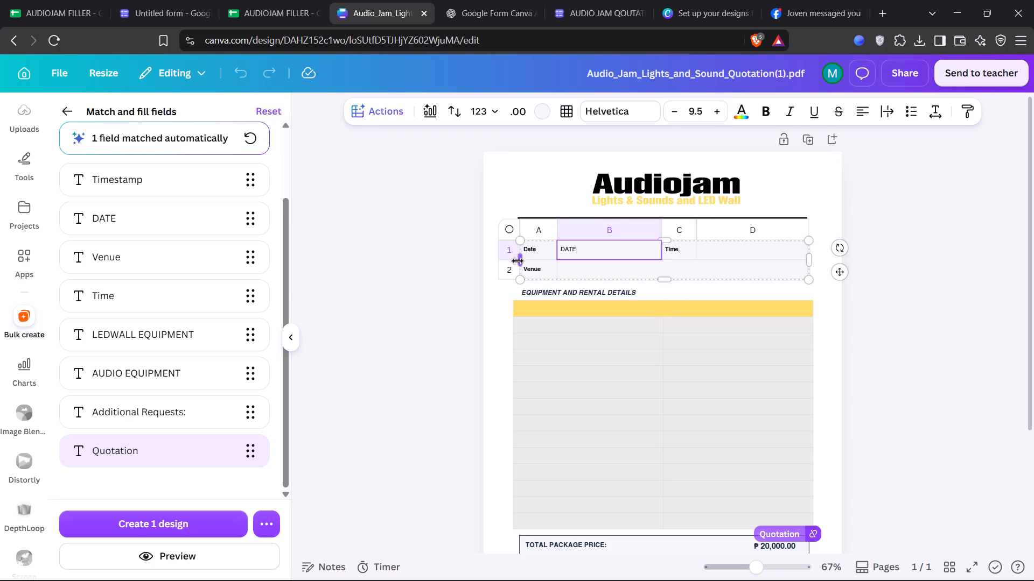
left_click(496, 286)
Compare the options offered for the DATE cell with those of the TOTAL PACKAGE PRICE text, looking for data matching.
double_click(564, 249)
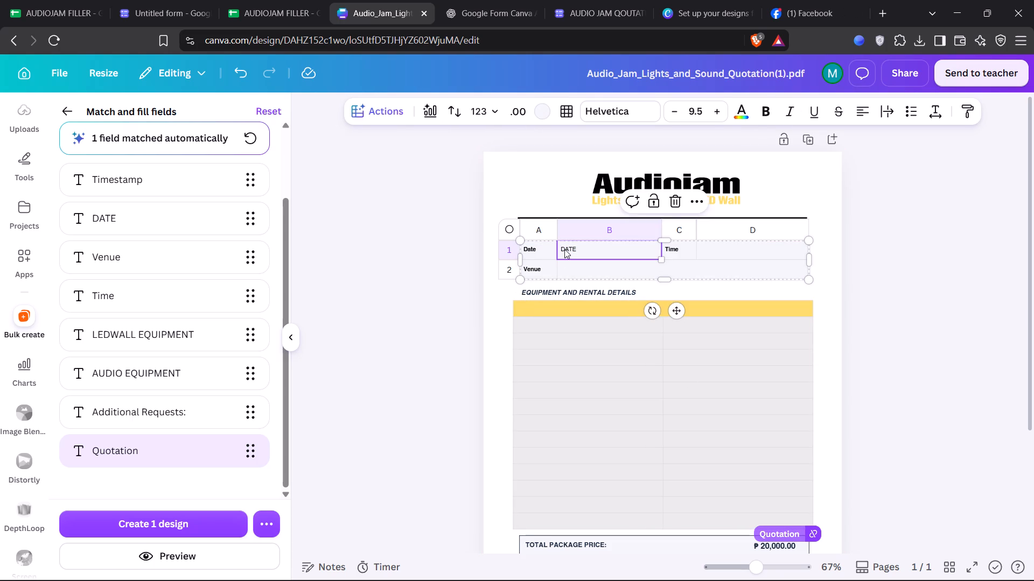
double_click(565, 248)
left_click(913, 233)
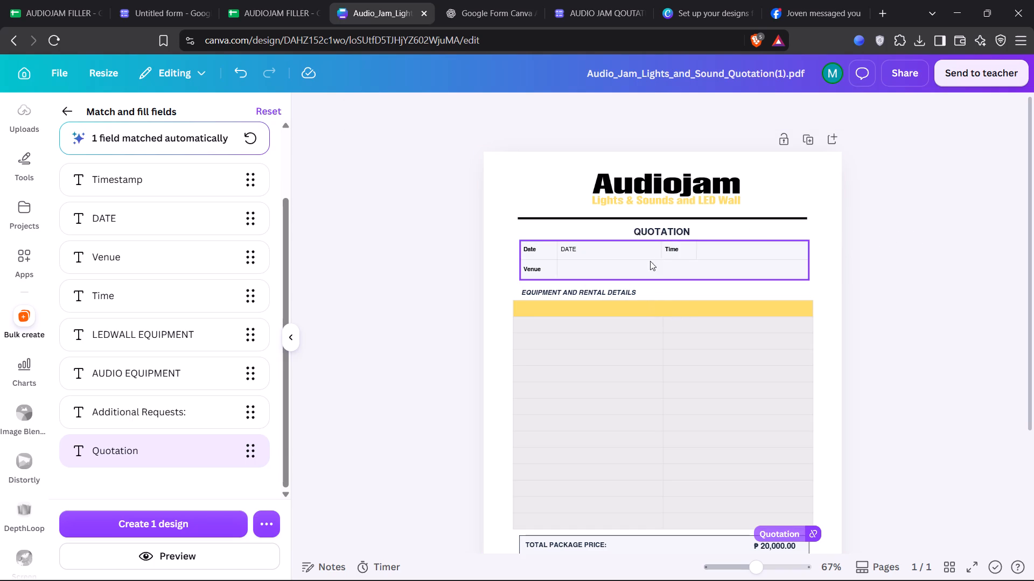
left_click(645, 255)
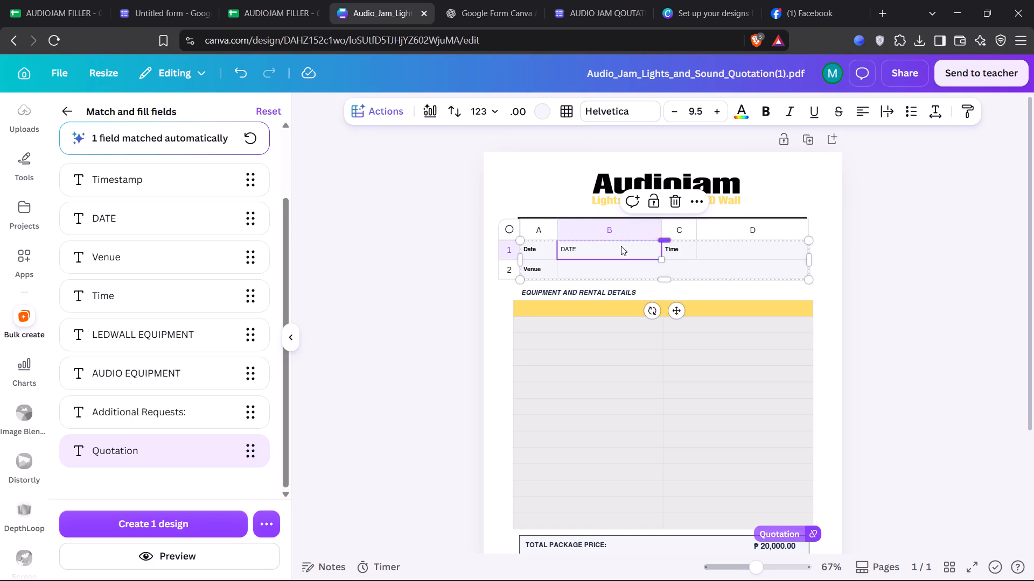
right_click(611, 247)
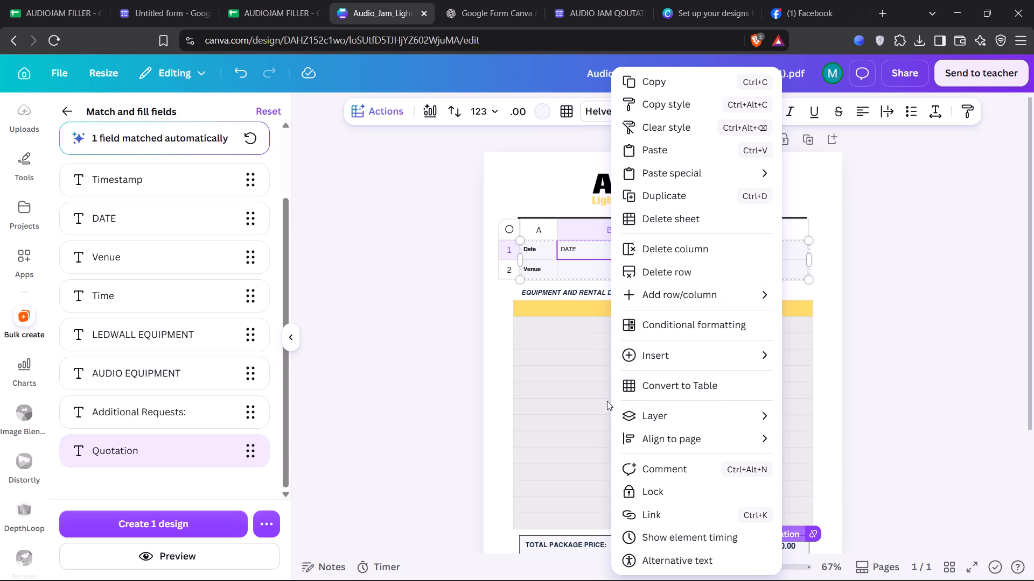
left_click(506, 337)
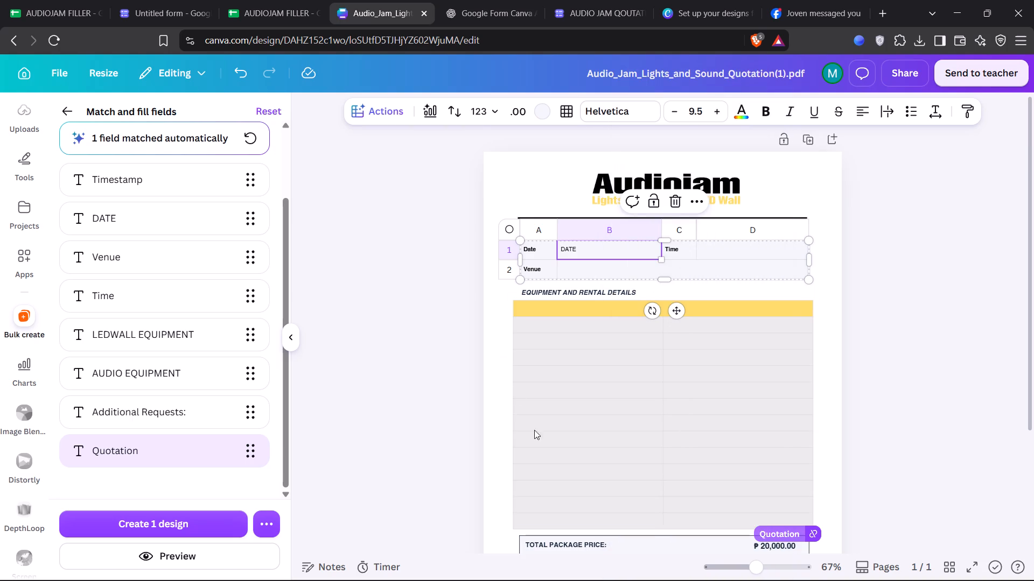
scroll(578, 500, "down", 1)
left_click(584, 407)
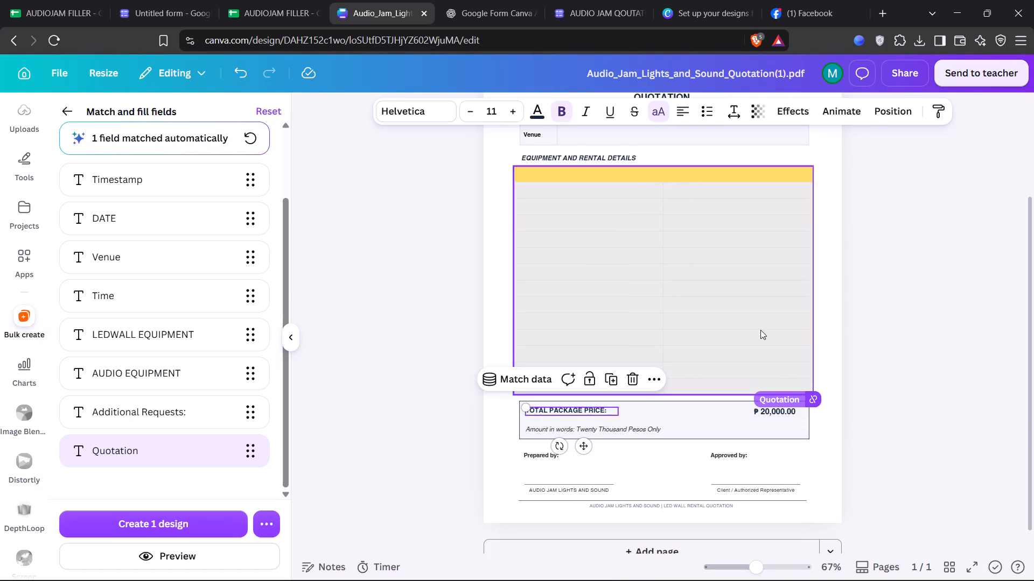
left_click(879, 305)
scroll(776, 401, "up", 2)
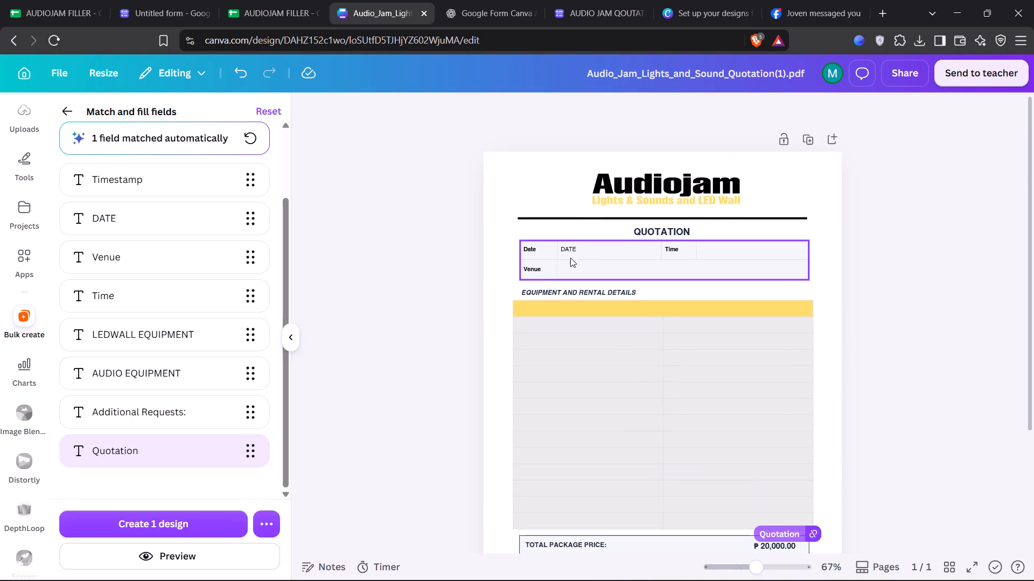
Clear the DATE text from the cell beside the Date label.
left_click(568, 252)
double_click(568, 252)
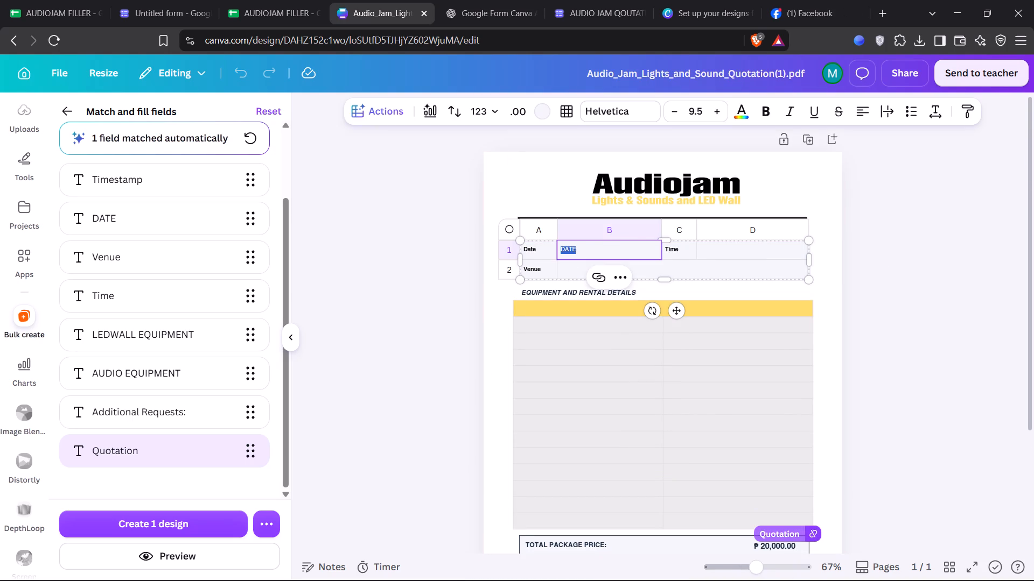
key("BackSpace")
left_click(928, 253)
Select the whole Date, Time and Venue table and lock it.
left_click_drag(831, 269, 444, 271)
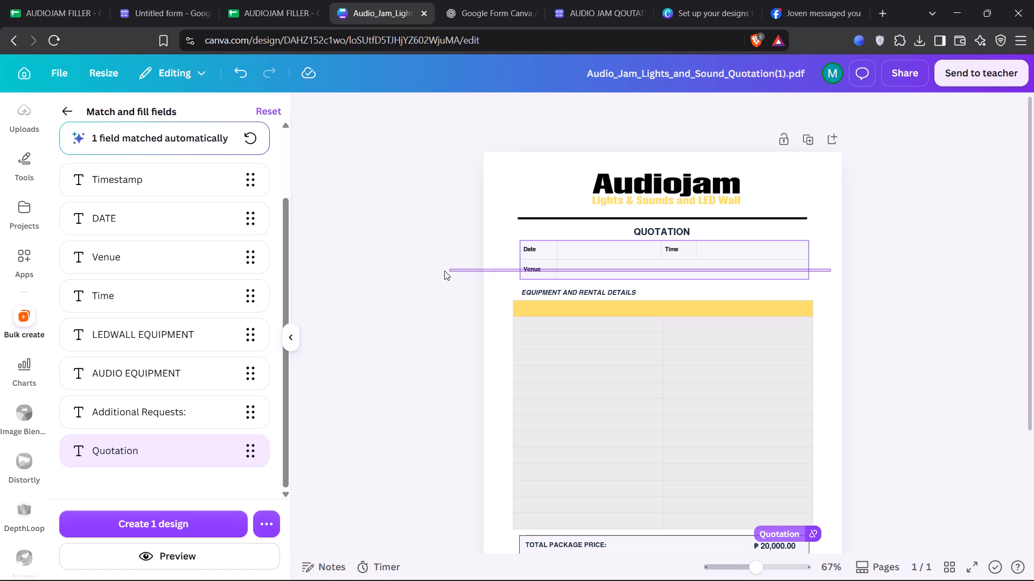
left_click_drag(444, 271, 470, 245)
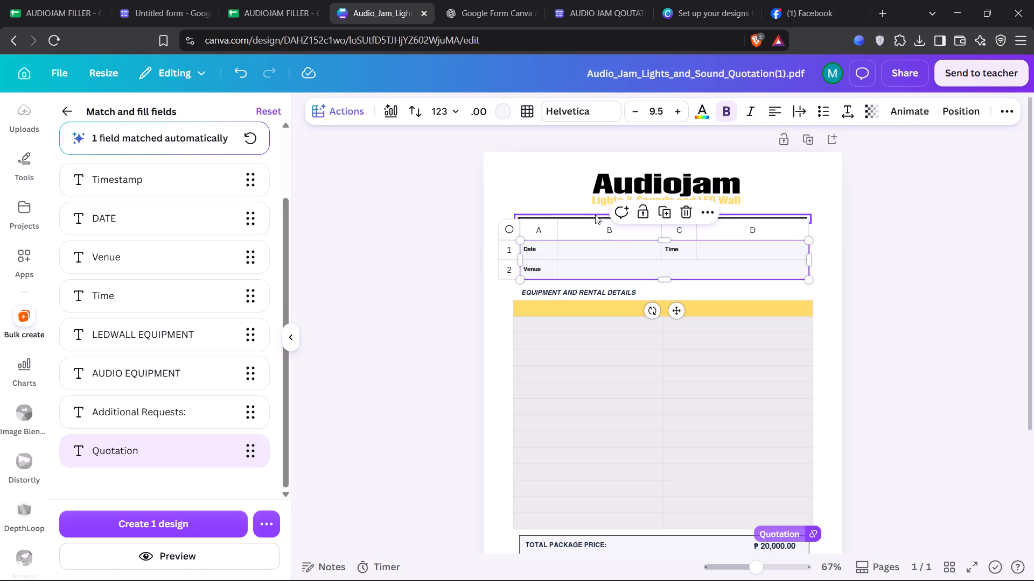
left_click(641, 208)
left_click(474, 223)
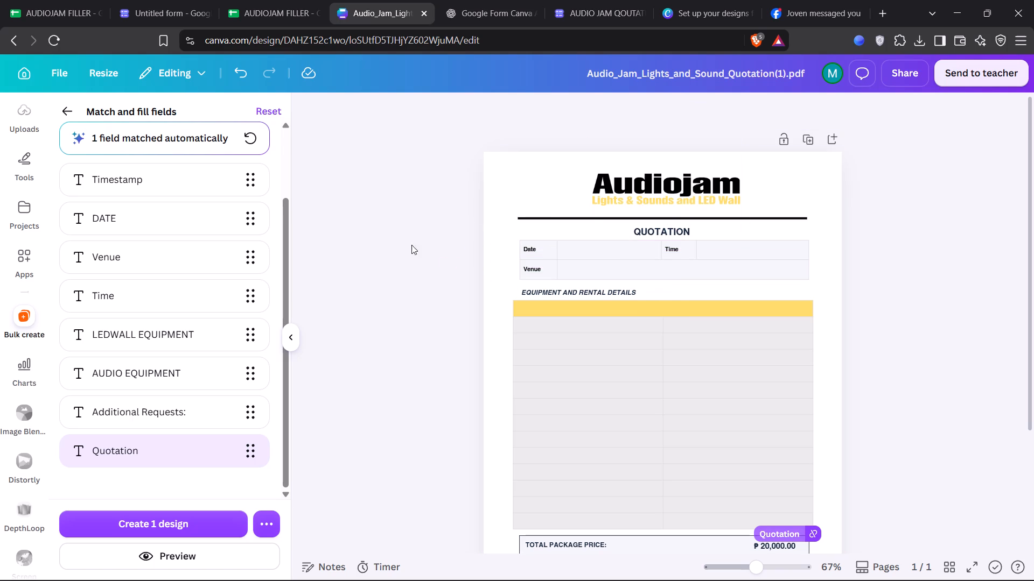
Open the text options and check what actions are offered for the Date label text in the details table.
scroll(11, 271, "up", 8)
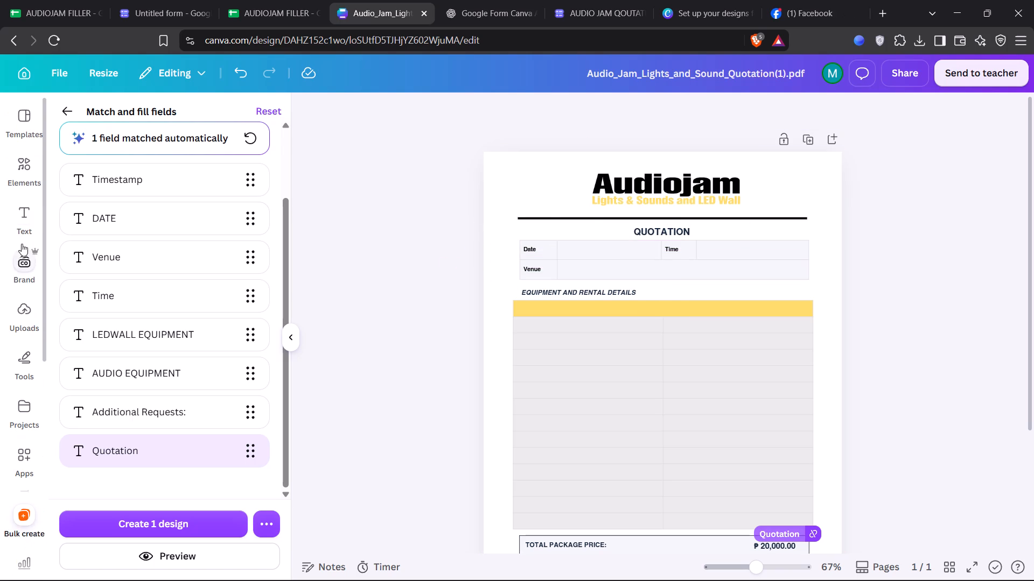
left_click(25, 221)
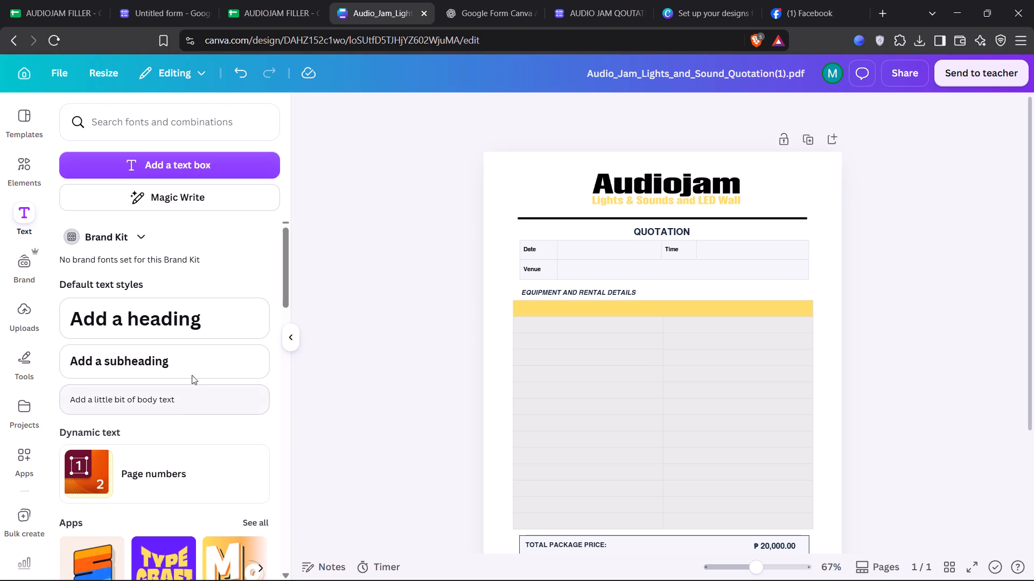
scroll(635, 281, "down", 2)
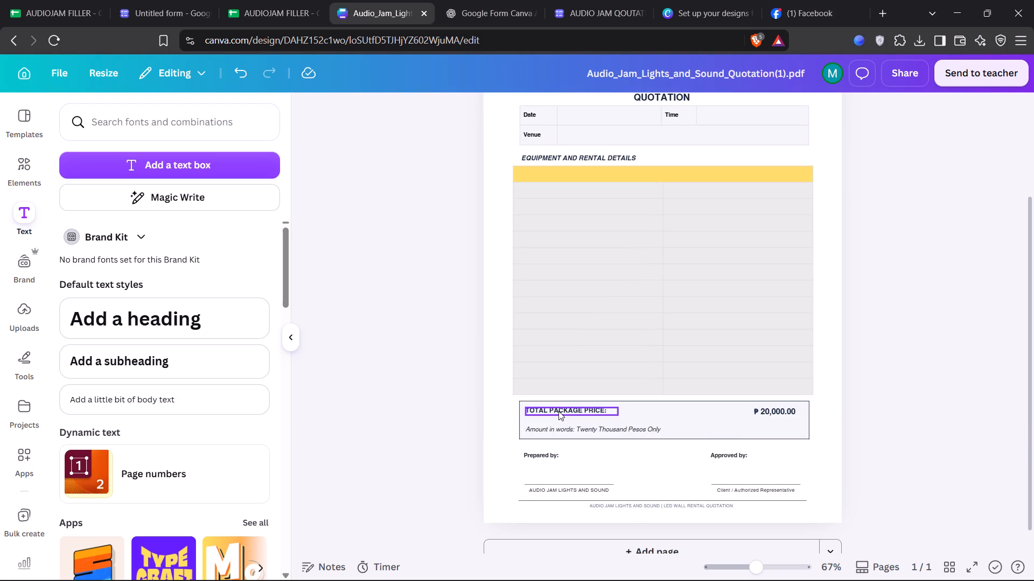
left_click(526, 119)
left_click(529, 114)
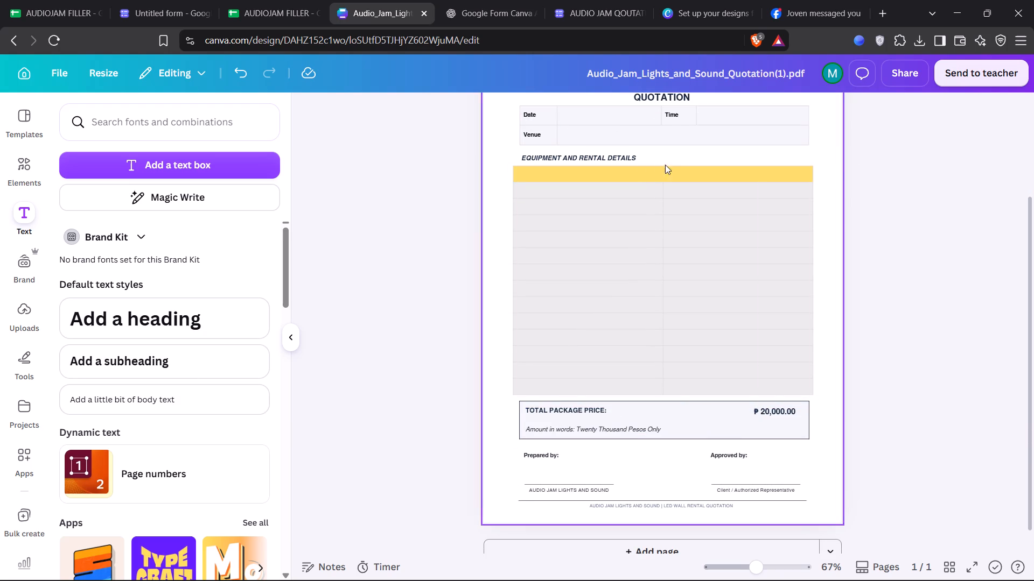
left_click(645, 114)
left_click(680, 162)
scroll(626, 166, "up", 1)
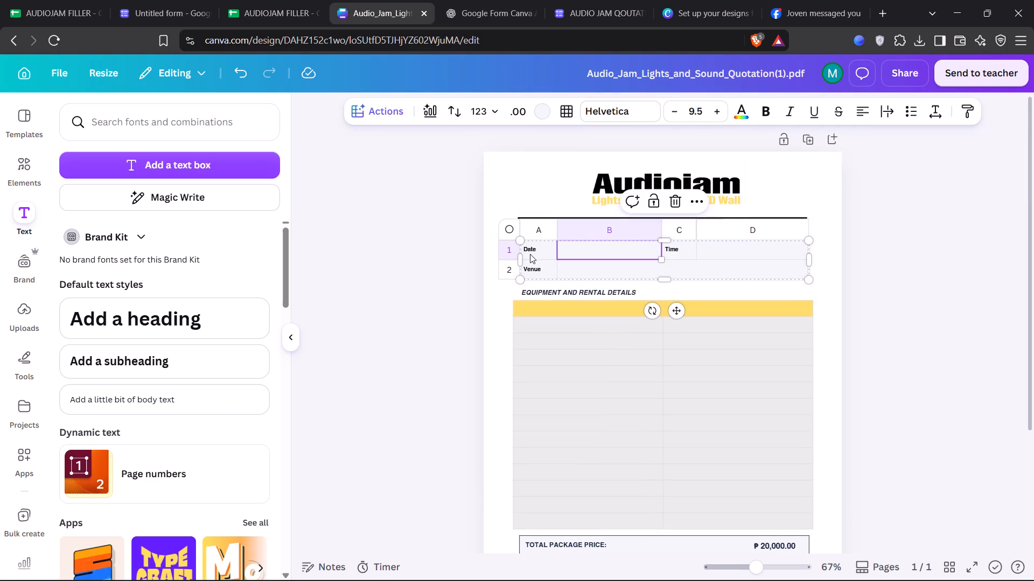
left_click(530, 254)
left_click(530, 250)
left_click(530, 250)
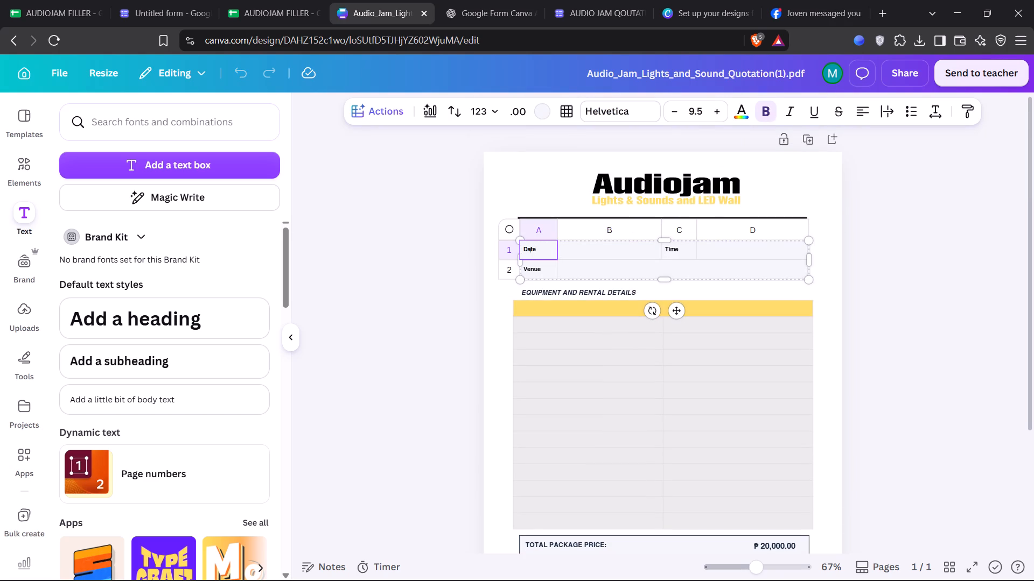
left_click(530, 250)
left_click(547, 280)
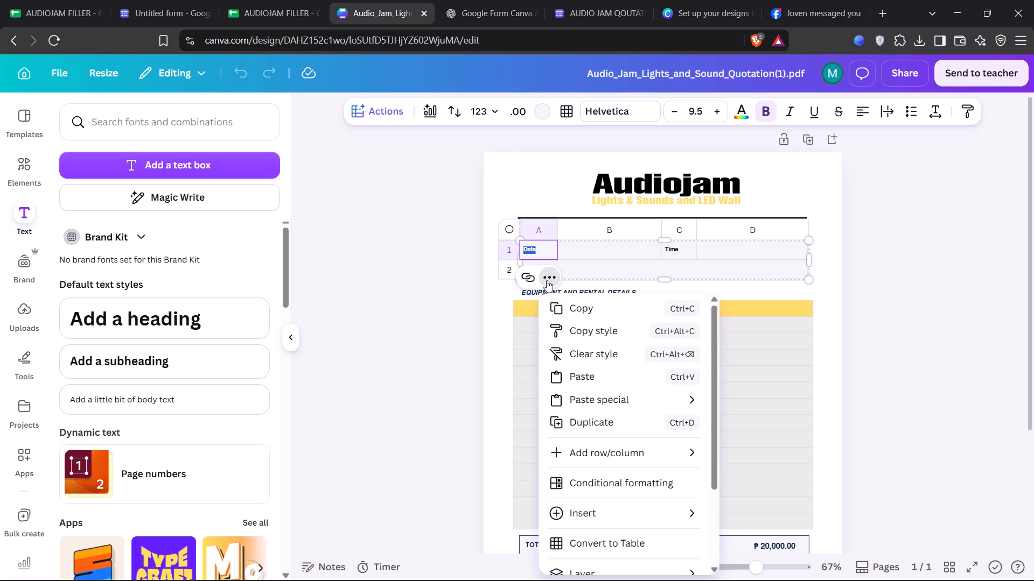
left_click(547, 280)
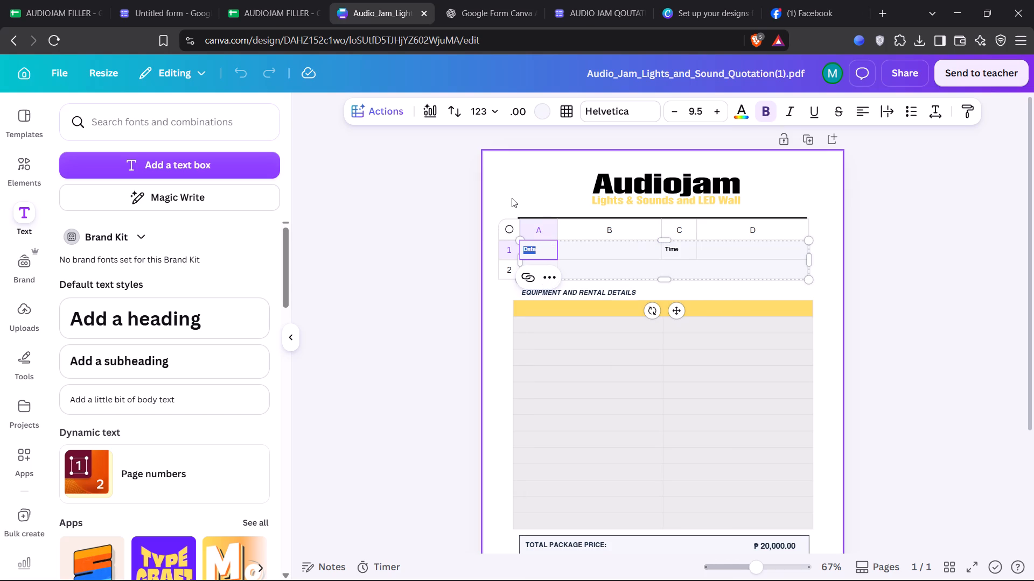
left_click(513, 194)
Copy the Date label's text and paste it as a separate text box in the empty cell beside the label.
left_click(533, 250)
left_click(533, 250)
left_click(533, 250)
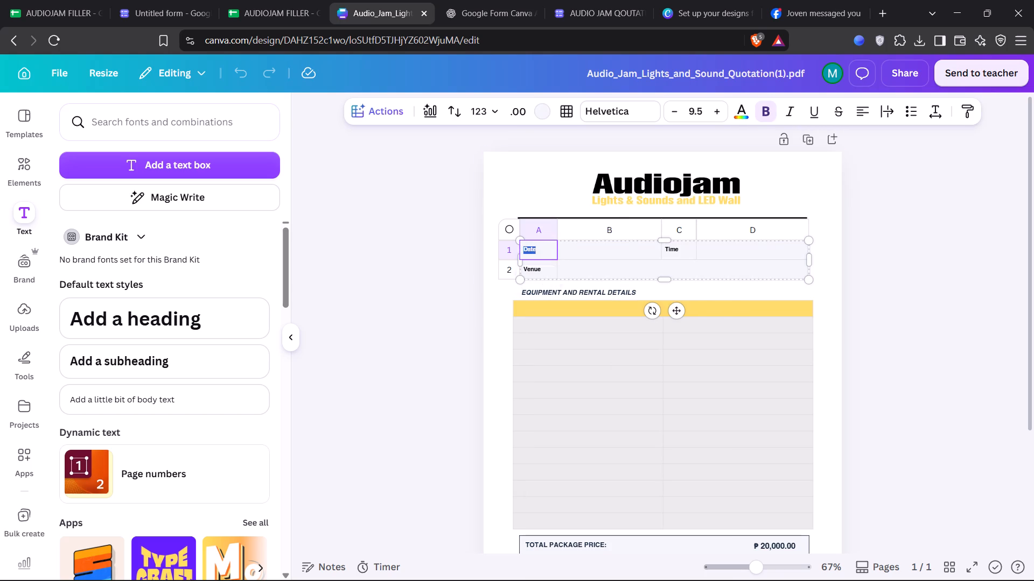
left_click(547, 274)
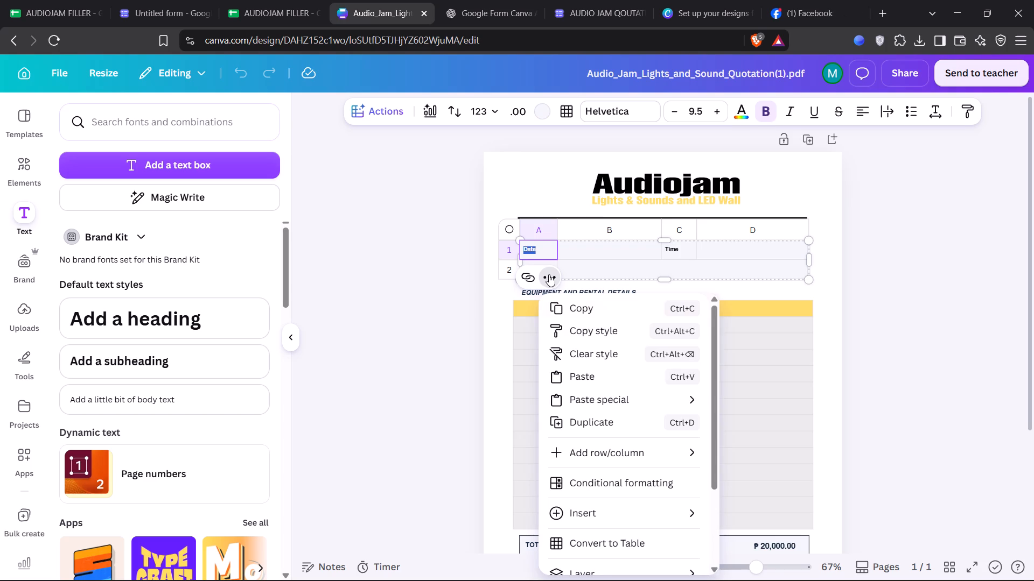
key("ctrl+c")
left_click(571, 253)
left_click(533, 169)
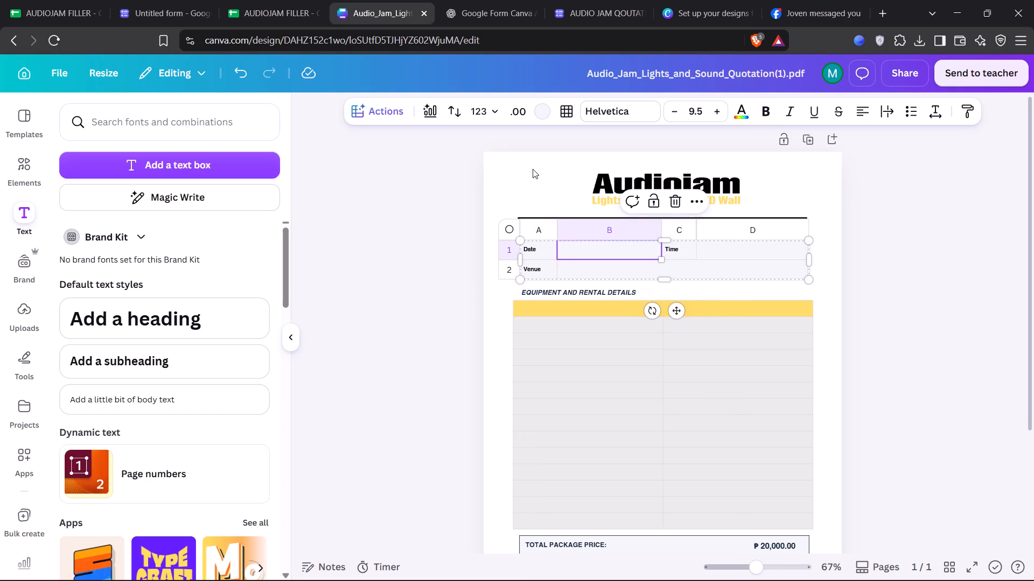
key("ctrl+v")
left_click_drag(672, 388, 631, 333)
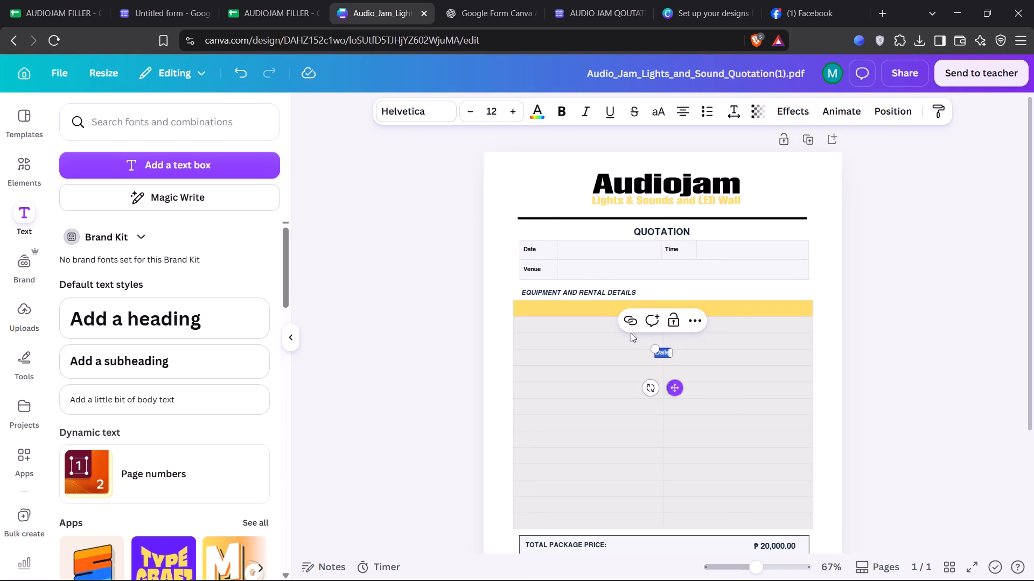
left_click_drag(631, 333, 578, 285)
scroll(575, 283, "up", 4, "ctrl")
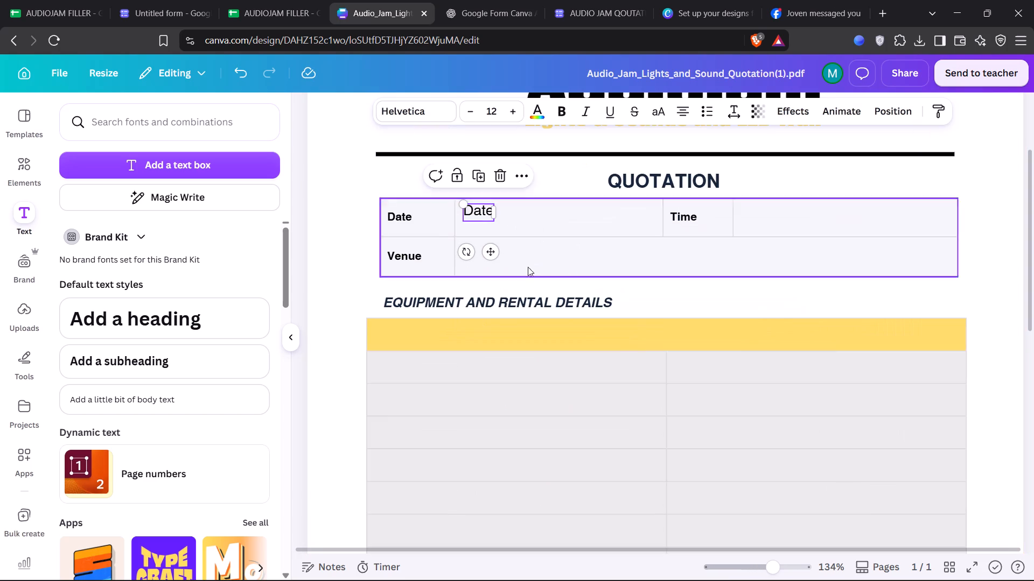
left_click(491, 252)
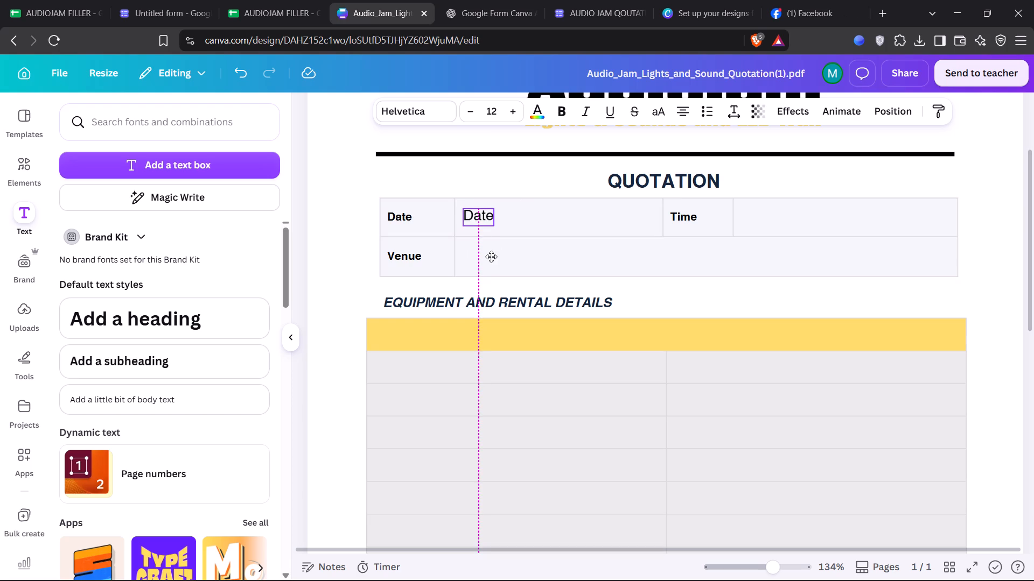
Set the standalone Date text box's font size to 10 and align it vertically within its cell.
left_click(467, 110)
left_click(467, 109)
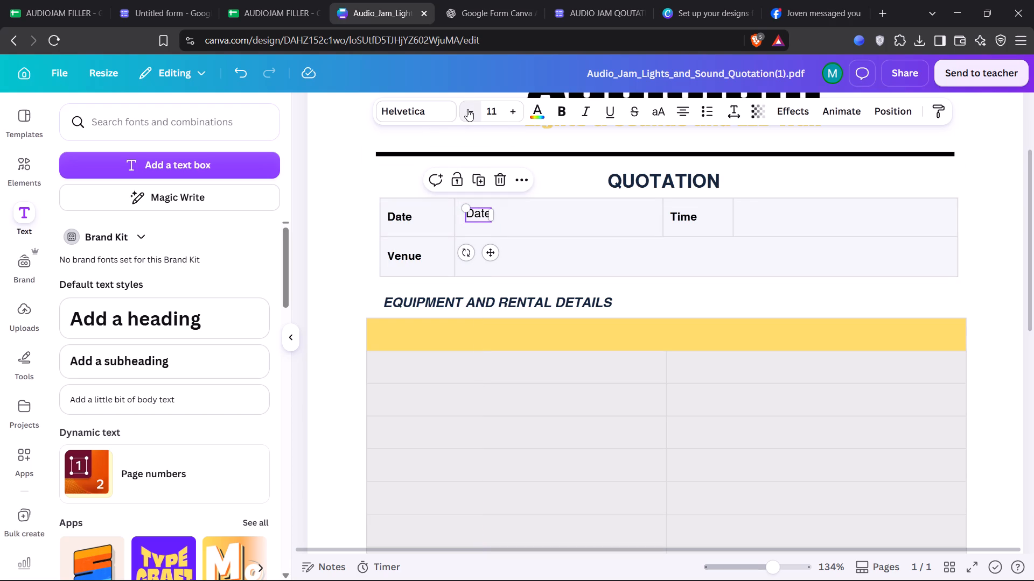
left_click(490, 249)
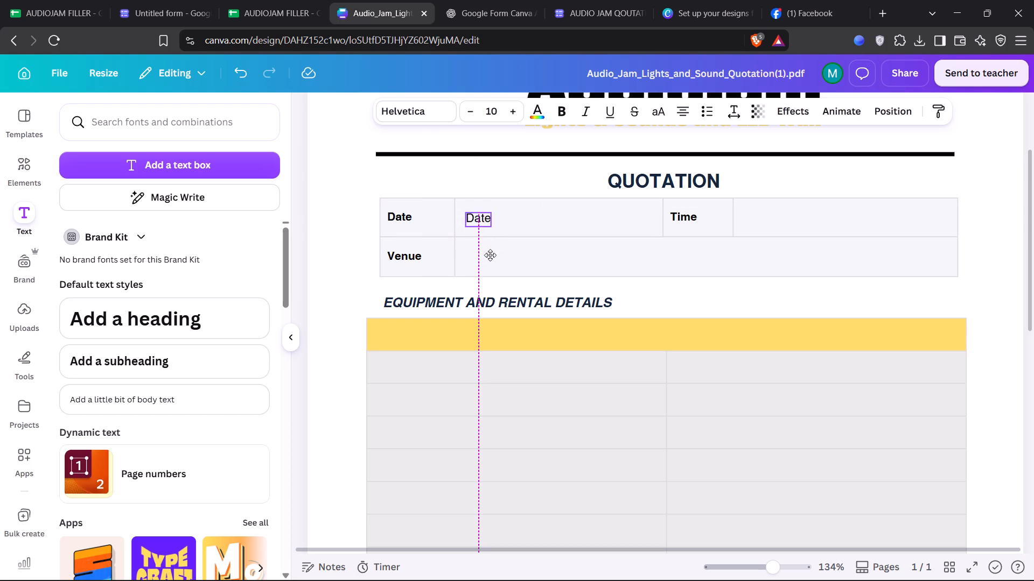
Duplicate the Date text box into the empty cell beside the Venue label and change its text to Venue.
left_click(481, 185)
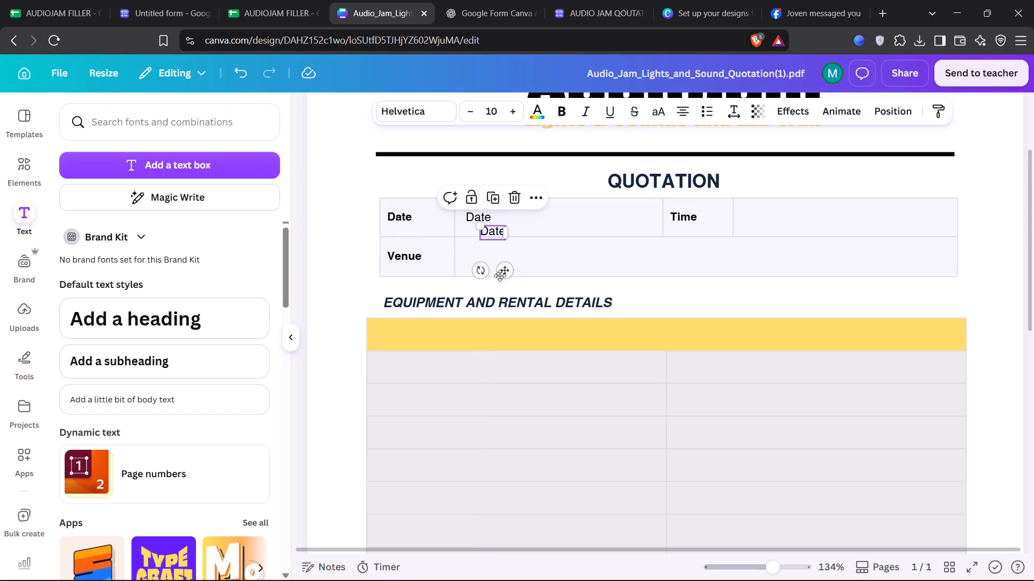
left_click_drag(502, 272, 488, 298)
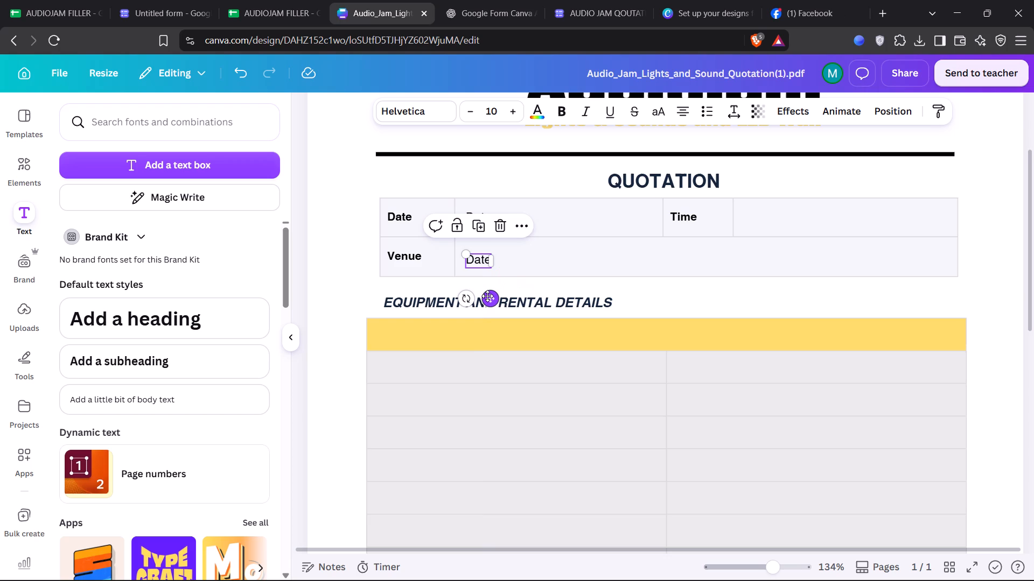
type("Ven")
double_click(473, 257)
type("Venue")
Copy the Venue text box and place the copy in the empty cell beside the Time label.
key("ctrl+c")
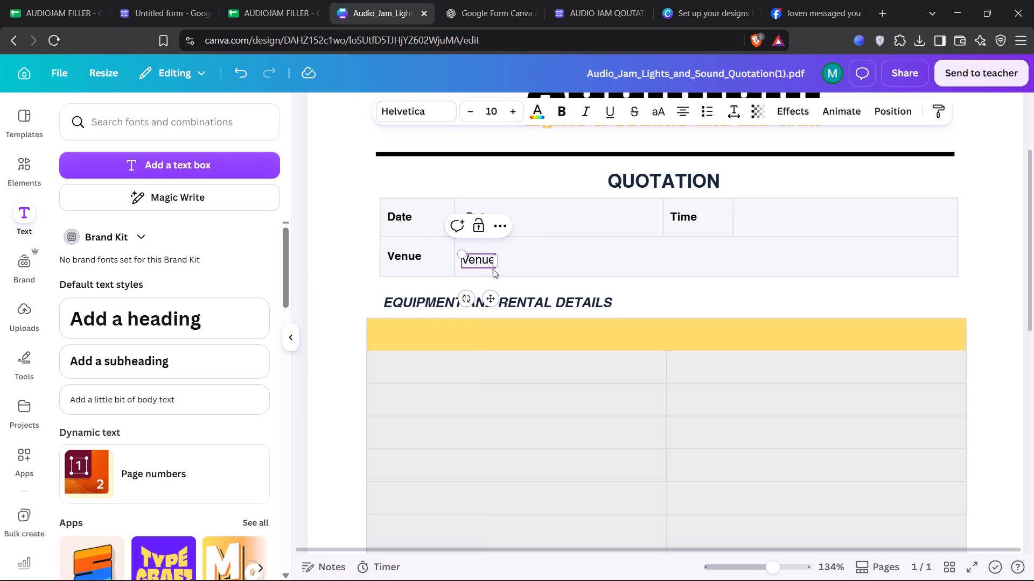
key("ctrl+v")
left_click(509, 271)
left_click(478, 258)
key("ctrl+c")
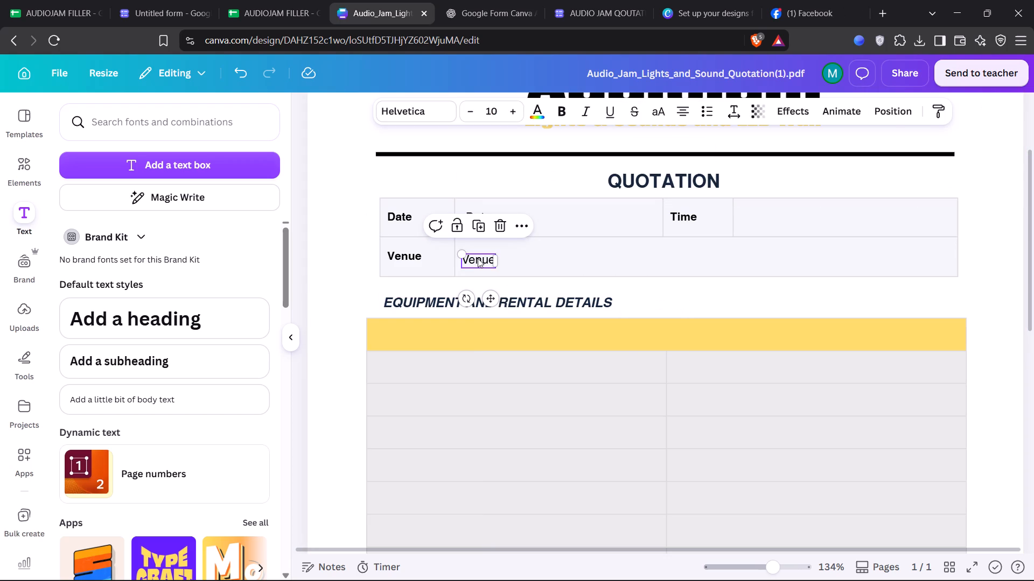
key("ctrl+v")
left_click_drag(508, 311, 767, 254)
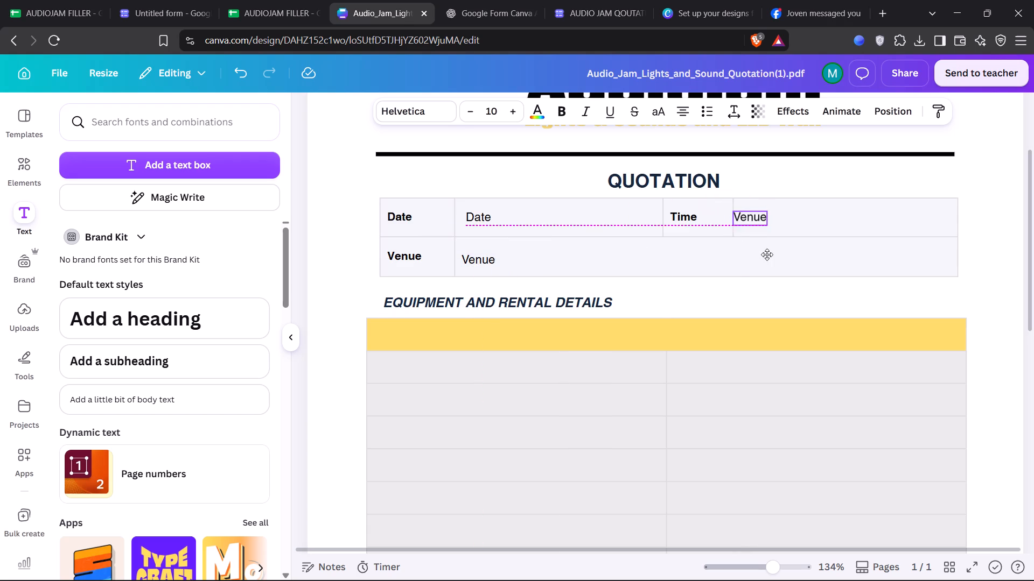
left_click_drag(767, 254, 777, 254)
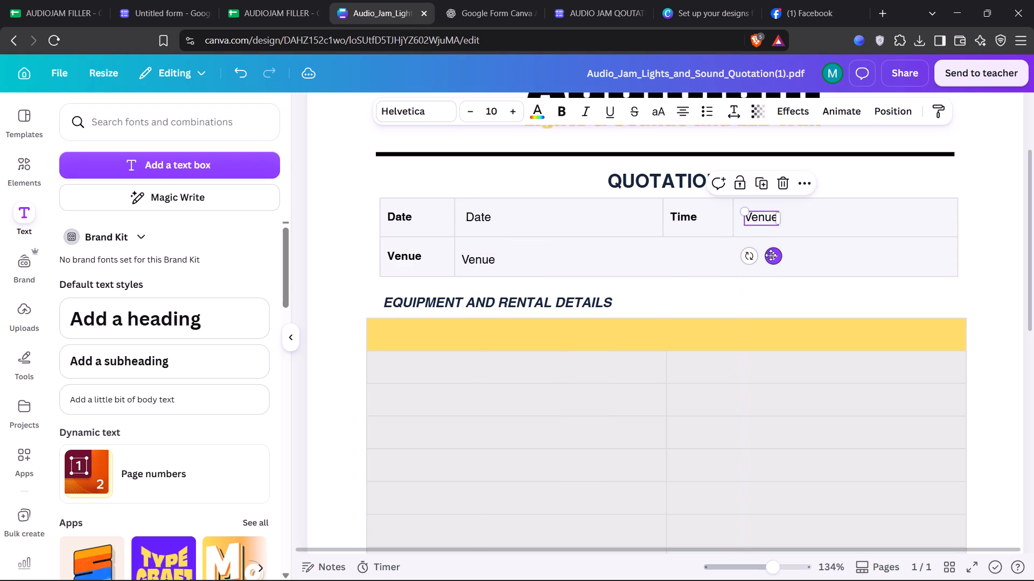
Change the copied Venue text to Time and position it in line with the Time label in its cell.
type("Ti")
key("BackSpace")
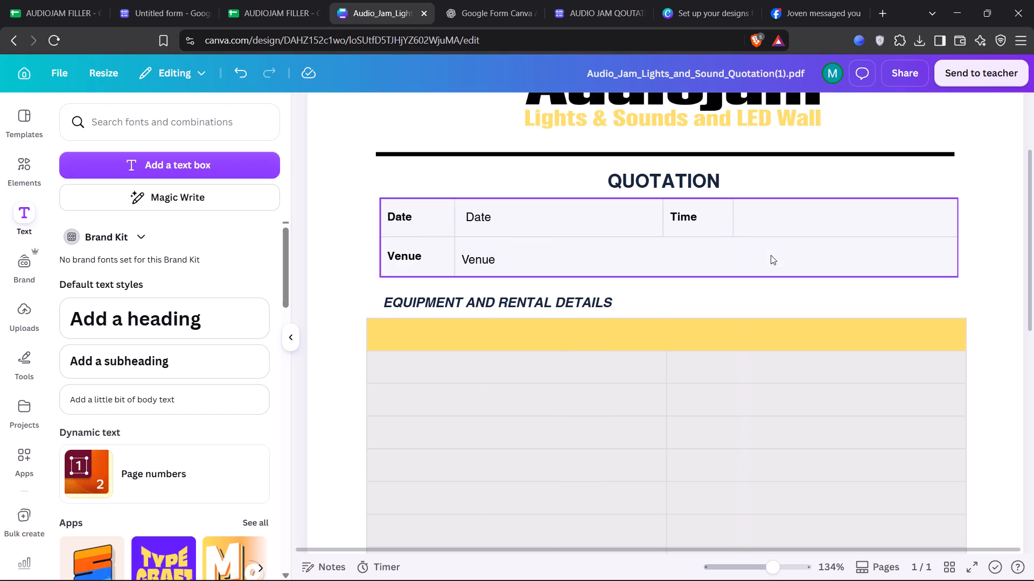
key("ctrl+z")
double_click(767, 228)
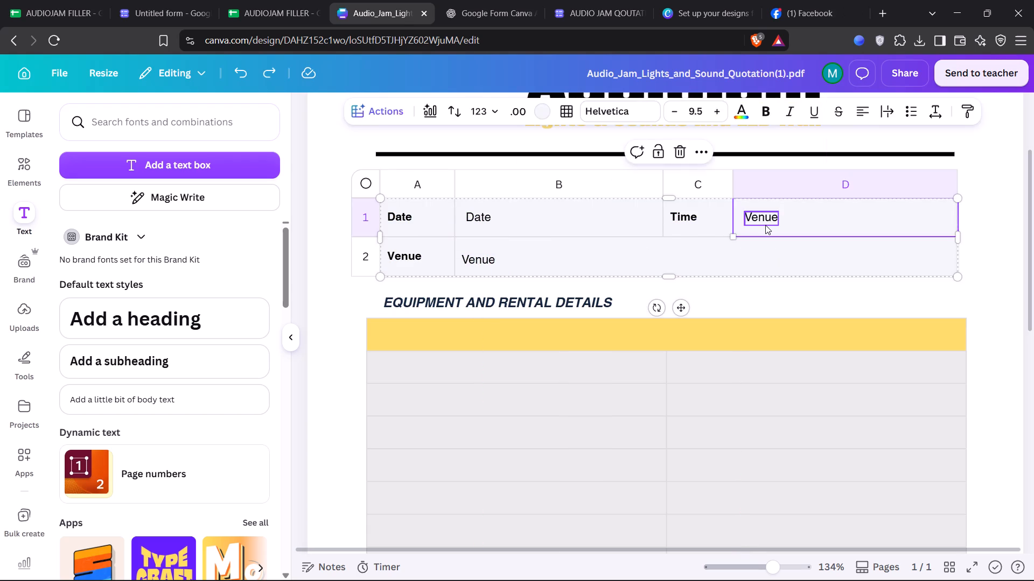
left_click_drag(767, 221, 850, 218)
double_click(843, 218)
type("Time")
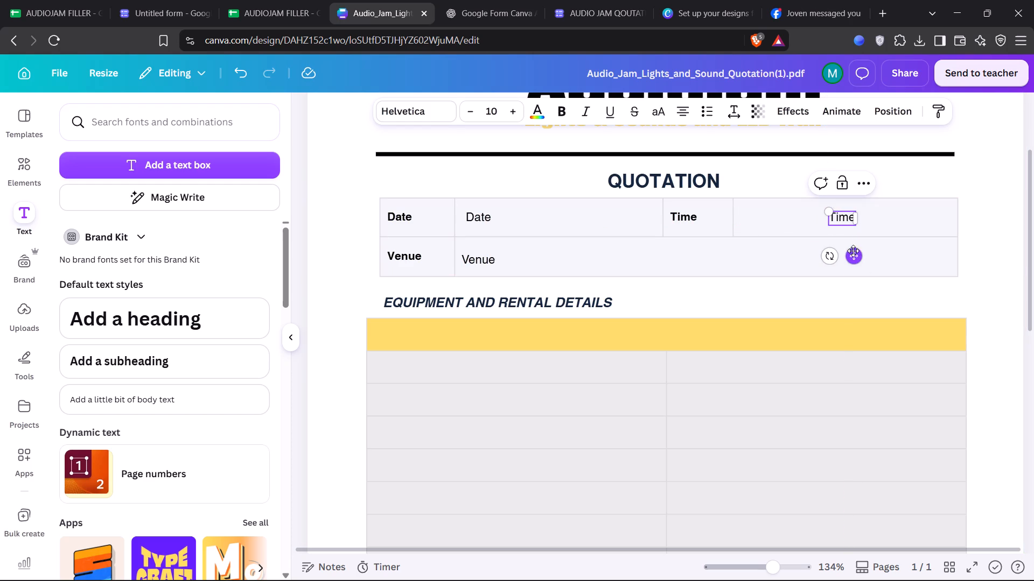
left_click_drag(851, 253, 818, 258)
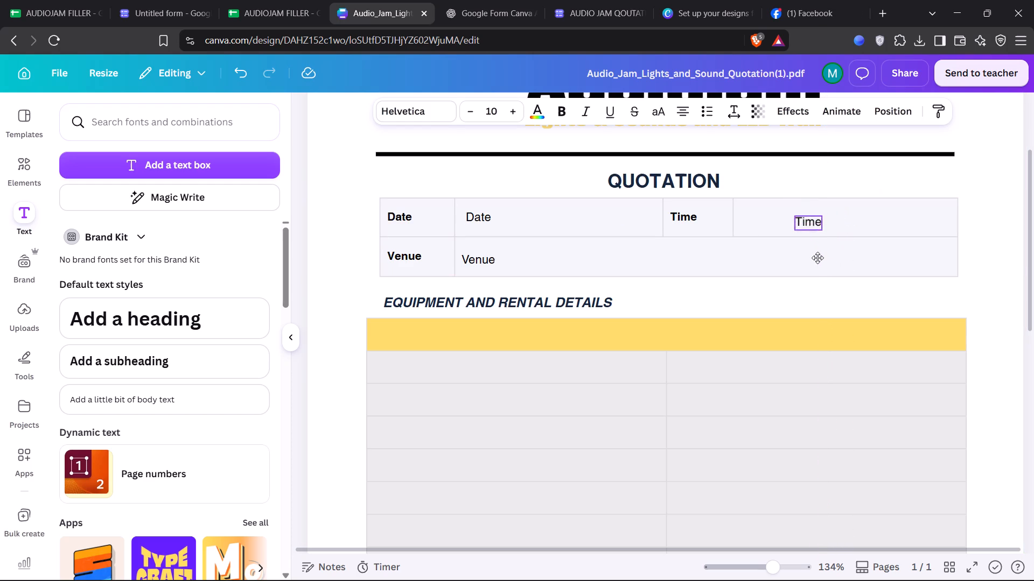
left_click_drag(818, 258, 788, 252)
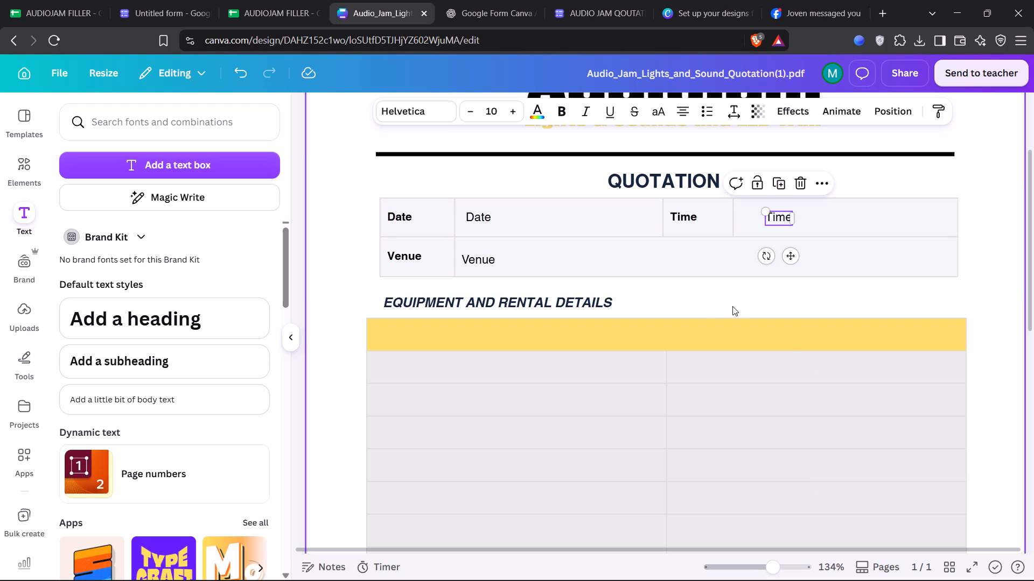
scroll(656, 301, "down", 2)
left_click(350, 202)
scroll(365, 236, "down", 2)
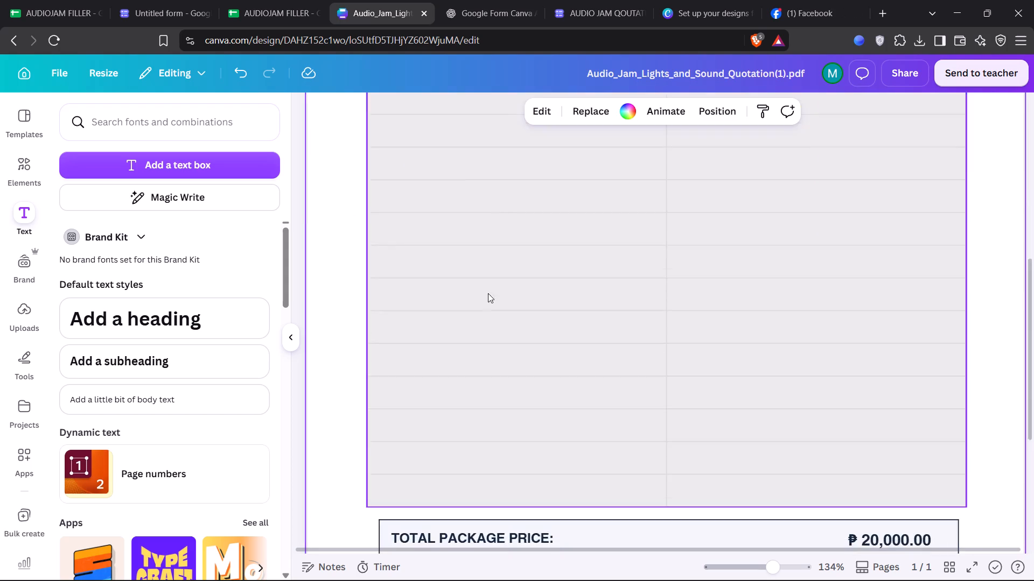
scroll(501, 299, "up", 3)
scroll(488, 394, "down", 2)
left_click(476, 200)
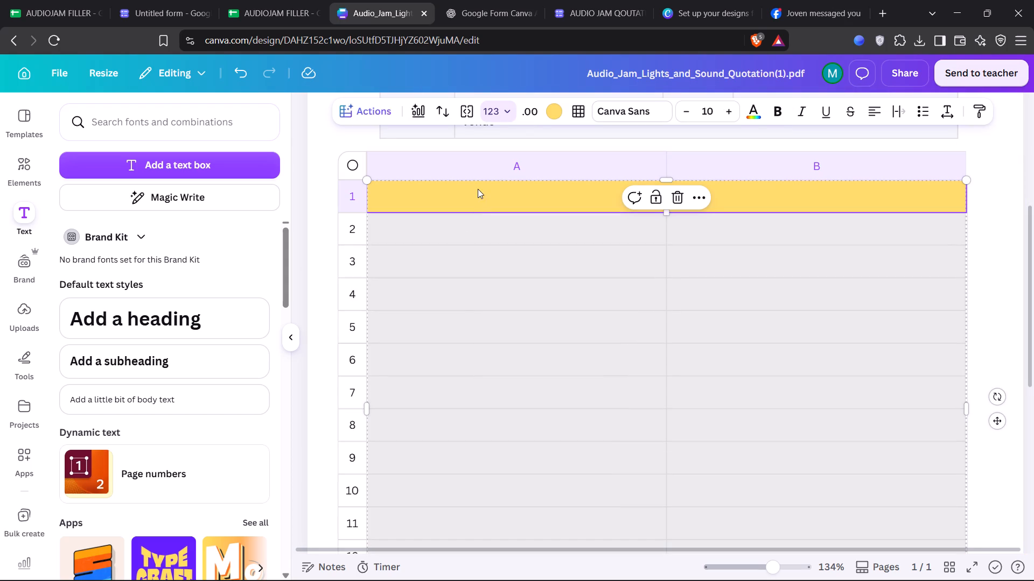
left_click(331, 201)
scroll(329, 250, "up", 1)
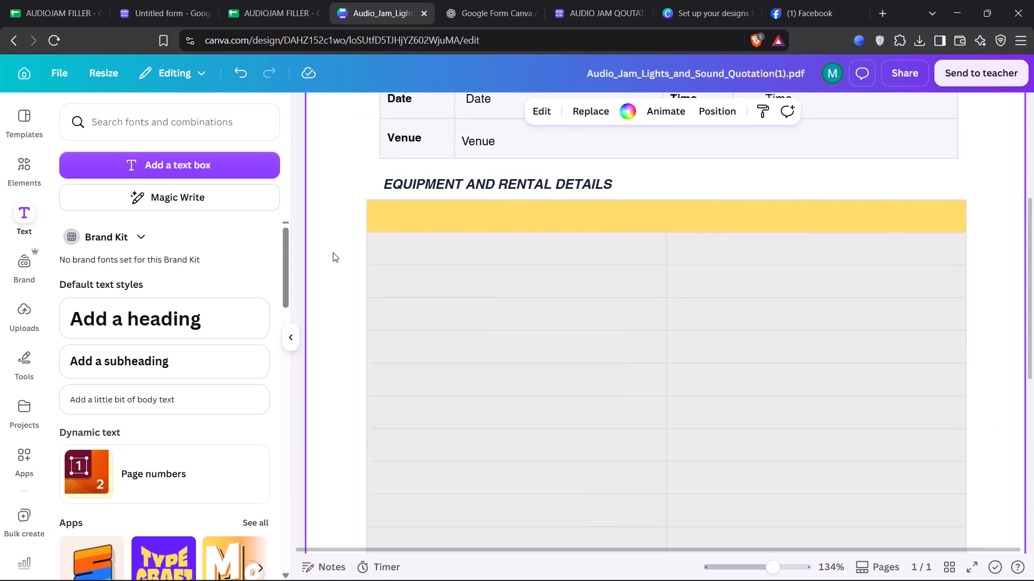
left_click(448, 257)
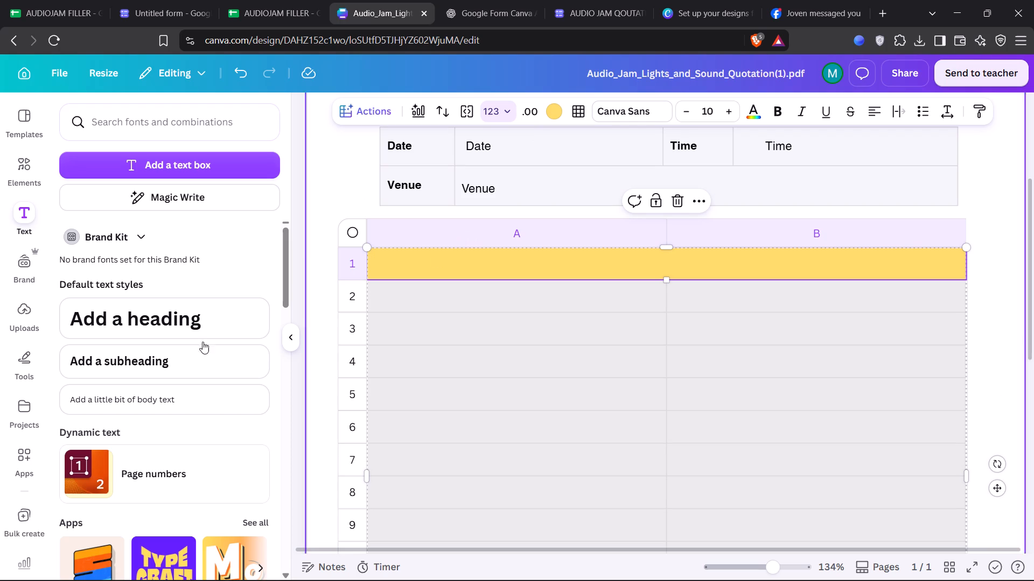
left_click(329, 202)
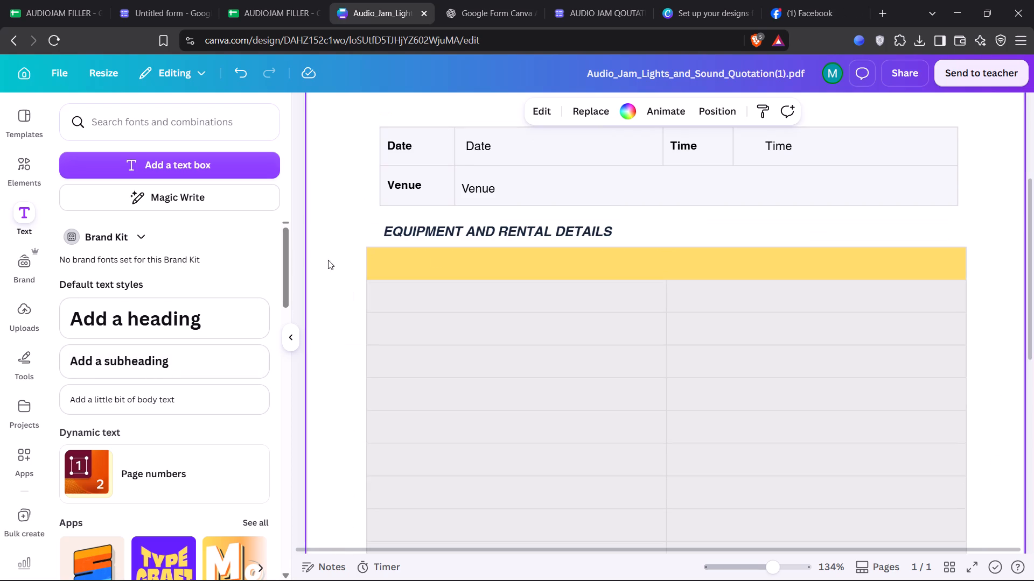
Add a subheading text box over the equipment table and fill it with the LEDWALL EQUIPMENT header copied from the AUDIOJAM FILLER responses sheet.
left_click(172, 365)
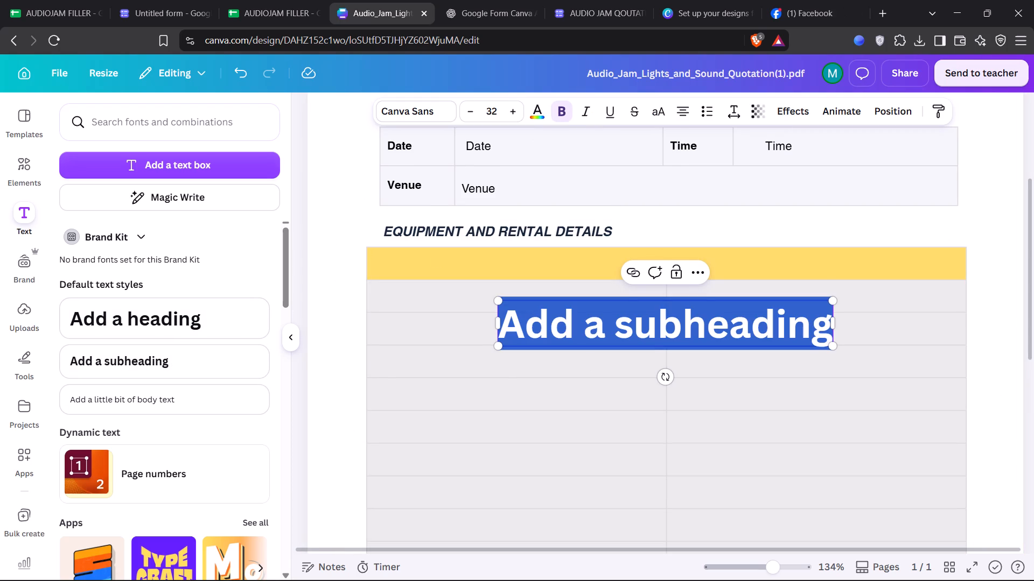
type("Ledw")
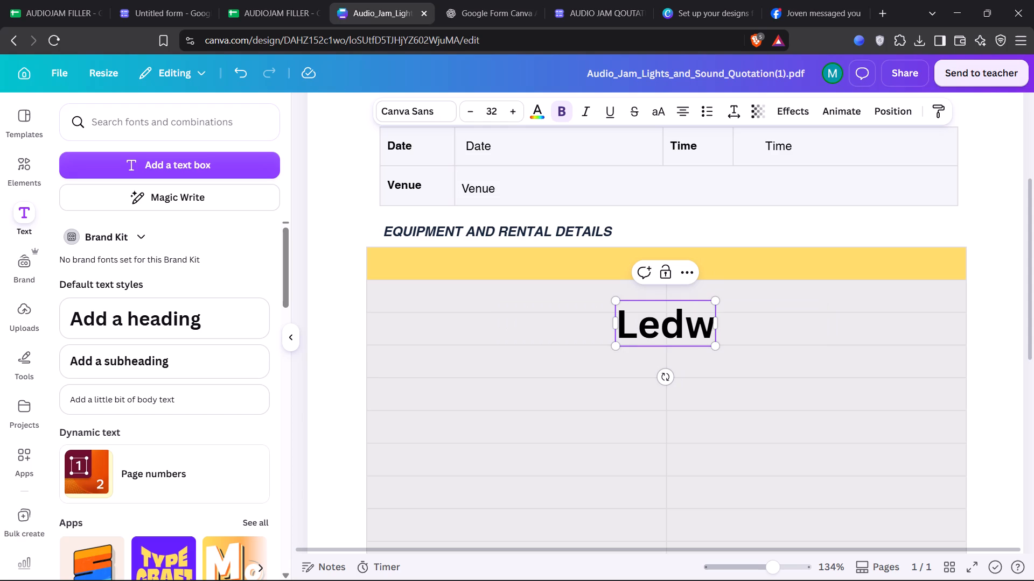
key("BackSpace")
key("BackSpace")
key("BackSpace")
key("BackSpace")
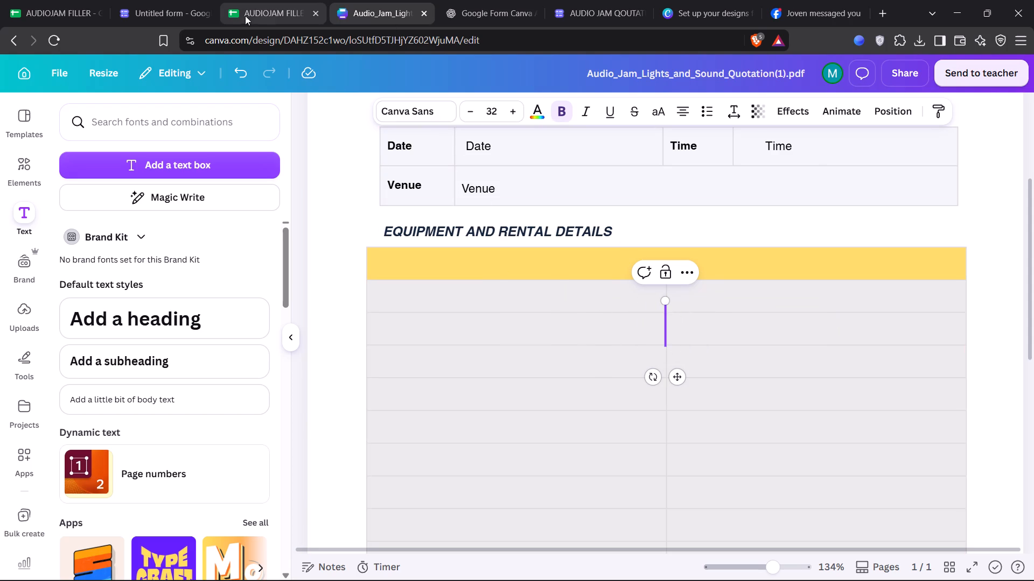
left_click(256, 8)
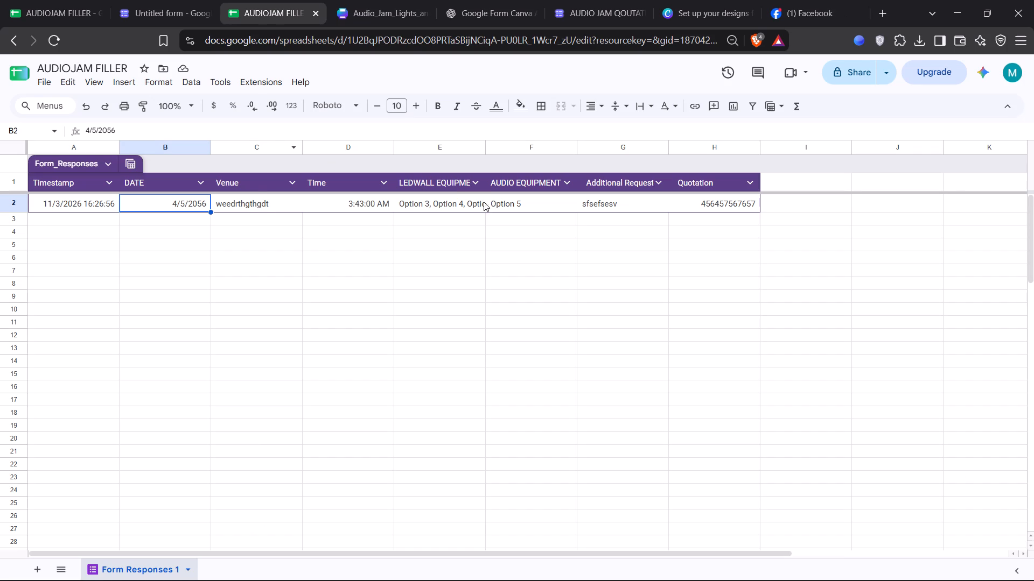
left_click(444, 178)
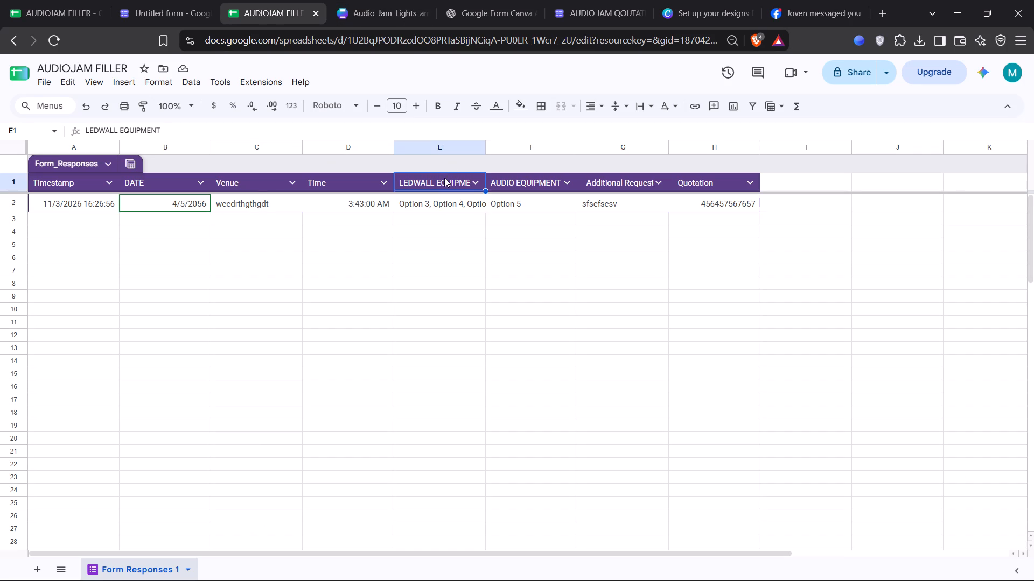
double_click(443, 178)
key("ctrl+c")
left_click(379, 19)
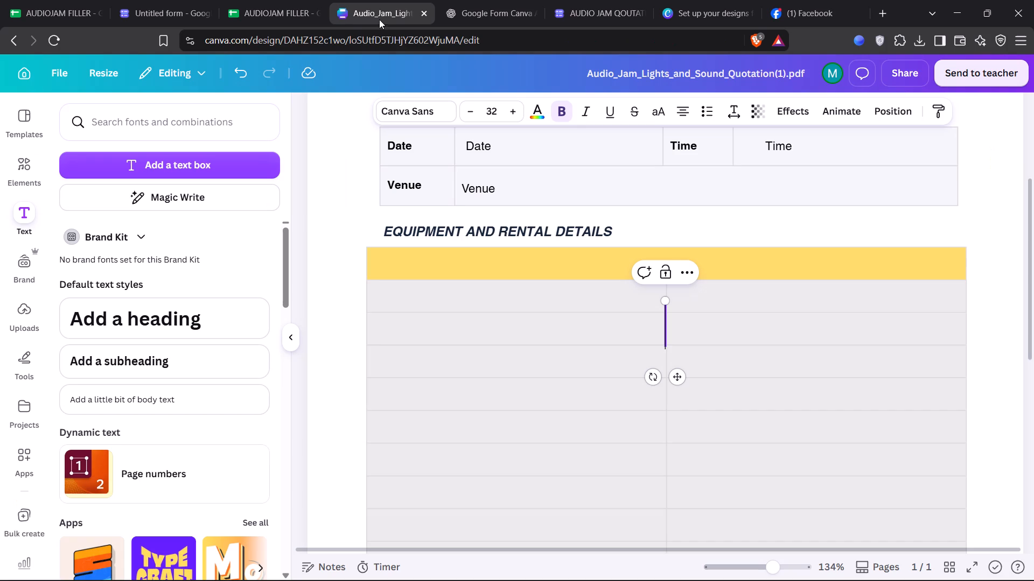
key("ctrl+v")
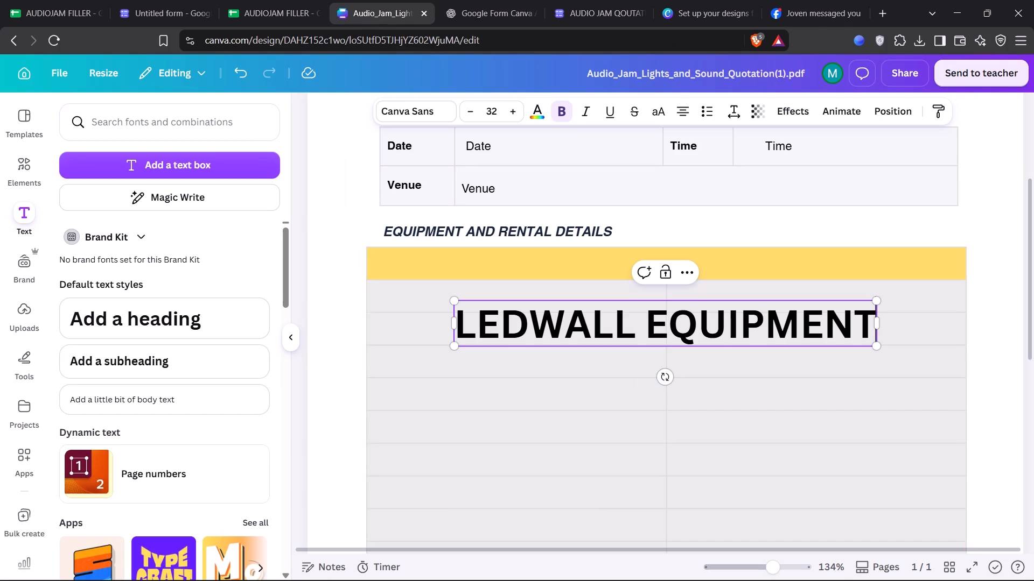
Shrink the LEDWALL EQUIPMENT text box to about font size 11.2 and centre it in the equipment table's yellow header row.
left_click_drag(876, 349, 627, 323)
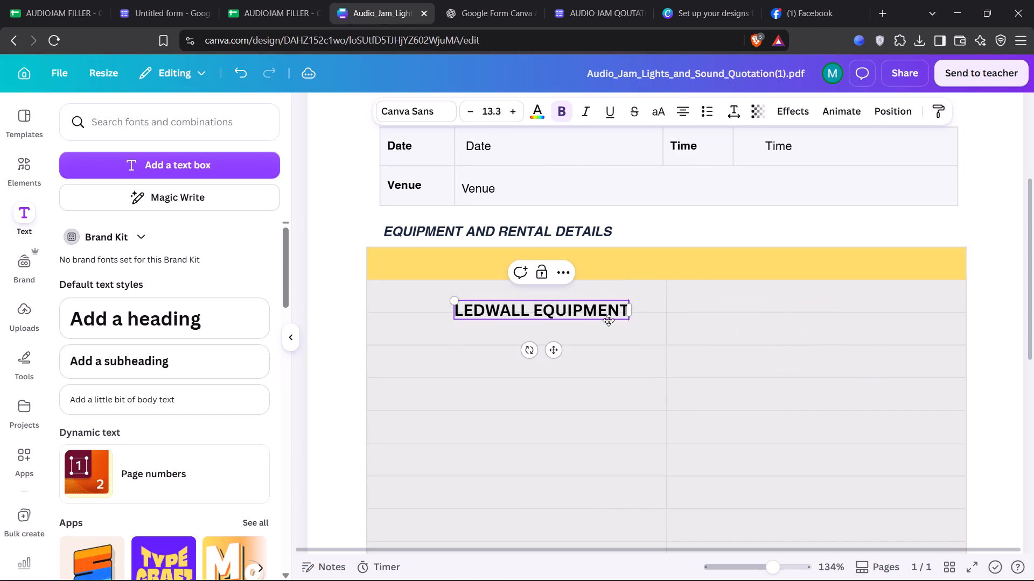
left_click(594, 316)
left_click_drag(551, 354, 476, 308)
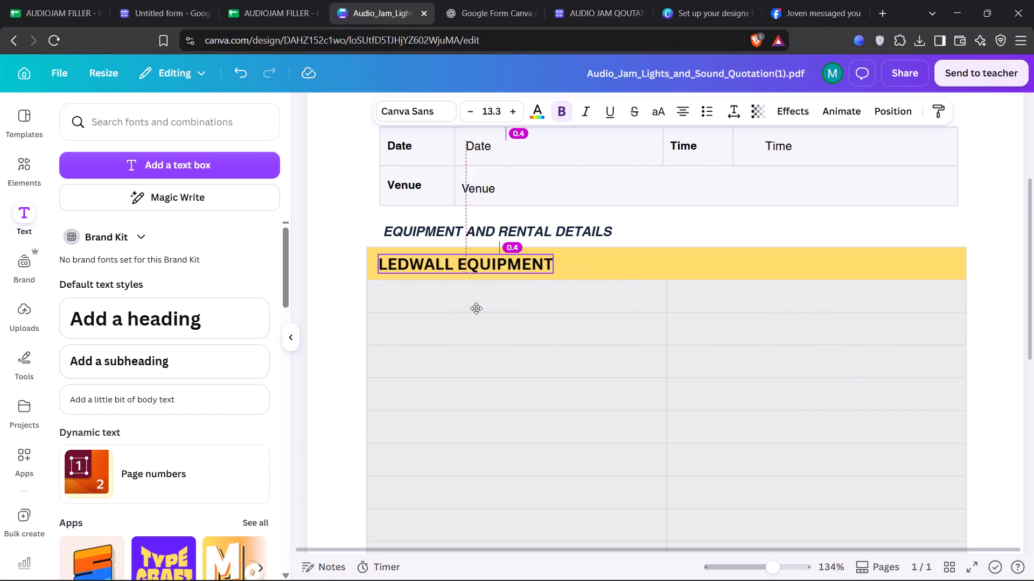
left_click_drag(476, 308, 662, 300)
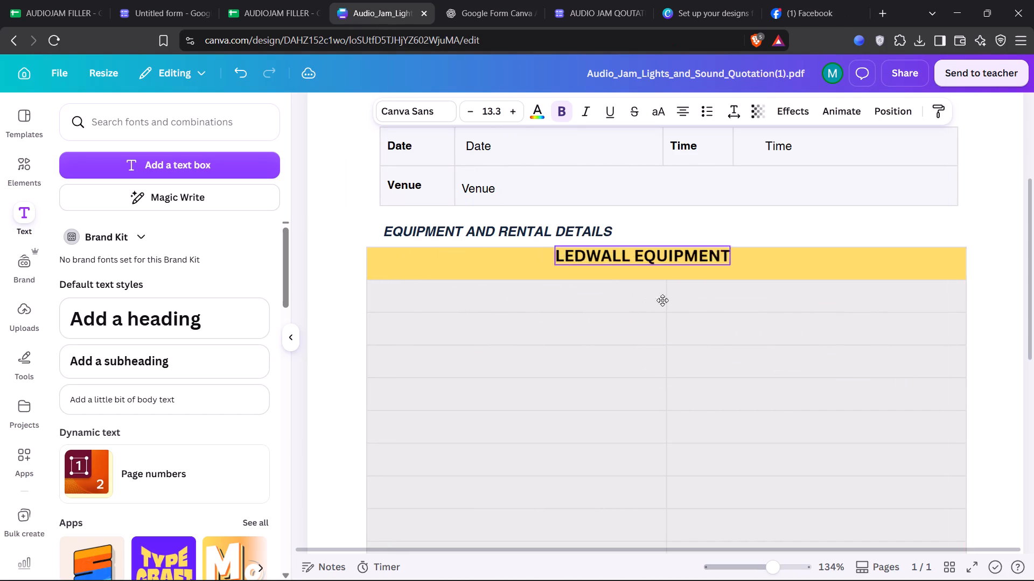
left_click_drag(662, 300, 675, 306)
left_click_drag(579, 251, 589, 254)
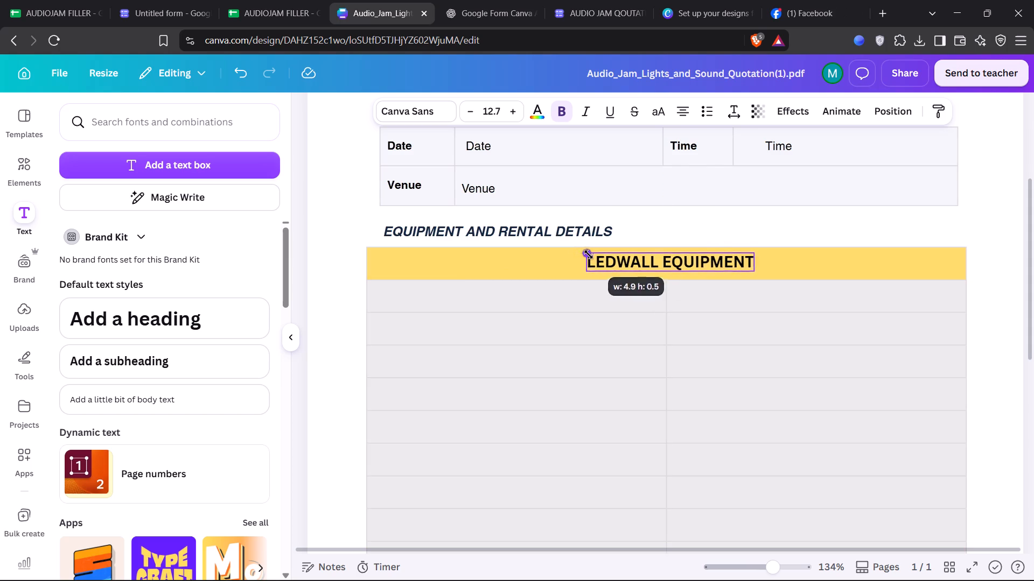
left_click_drag(589, 254, 595, 257)
left_click_drag(682, 306, 675, 306)
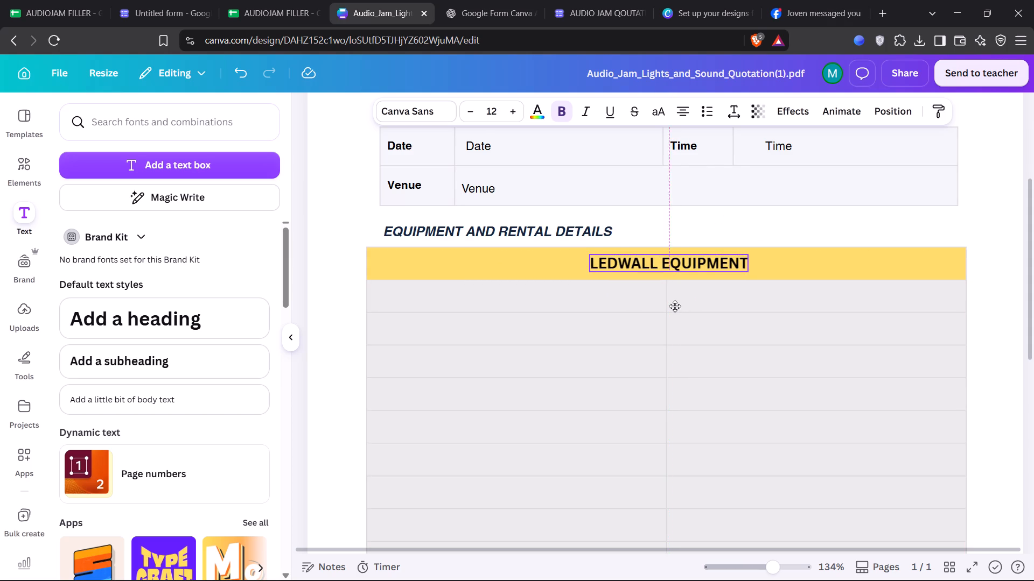
left_click_drag(675, 306, 675, 307)
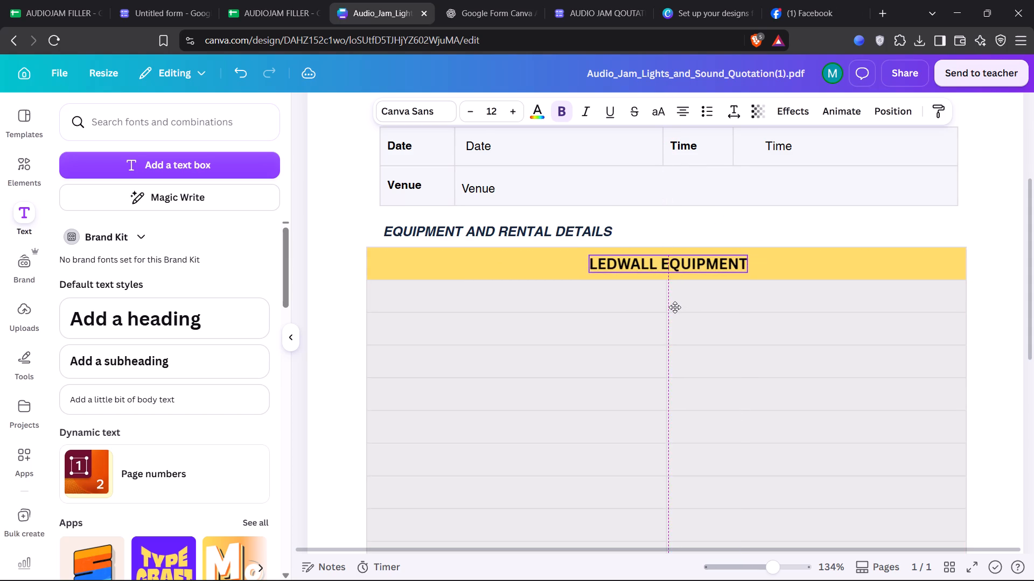
left_click_drag(675, 307, 672, 306)
left_click_drag(586, 254, 588, 255)
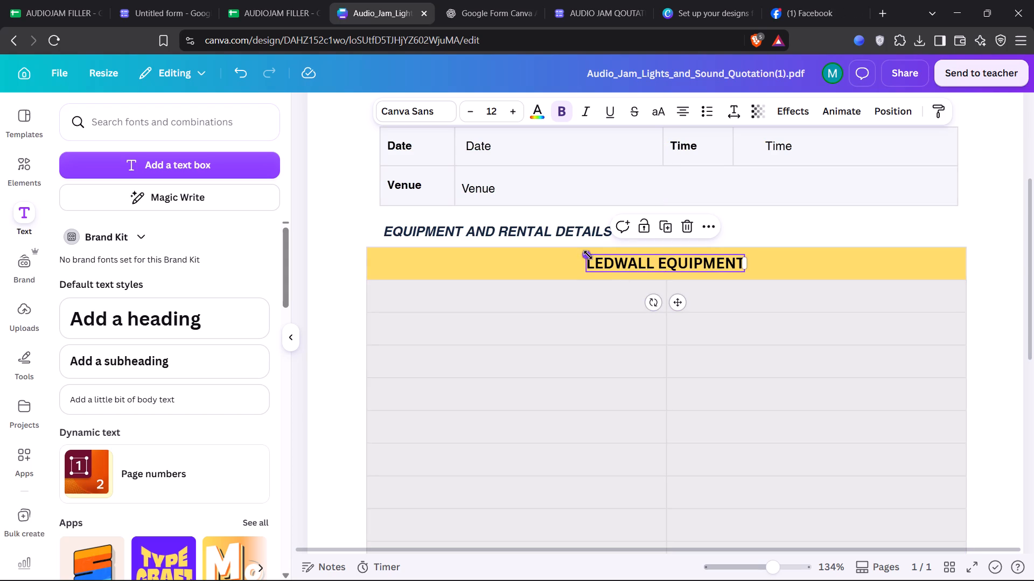
left_click_drag(588, 255, 597, 259)
left_click_drag(686, 307, 680, 304)
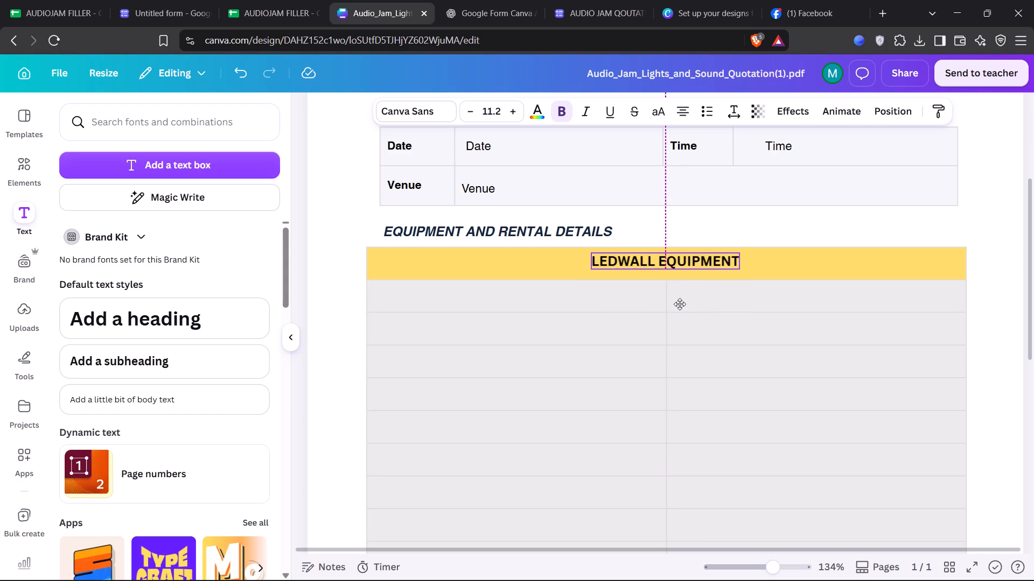
left_click_drag(680, 304, 681, 304)
scroll(537, 300, "down", 1)
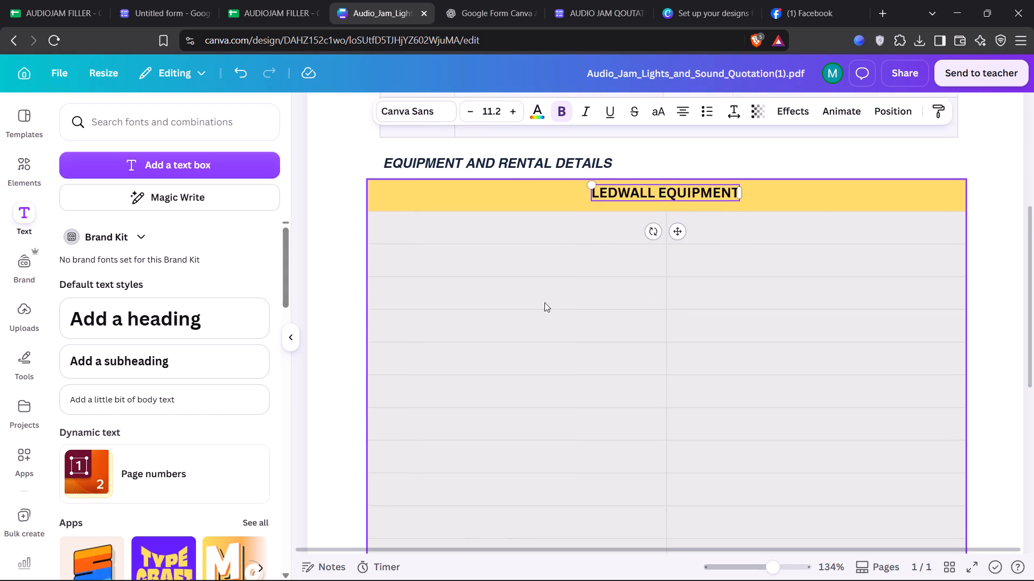
scroll(544, 302, "down", 1)
scroll(552, 288, "down", 1, "ctrl")
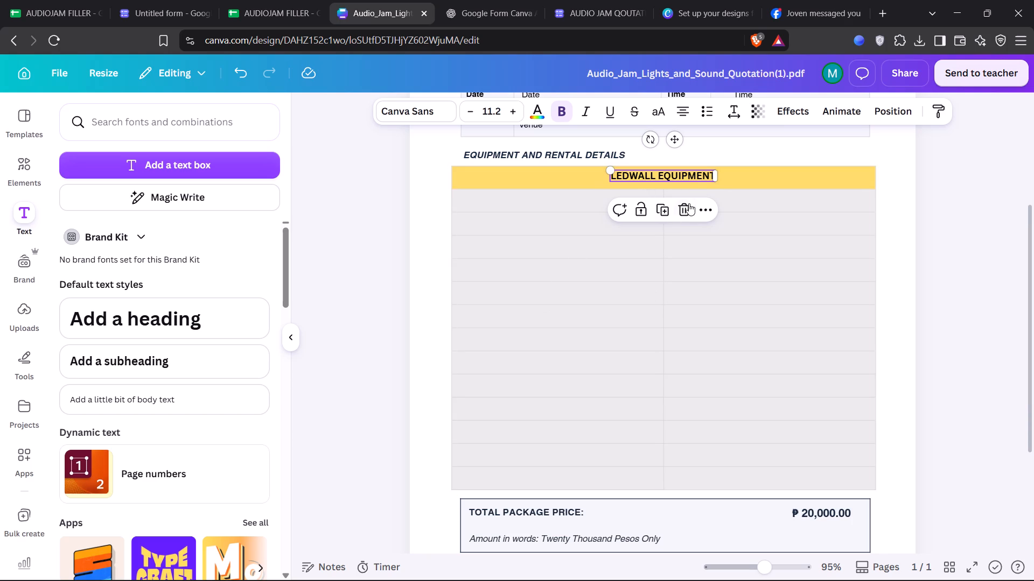
left_click(550, 206)
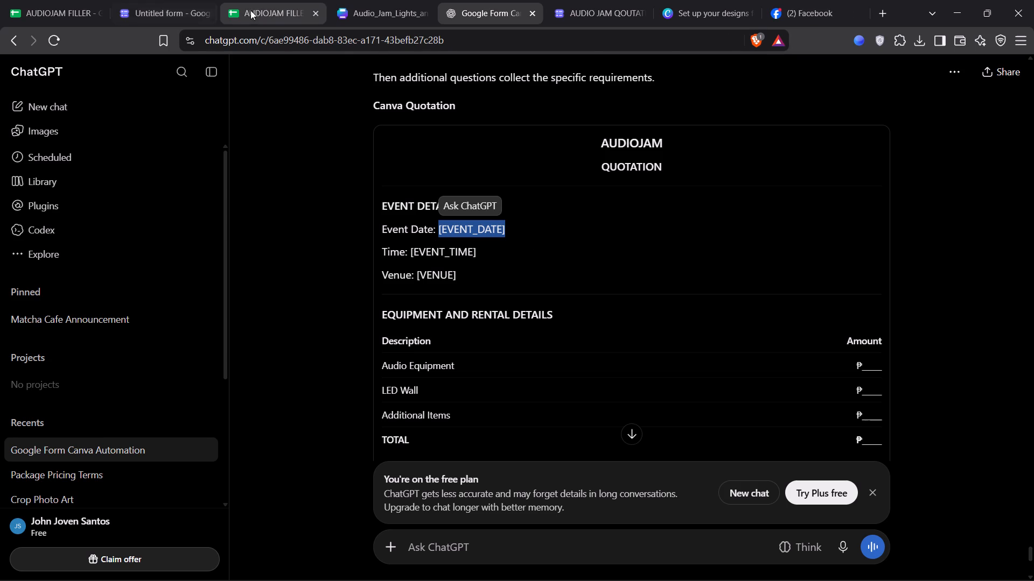
left_click(250, 10)
double_click(166, 184)
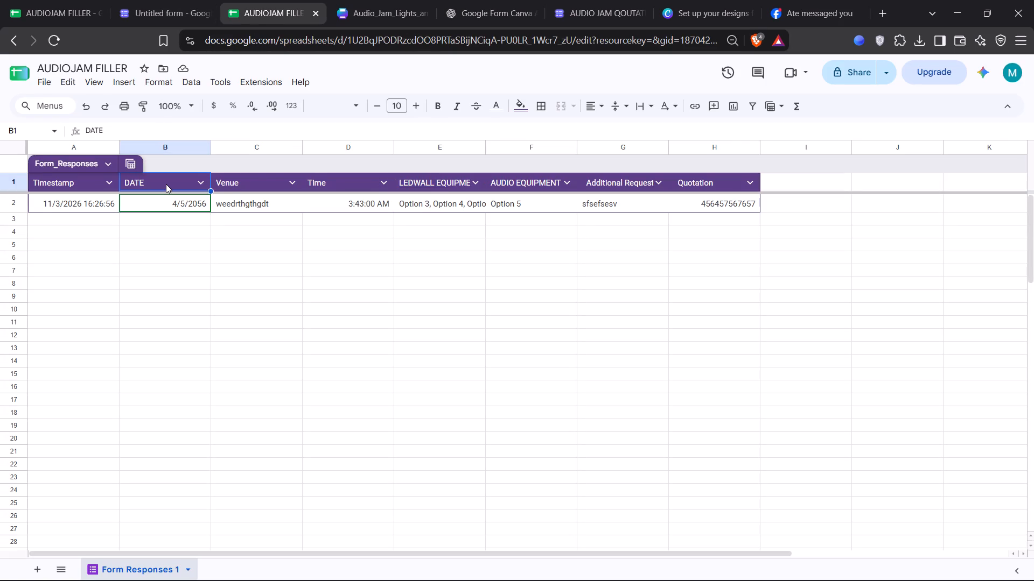
triple_click(166, 184, "ctrl")
left_click_drag(160, 184, 115, 188)
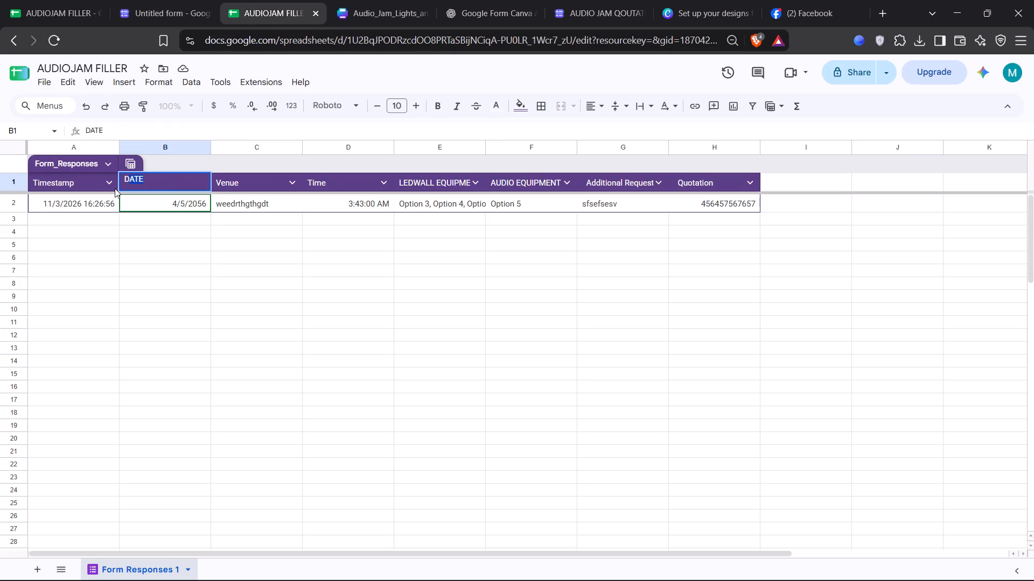
left_click_drag(115, 188, 124, 185)
key("ctrl+v")
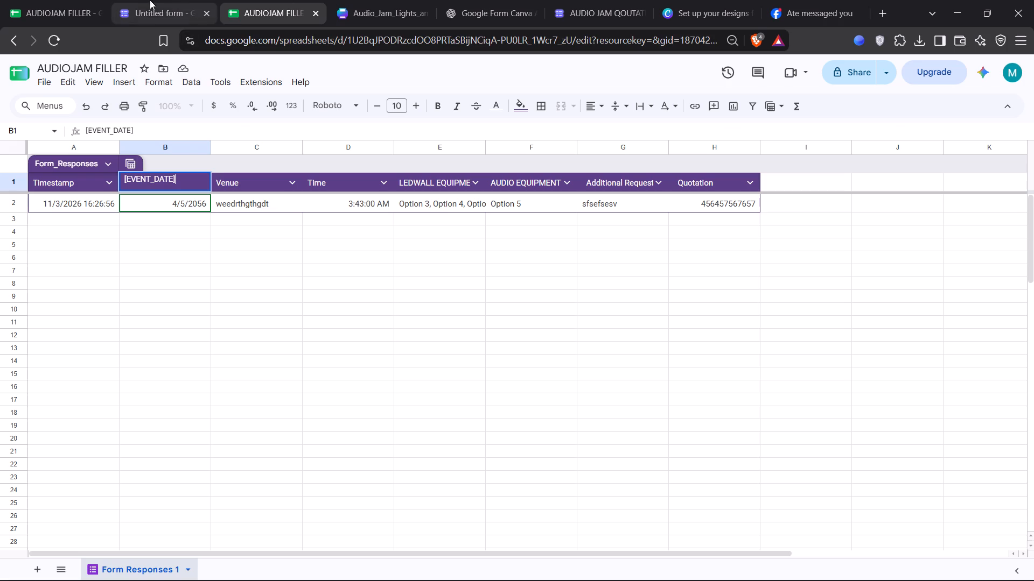
In the Canva quotation, replace the Date placeholder with [EVENT_DATE], left-align it and move it inside the Date field, in line with the Venue placeholder.
left_click(154, 10)
left_click(354, 15)
left_click(772, 260)
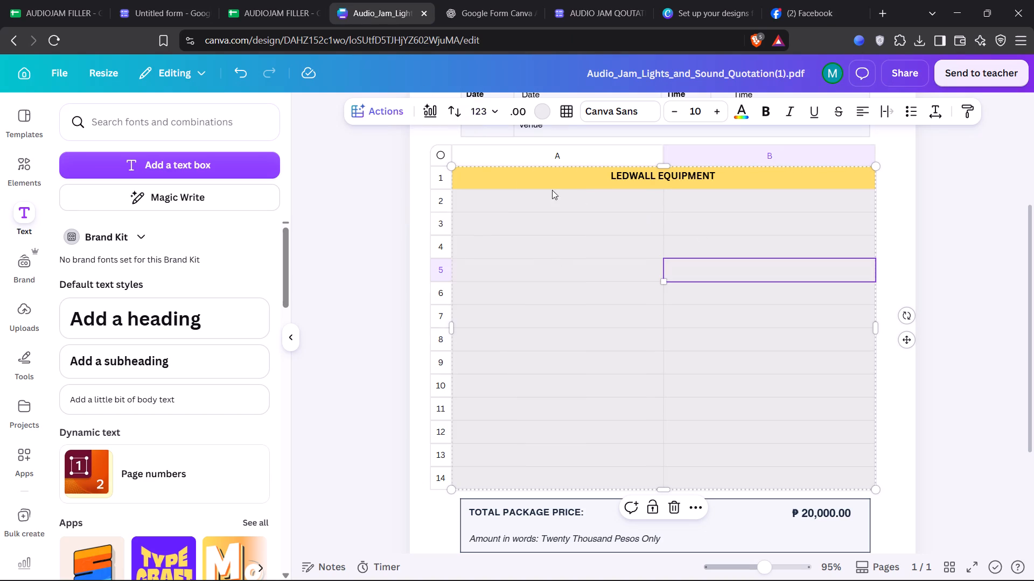
scroll(512, 194, "up", 3)
double_click(533, 287)
left_click(532, 288)
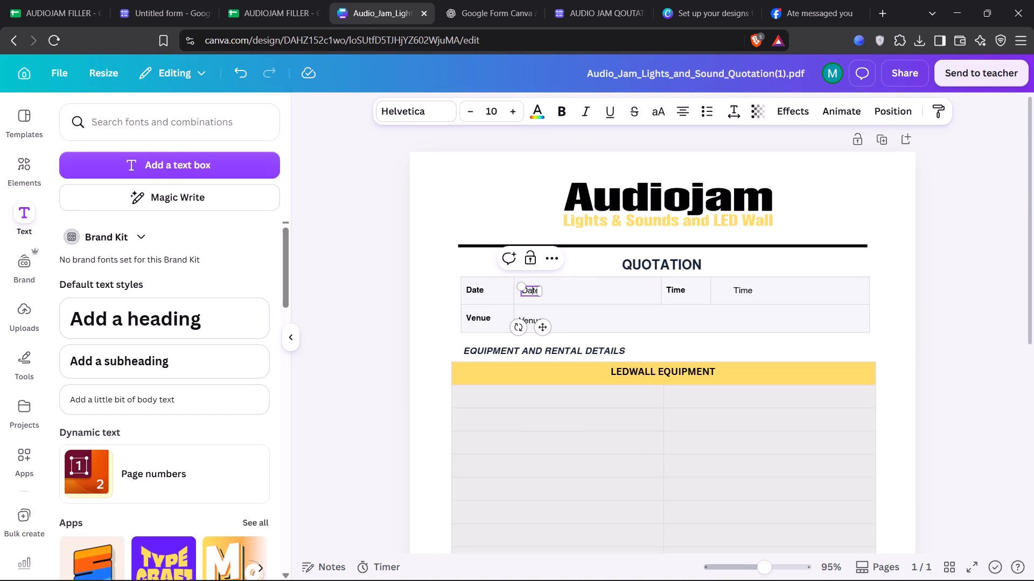
double_click(531, 288)
key("ctrl+v")
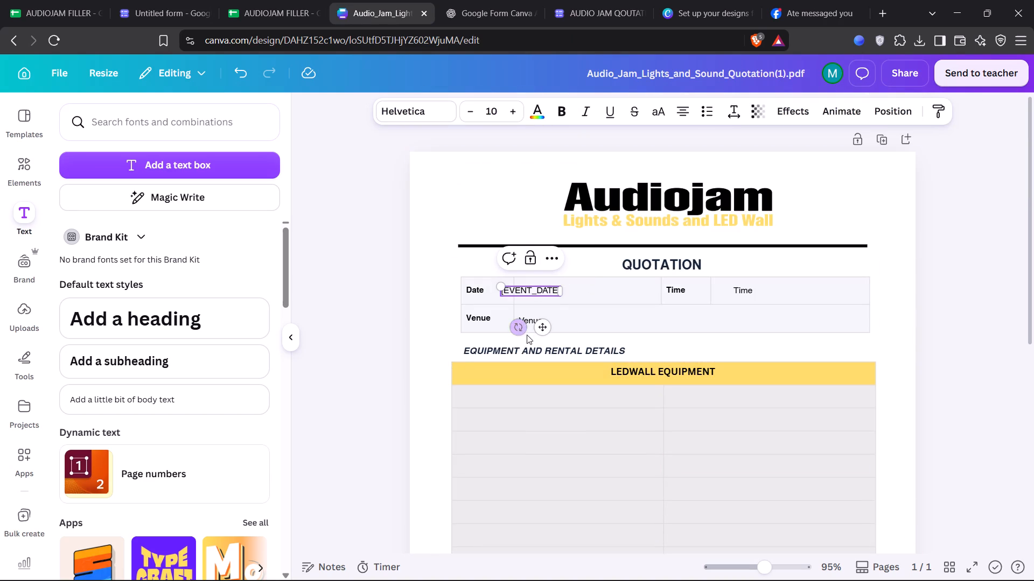
left_click(680, 115)
left_click_drag(543, 327, 564, 325)
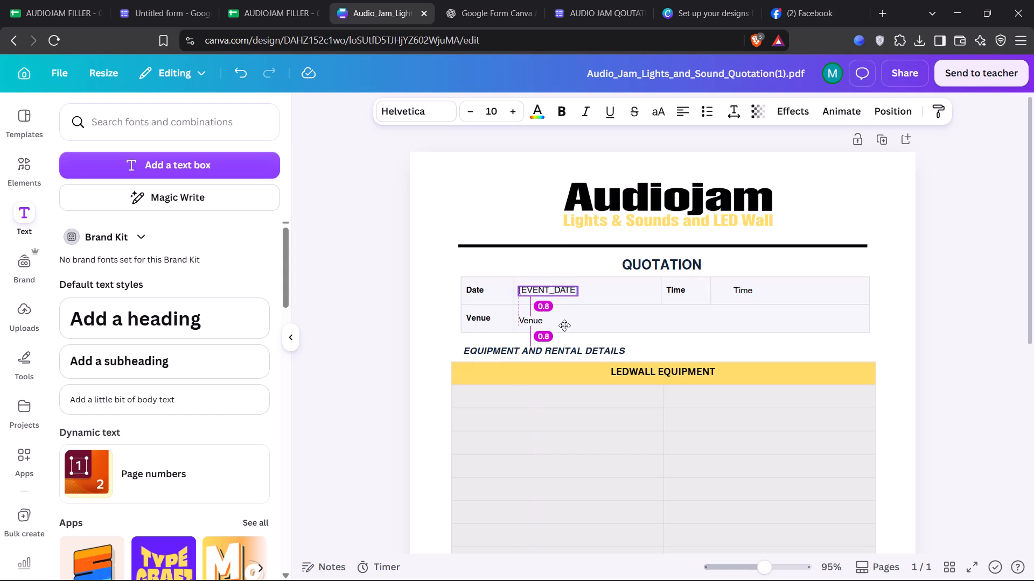
left_click_drag(564, 325, 564, 324)
left_click(562, 327)
Copy [EVENT_TIME] from ChatGPT's quotation layout and use it to rename the Time header in the AUDIOJAM FILLER sheet.
left_click(260, 2)
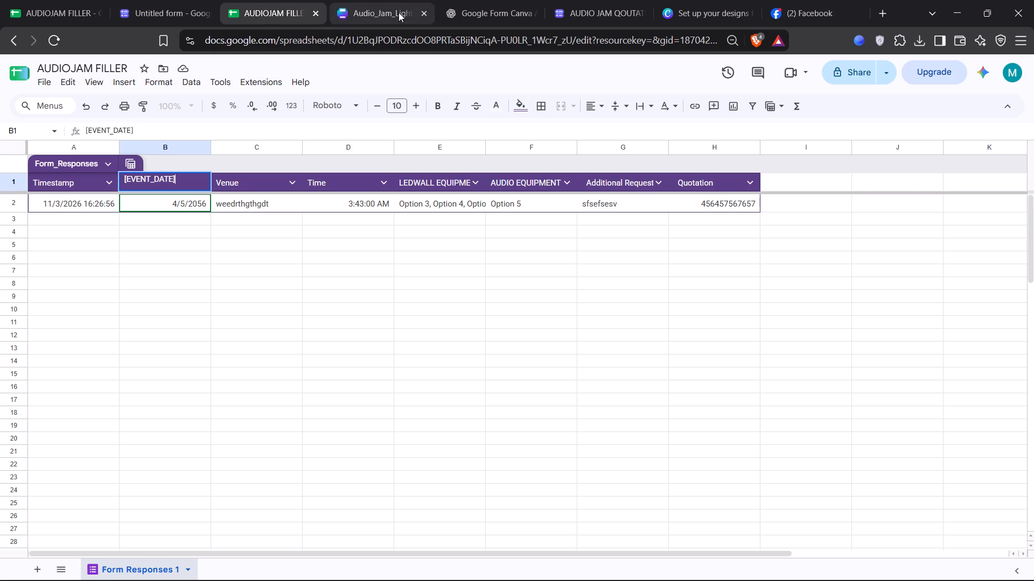
left_click(386, 13)
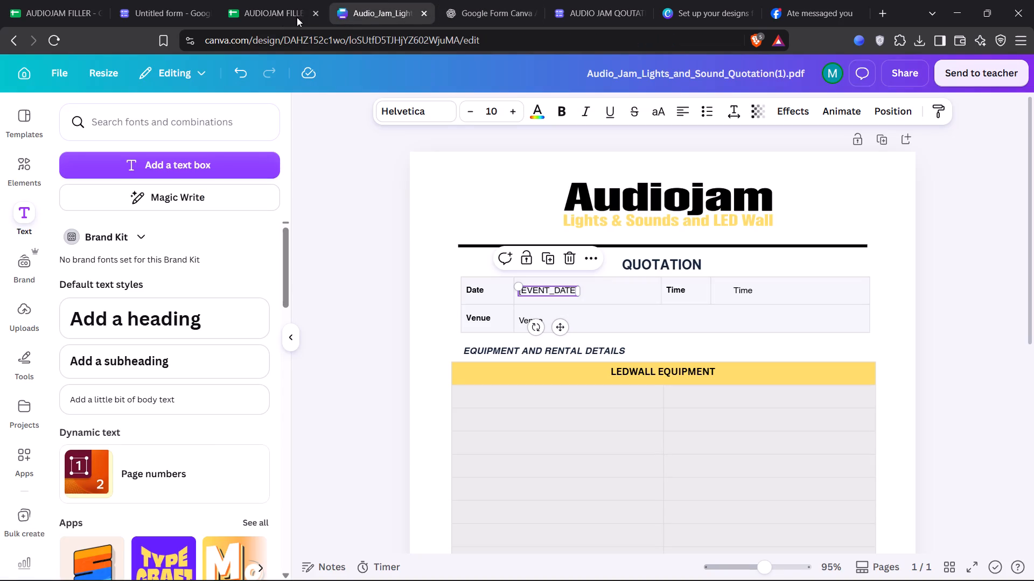
left_click(502, 10)
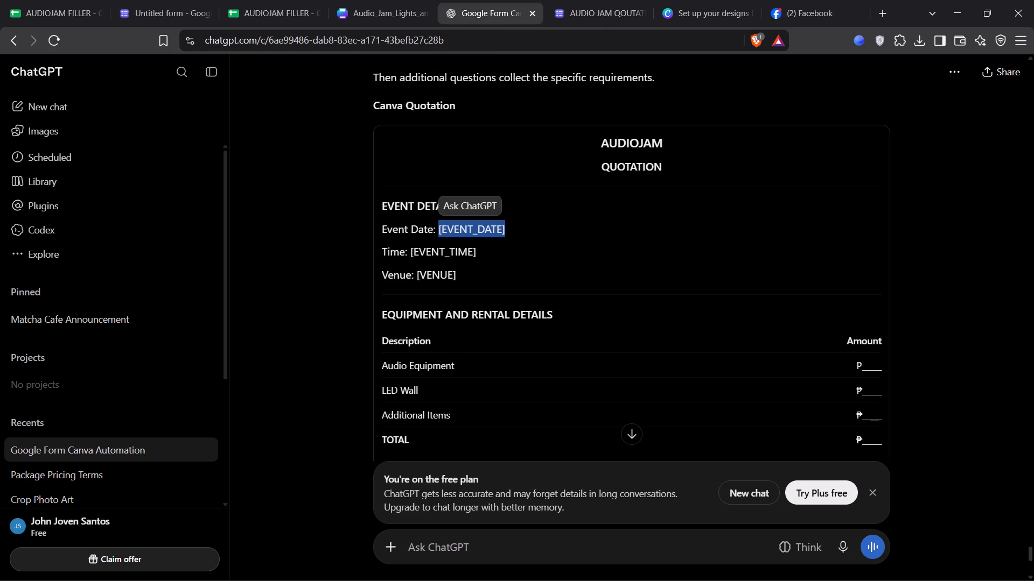
left_click_drag(409, 252, 493, 247)
key("ctrl+c")
left_click(285, 16)
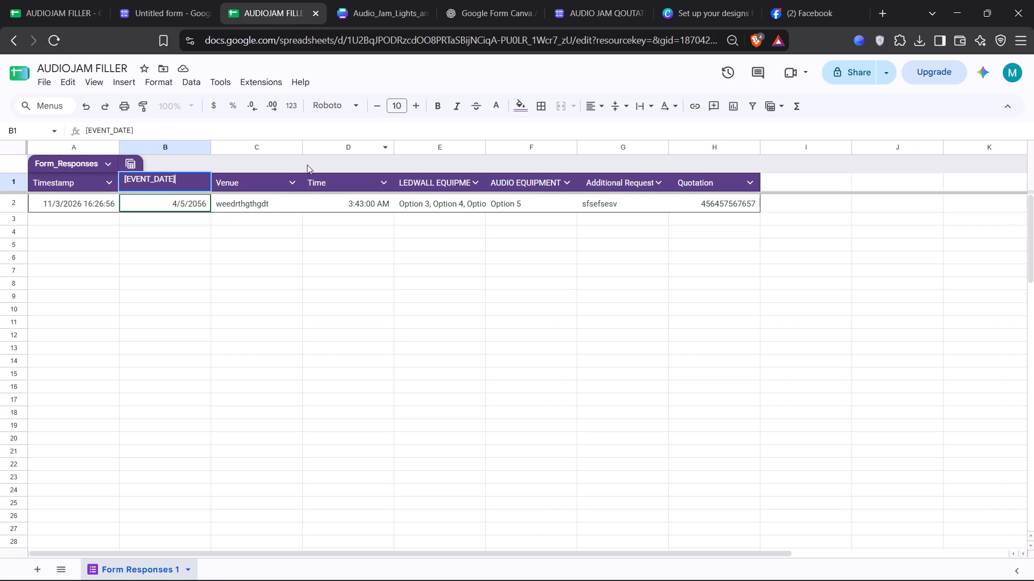
triple_click(233, 182)
key("ctrl+v")
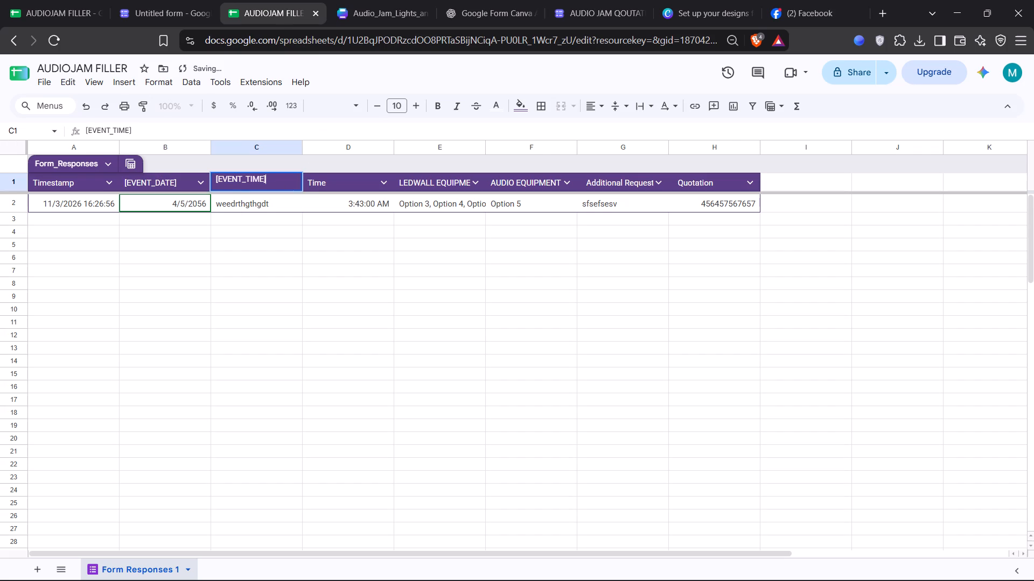
key("ctrl+z")
double_click(327, 179)
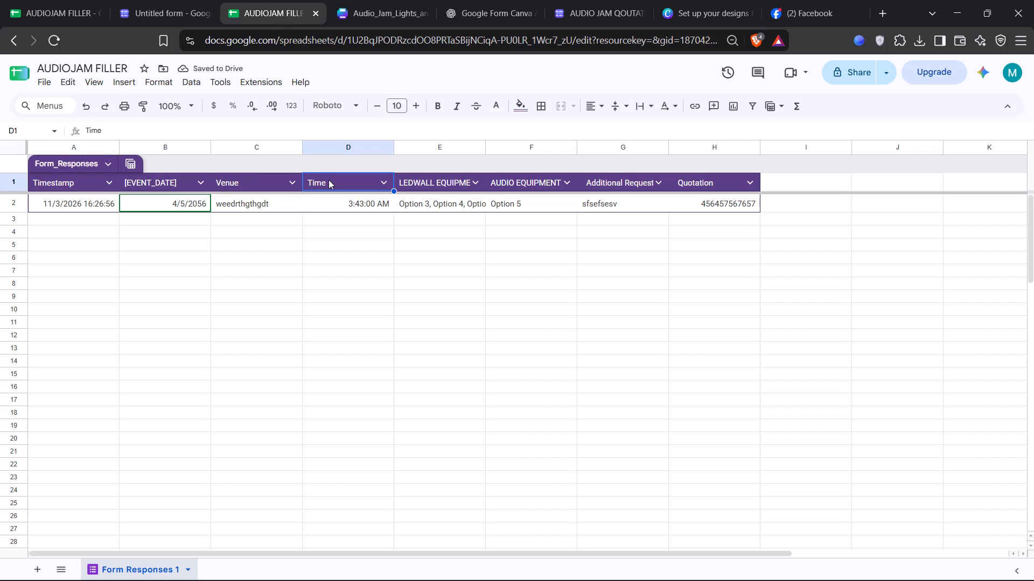
triple_click(329, 182)
key("ctrl+v")
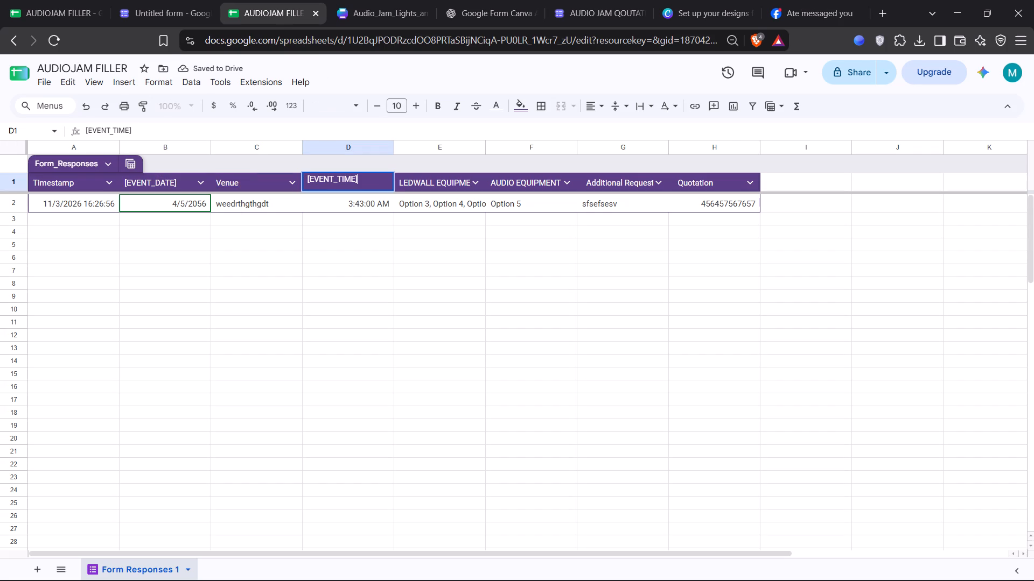
In the Canva quotation, replace the Time placeholder with [EVENT_TIME], left-align it and shift it inside the Time field.
left_click(364, 20)
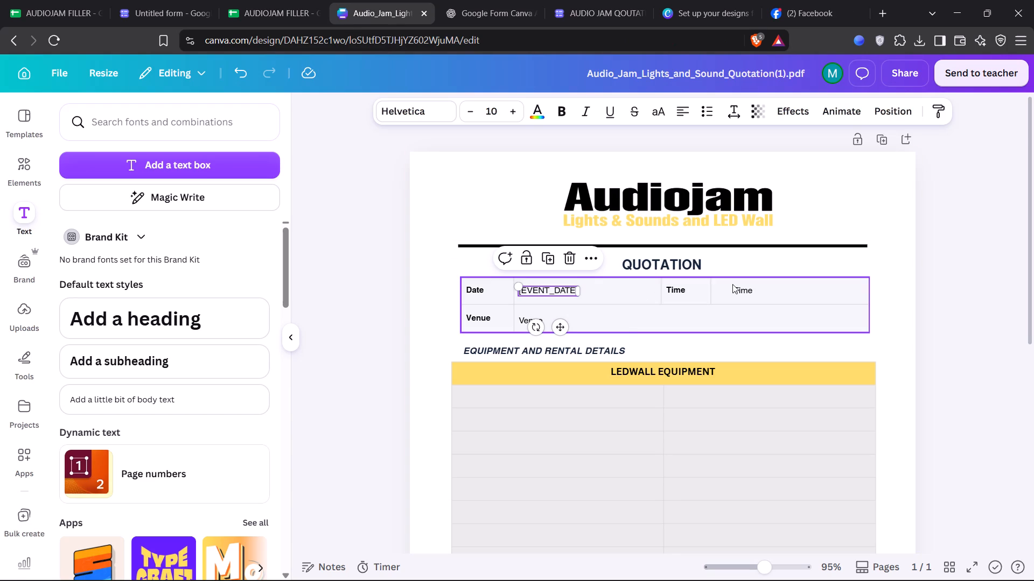
left_click(740, 287)
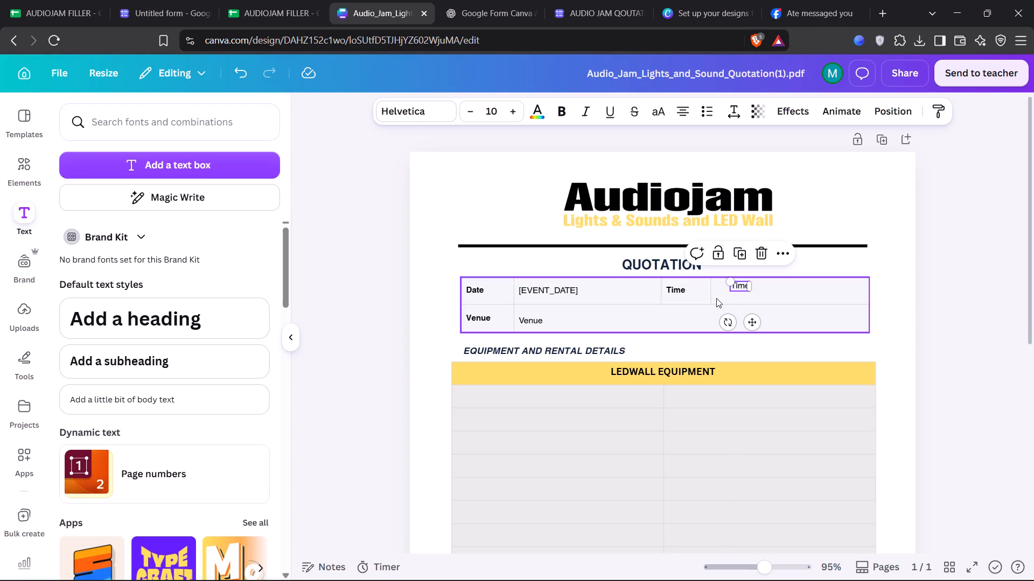
key("ctrl+z")
double_click(744, 290)
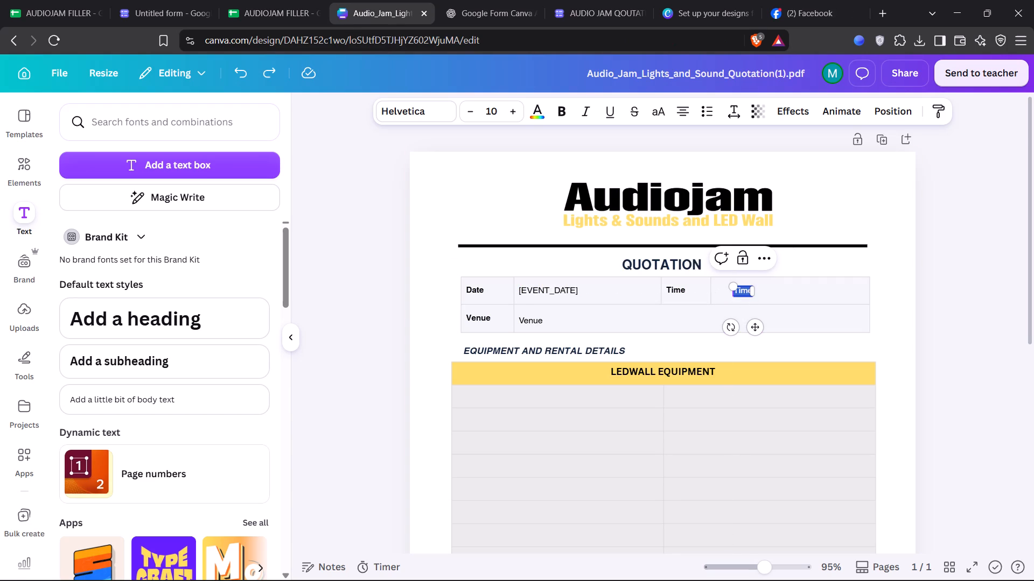
key("ctrl+v")
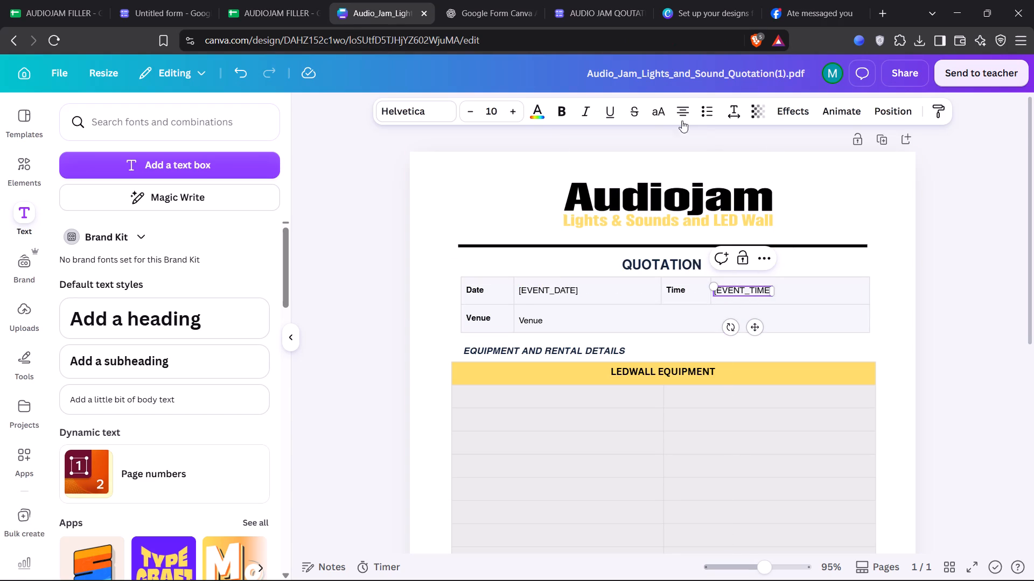
left_click(680, 114)
left_click_drag(756, 330, 763, 330)
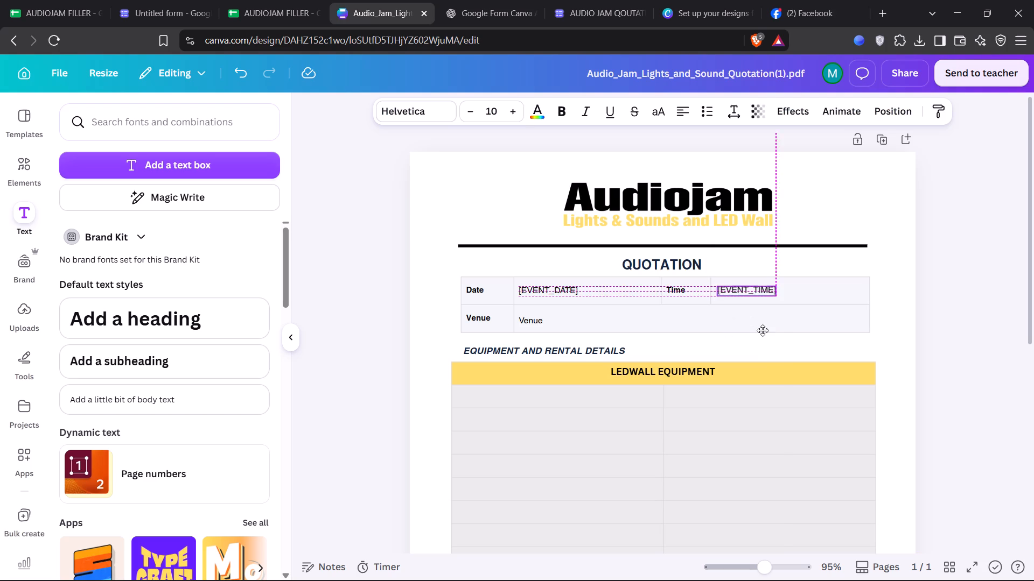
left_click_drag(763, 330, 768, 329)
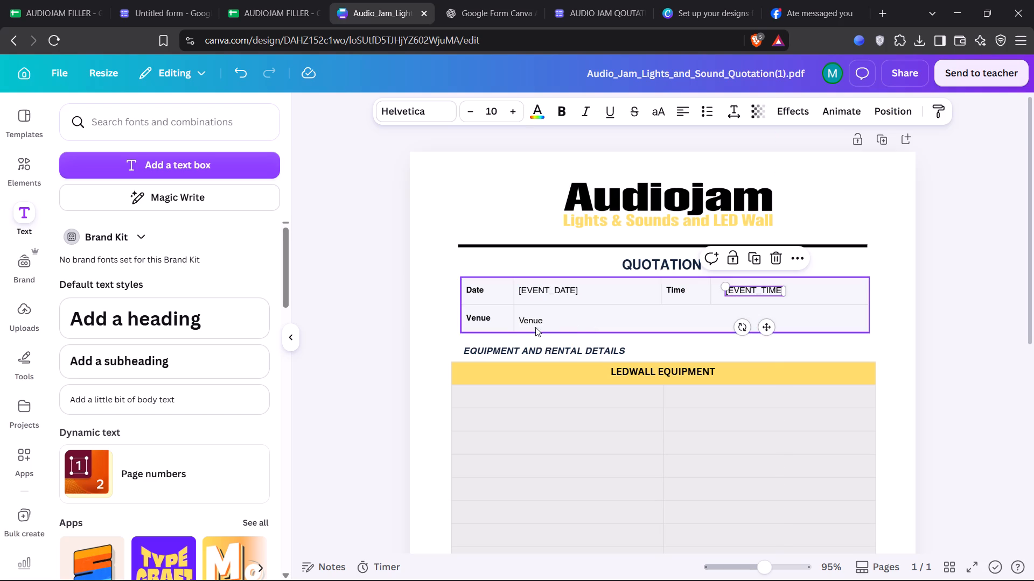
Delete the Venue placeholder and put a duplicate of the [EVENT_DATE] text in the Venue field, aligned under the original.
left_click(528, 322)
left_click(541, 352)
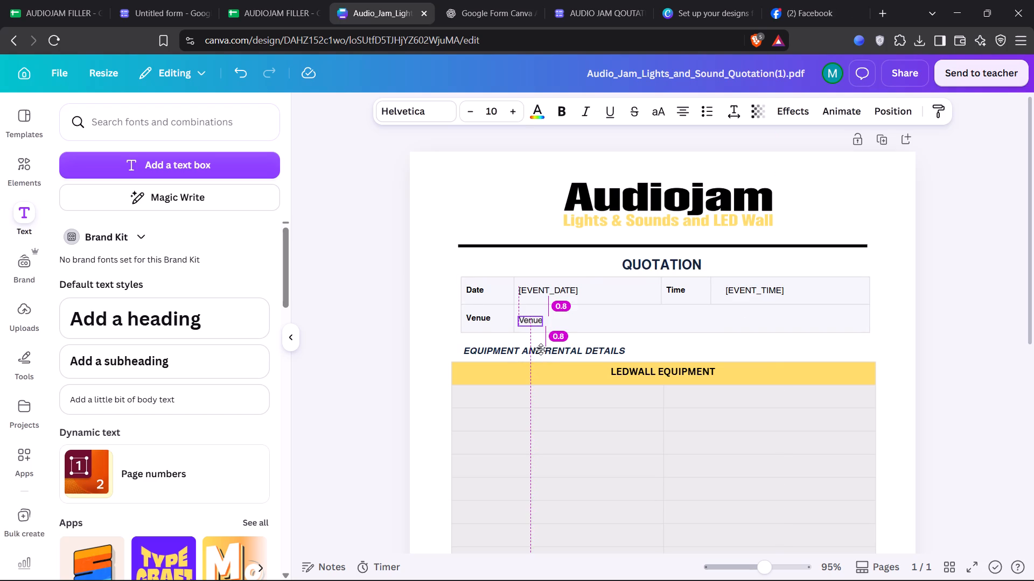
left_click(549, 292)
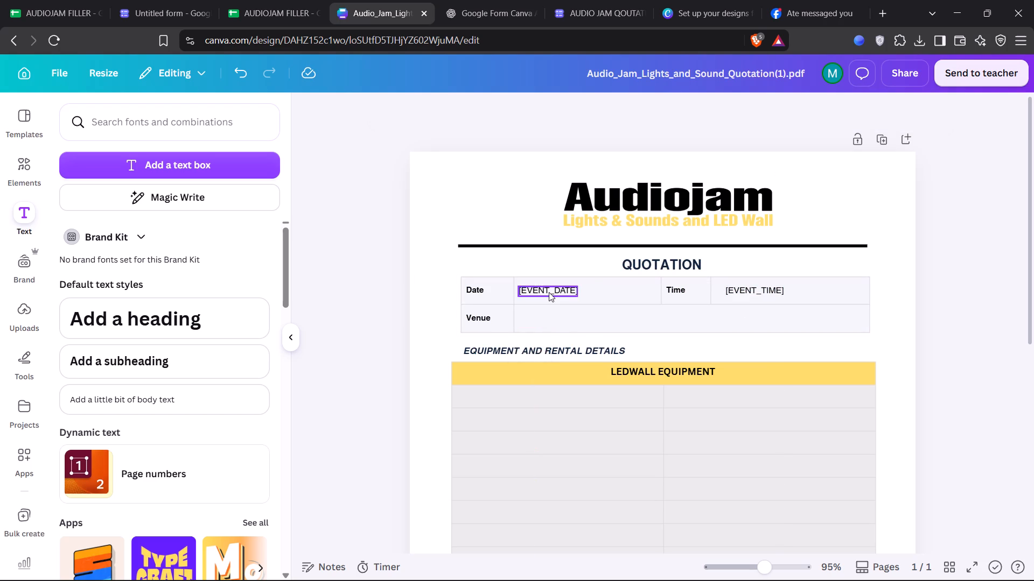
left_click(549, 292)
left_click(550, 258)
left_click_drag(569, 337, 565, 346)
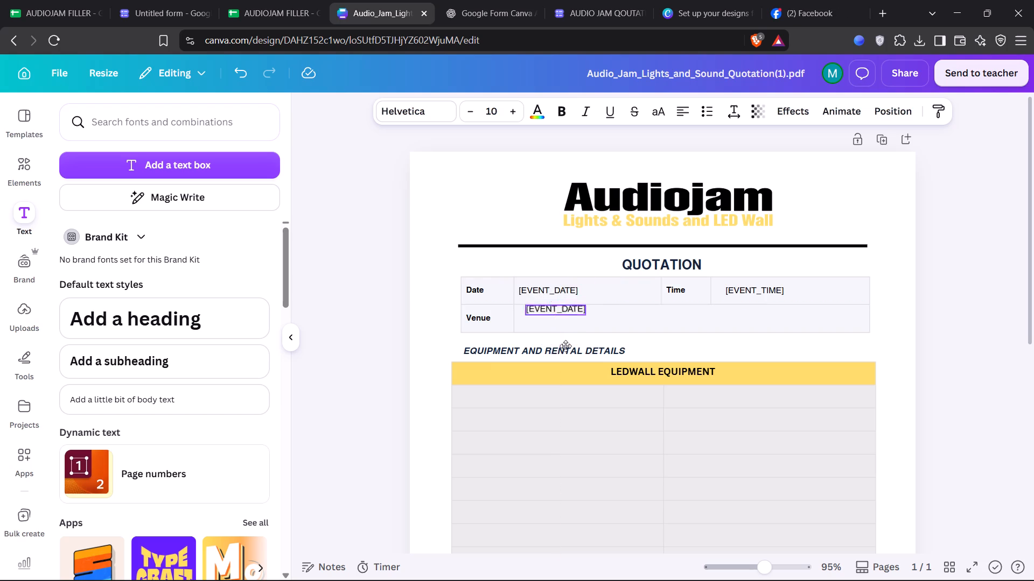
left_click_drag(565, 346, 560, 352)
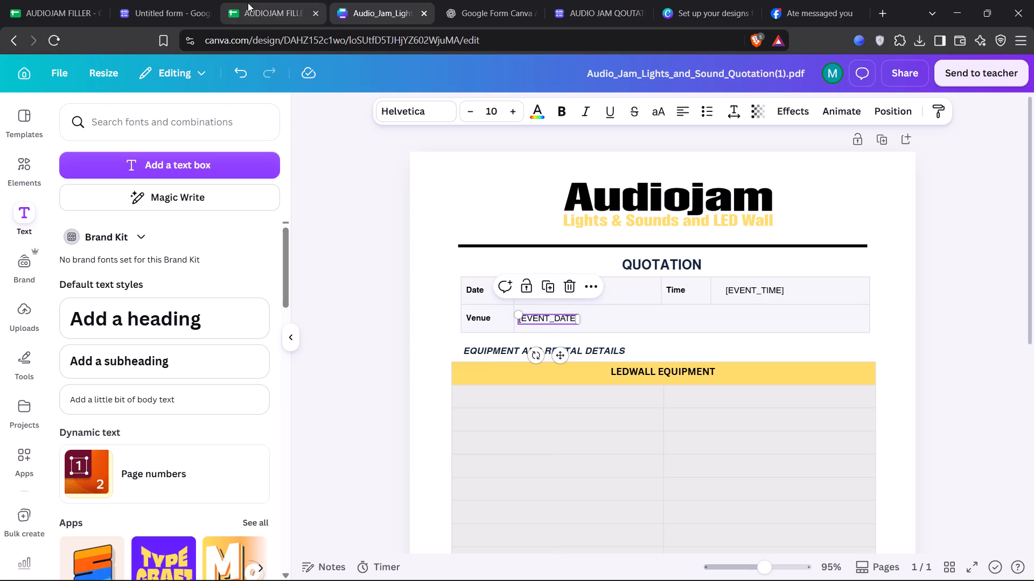
Rename the Venue header in the AUDIOJAM FILLER sheet as [EVENT_VENUE].
left_click(180, 10)
left_click(280, 30)
left_click(283, 18)
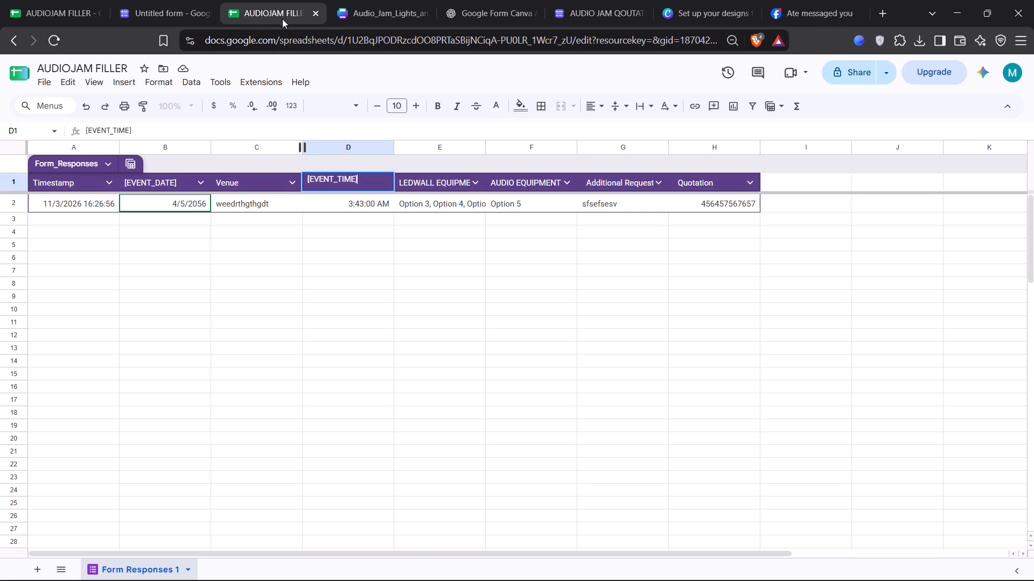
triple_click(225, 177)
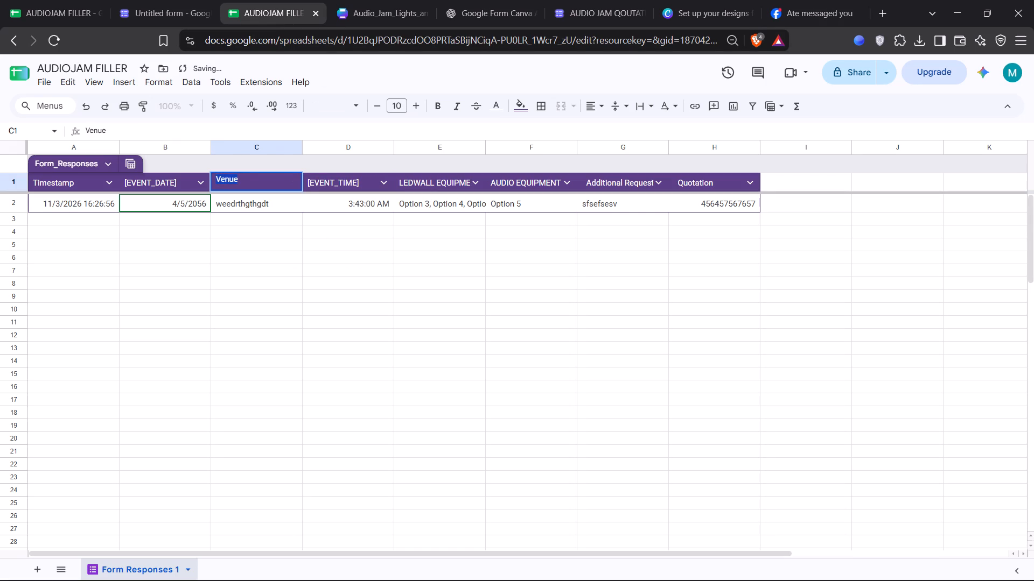
key("ctrl+v")
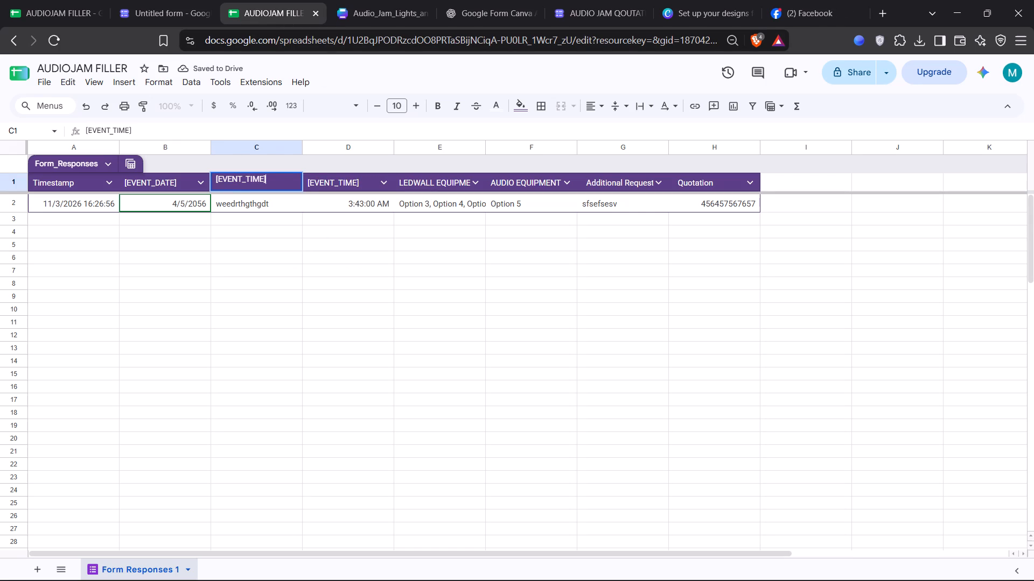
left_click_drag(247, 177, 260, 185)
left_click_drag(260, 185, 264, 186)
type("VENUE")
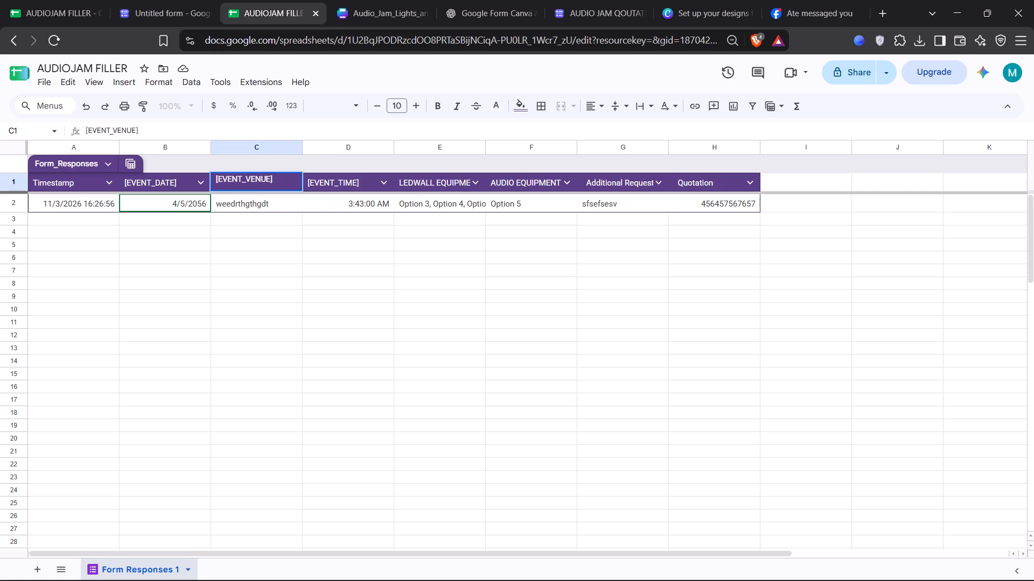
key("ctrl+a")
key("ctrl+c")
left_click(366, 8)
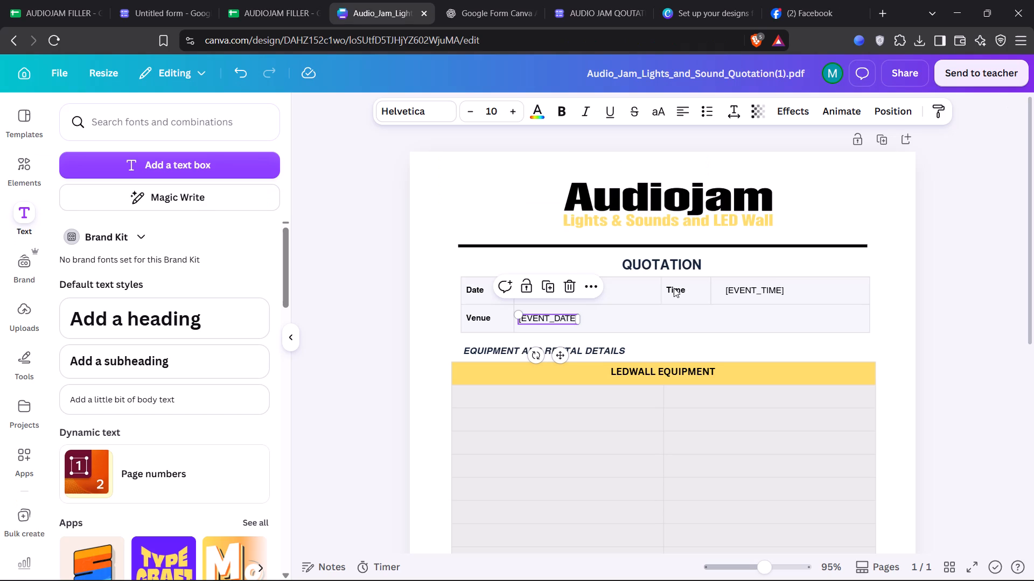
key("ctrl+v")
key("ctrl+z")
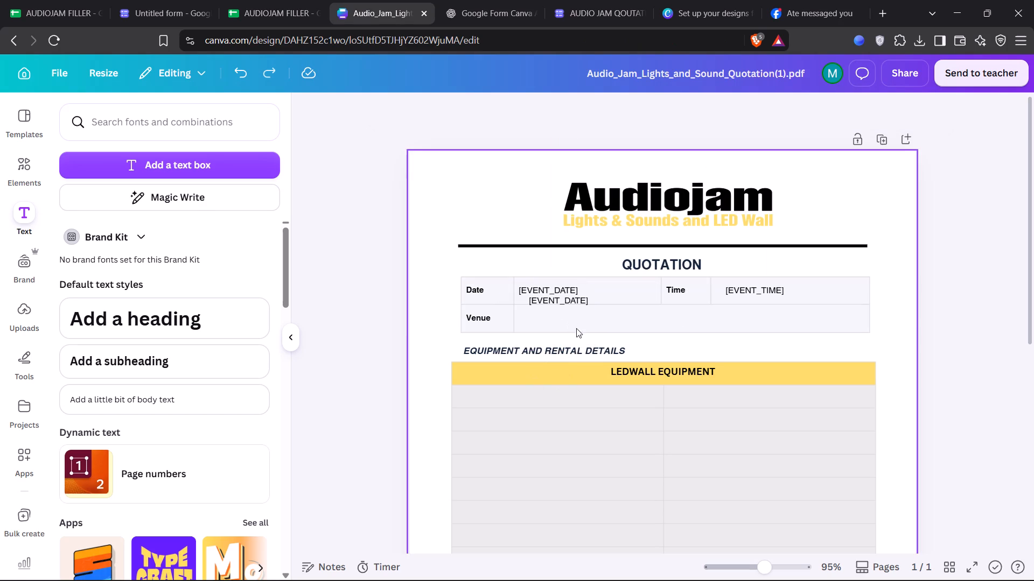
left_click(563, 296)
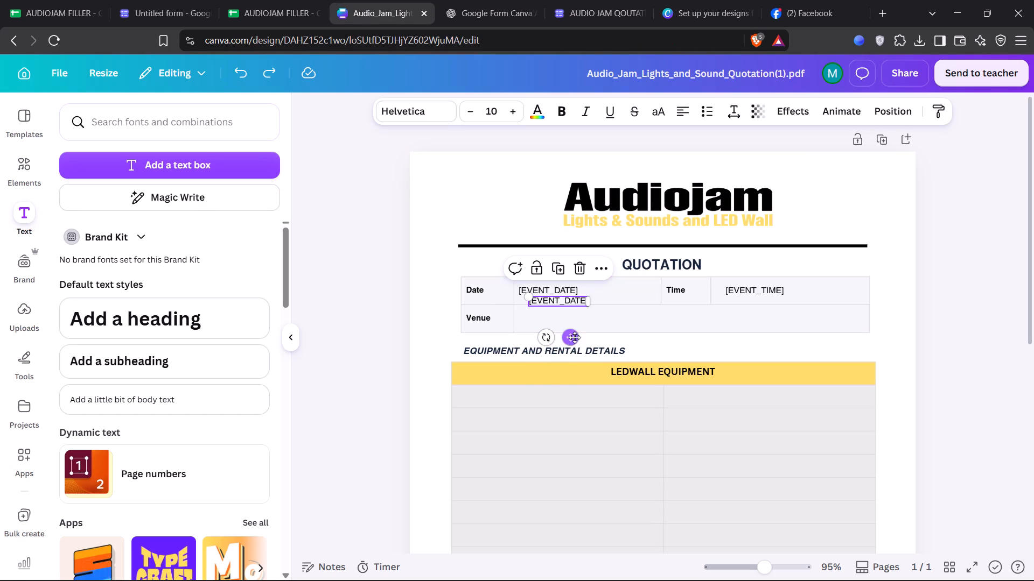
left_click_drag(575, 340, 568, 353)
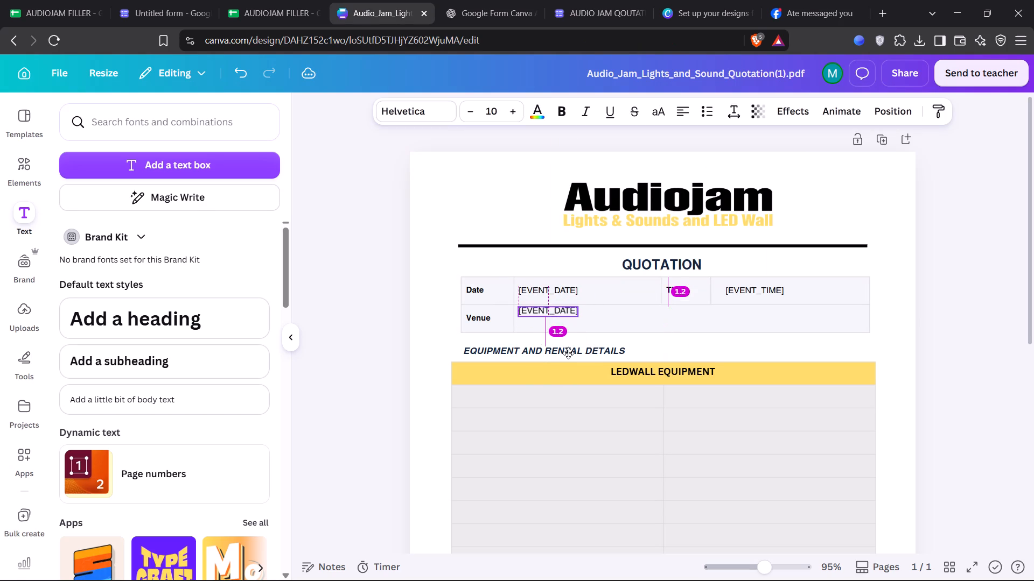
left_click_drag(568, 353, 567, 356)
double_click(556, 315)
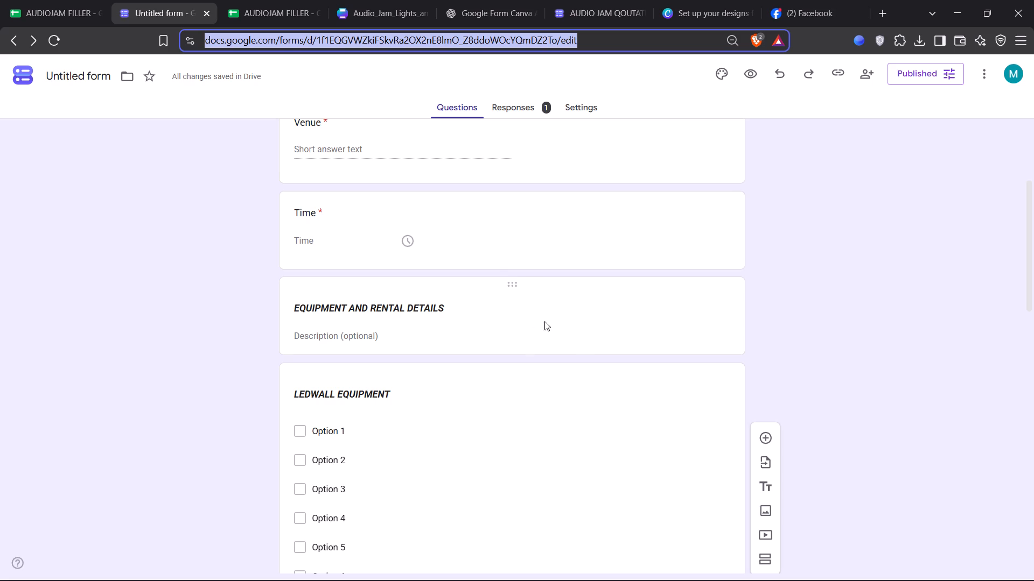
scroll(668, 436, "down", 7)
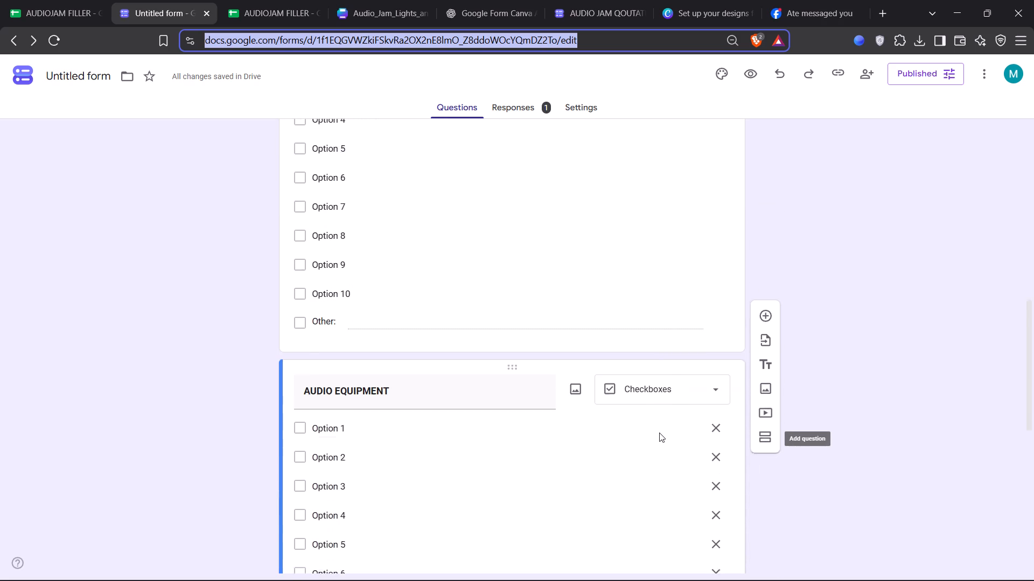
scroll(657, 431, "down", 1)
scroll(633, 419, "down", 2, "ctrl")
scroll(632, 417, "up", 1, "ctrl")
scroll(631, 417, "up", 3)
scroll(594, 388, "up", 4)
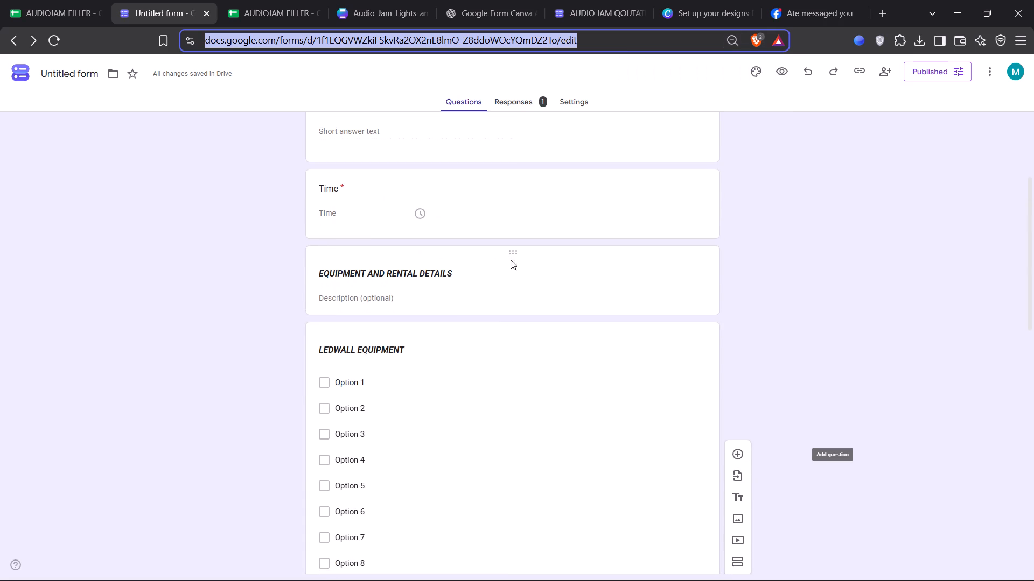
scroll(497, 285, "up", 1)
Add a new section after the Time question, above EQUIPMENT AND RENTAL DETAILS.
left_click(394, 367)
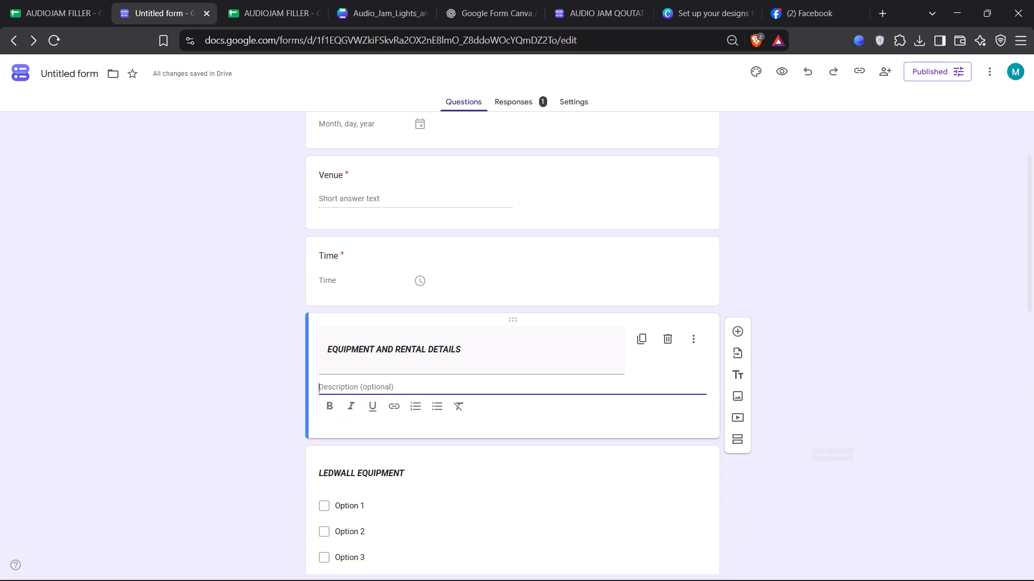
left_click(620, 407)
left_click(666, 438)
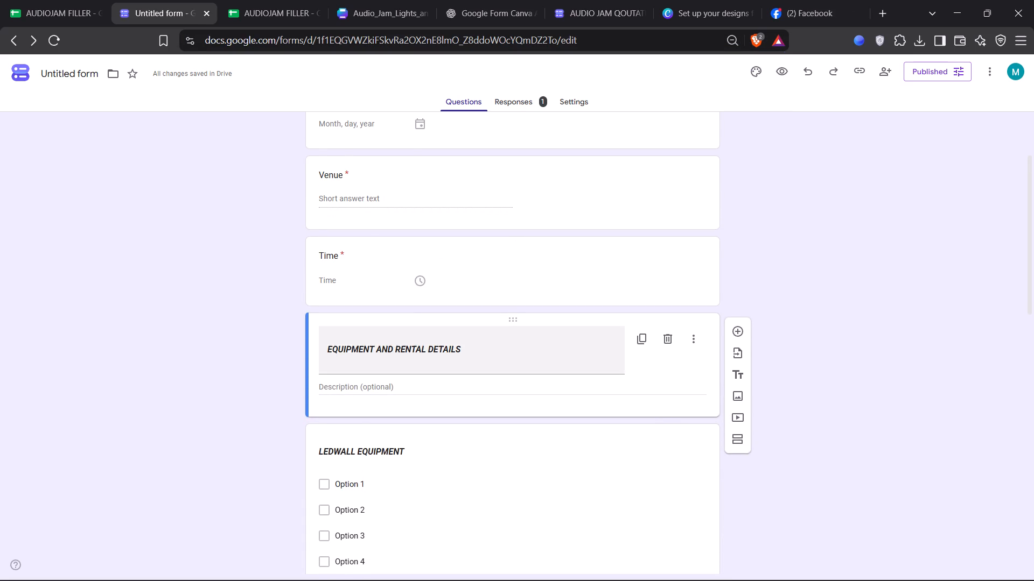
scroll(533, 355, "up", 1)
left_click(650, 335)
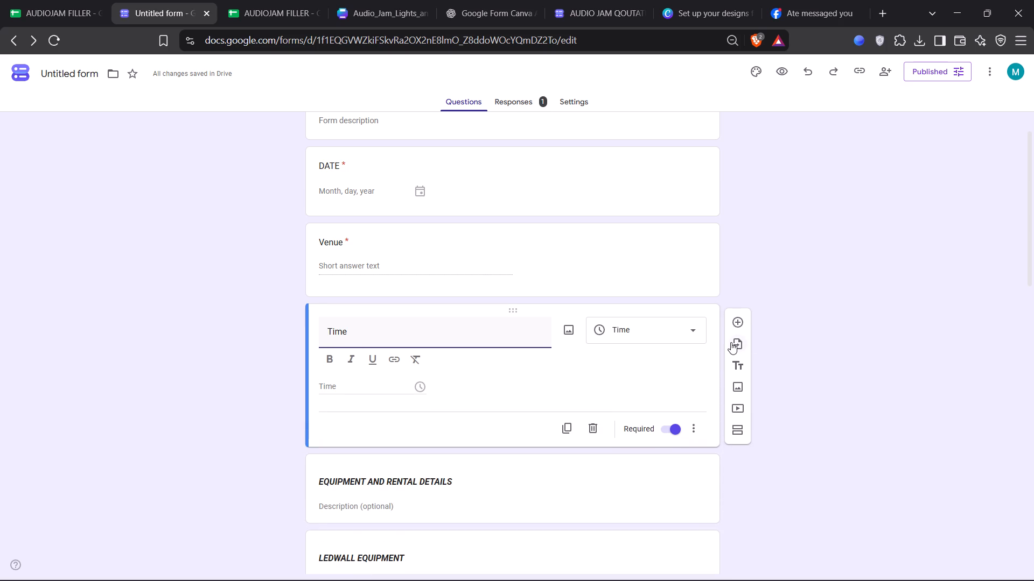
left_click(693, 451)
left_click(733, 432)
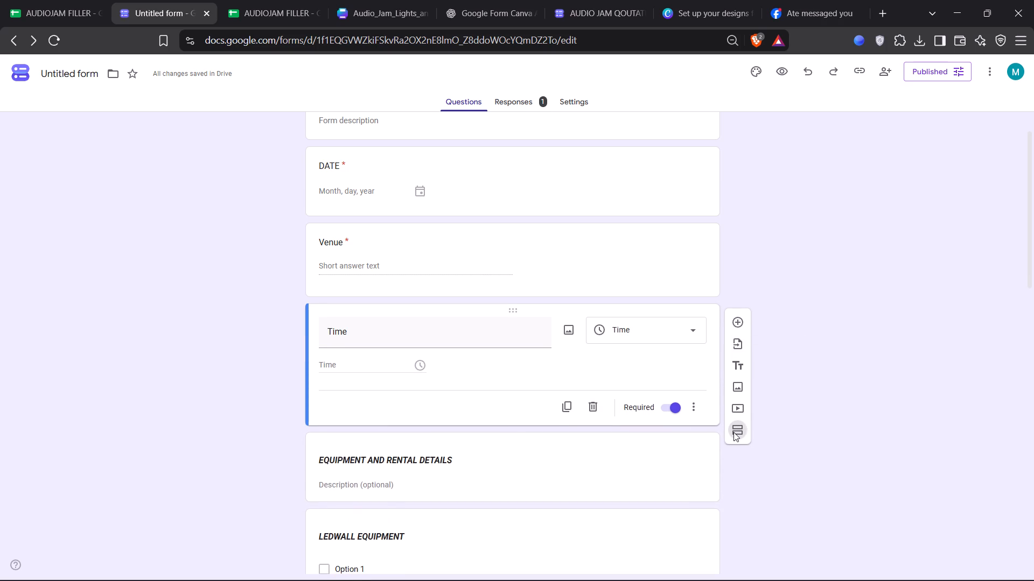
scroll(470, 436, "down", 2)
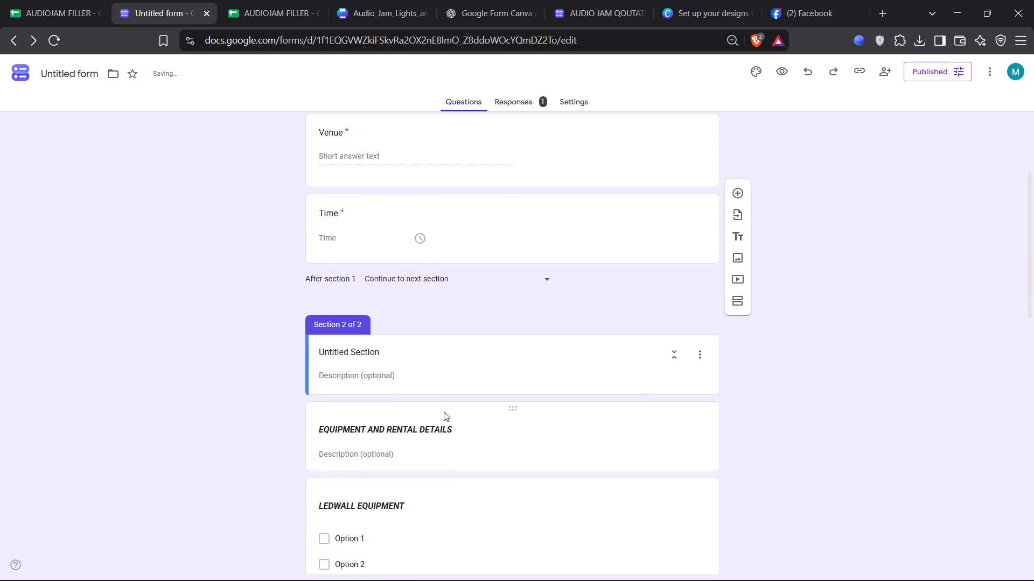
scroll(374, 371, "up", 1)
scroll(423, 349, "down", 2)
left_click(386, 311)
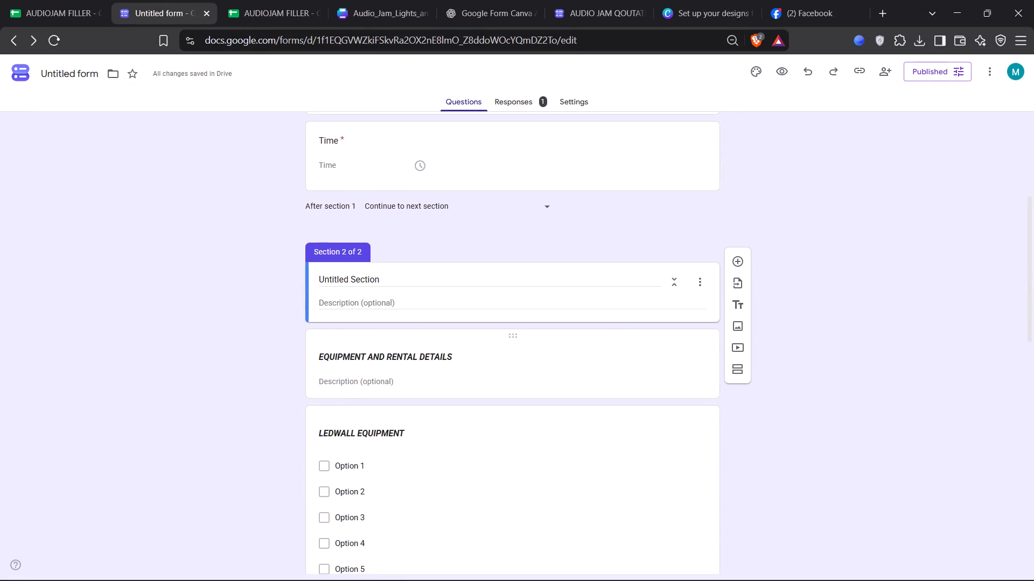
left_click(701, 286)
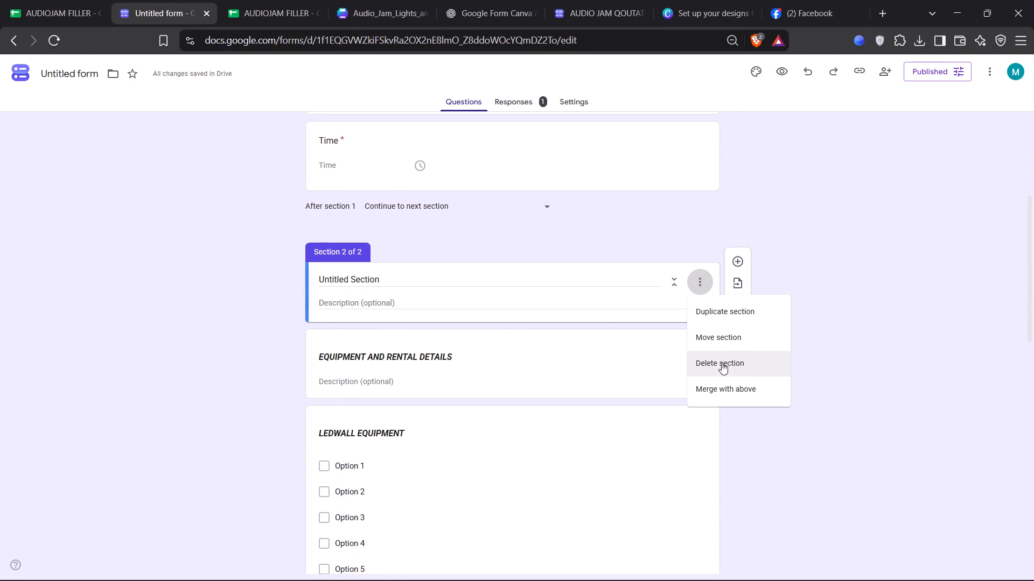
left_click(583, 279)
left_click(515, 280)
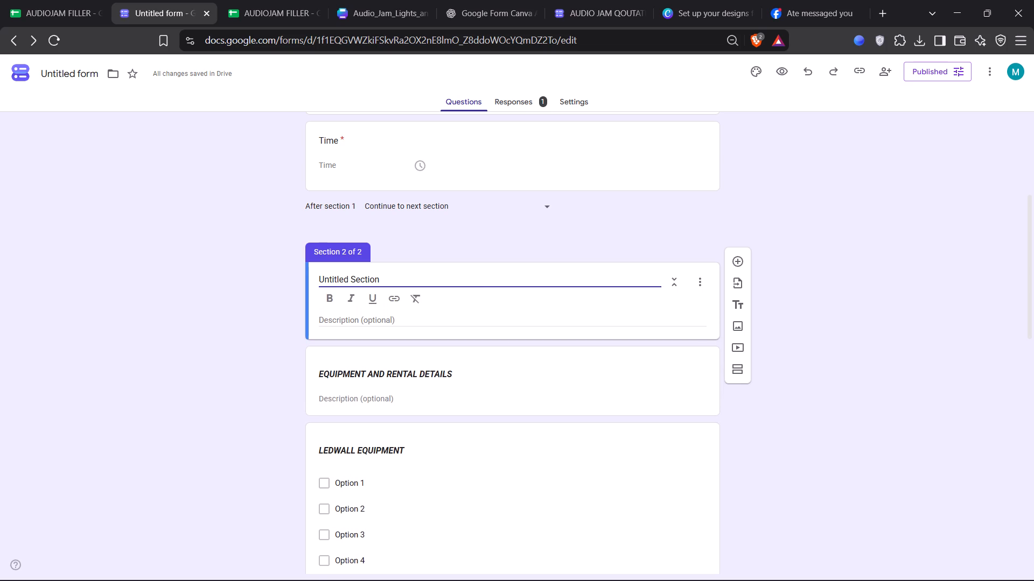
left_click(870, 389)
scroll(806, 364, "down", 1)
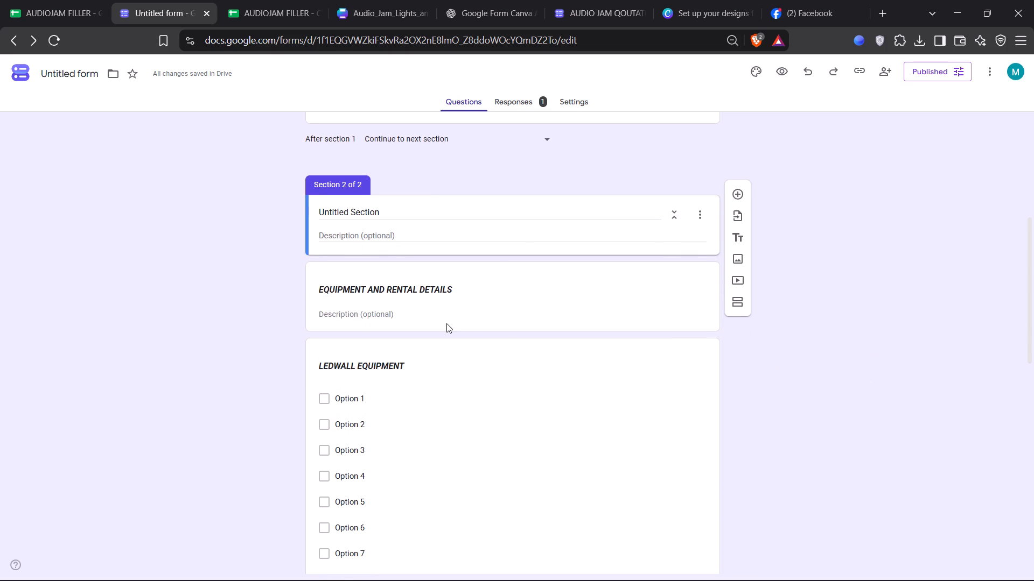
Copy the form title AUDIO JAM QOUTATION FILLER and use it as the title of section 2.
triple_click(395, 214)
double_click(396, 211)
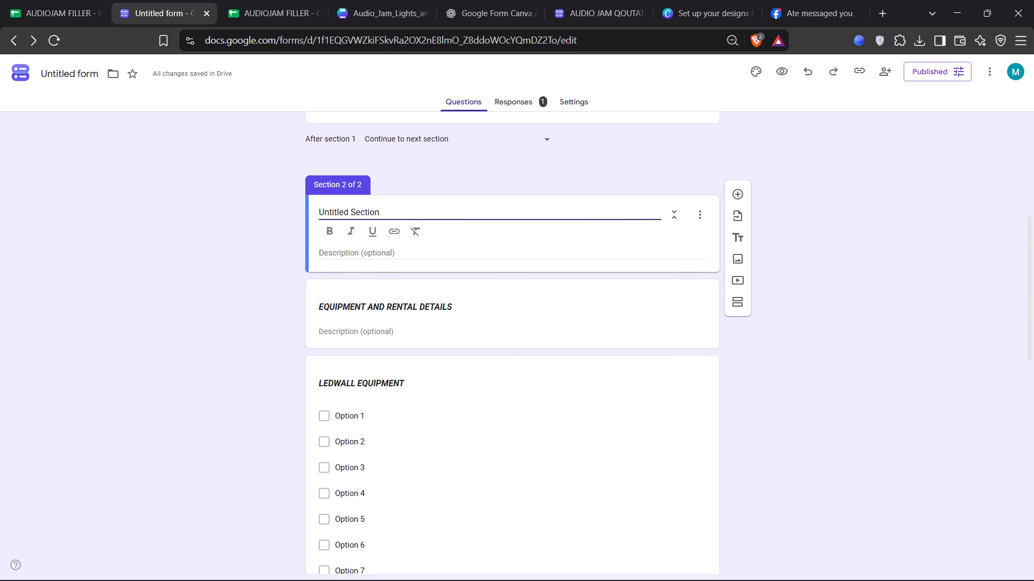
scroll(388, 231, "up", 3)
scroll(387, 342, "up", 8)
left_click(353, 183)
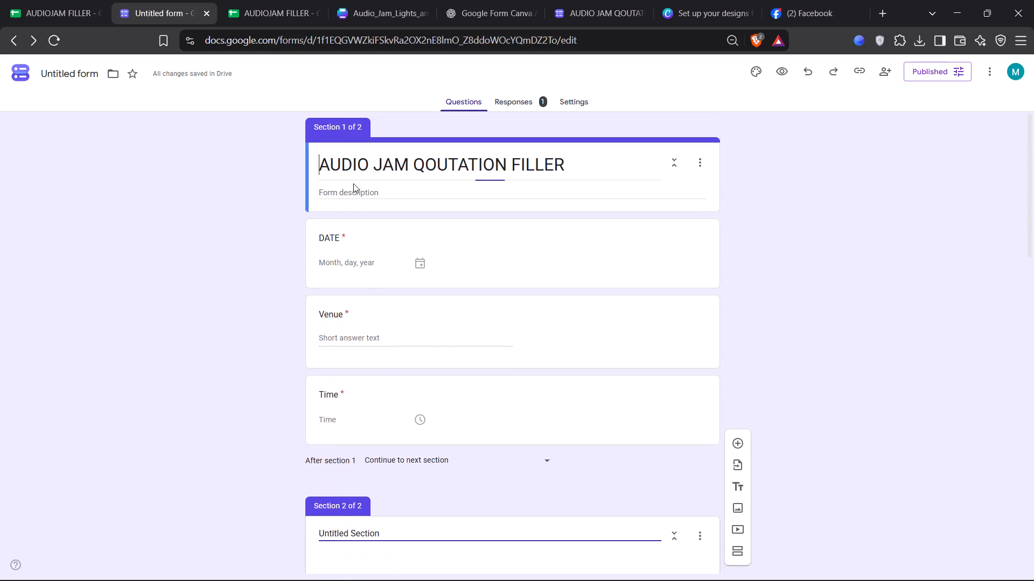
triple_click(432, 164)
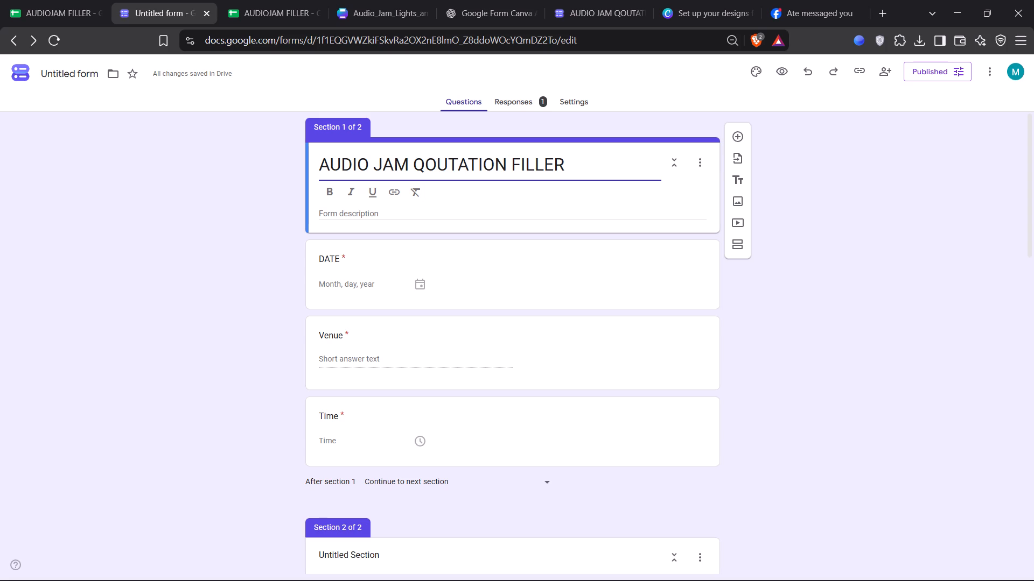
left_click_drag(564, 151, 562, 157)
left_click(560, 161)
key("ctrl+a")
key("ctrl+c")
scroll(383, 410, "down", 3)
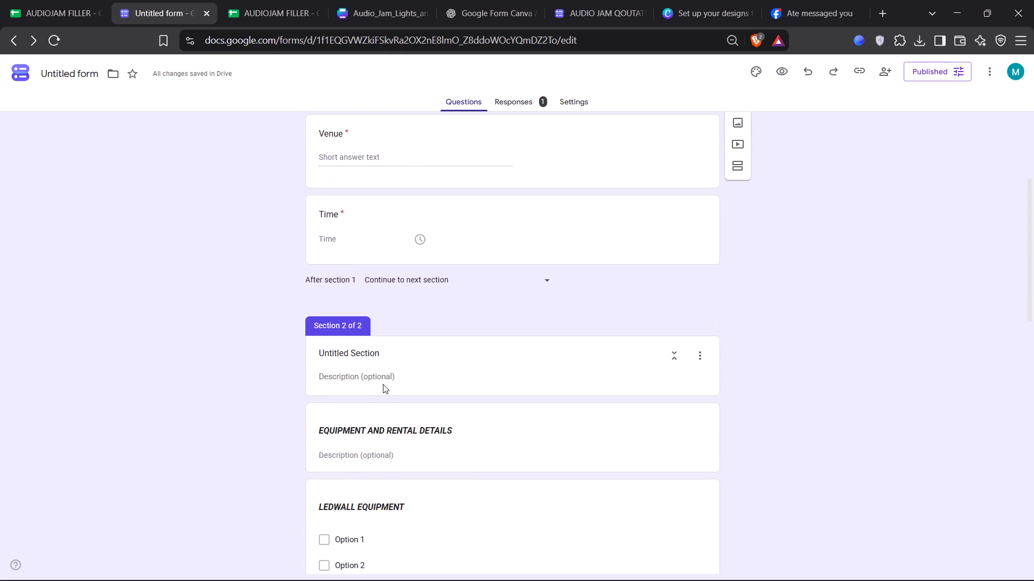
left_click(402, 368)
triple_click(410, 352)
key("ctrl+v")
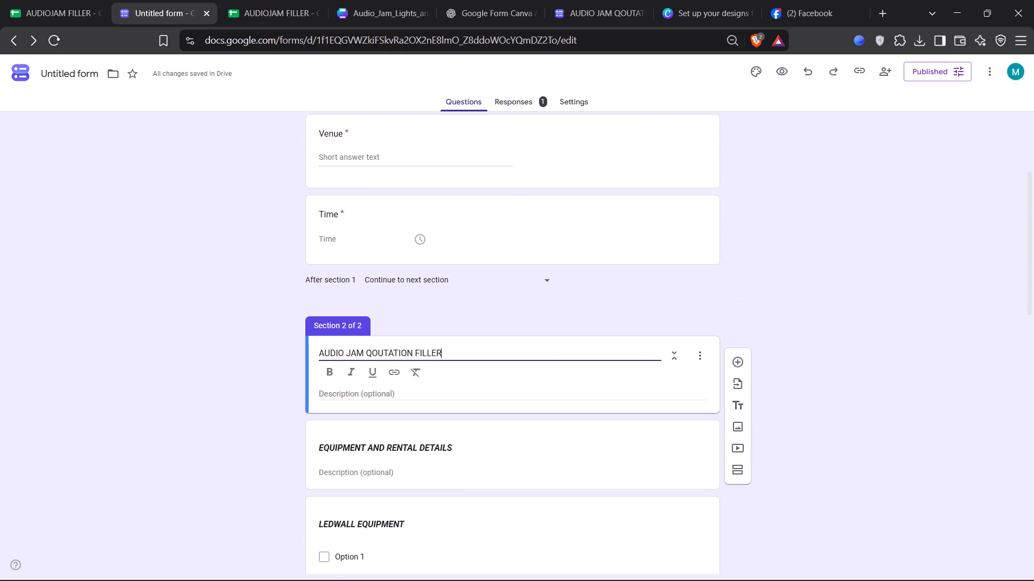
scroll(390, 392, "up", 4)
scroll(376, 343, "down", 1)
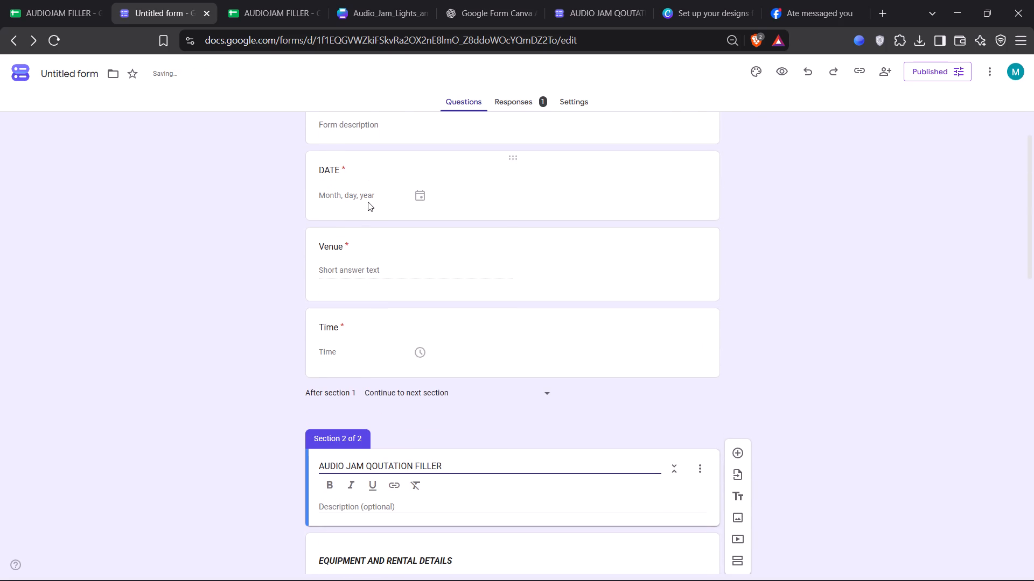
scroll(369, 322, "up", 2)
scroll(361, 241, "down", 3)
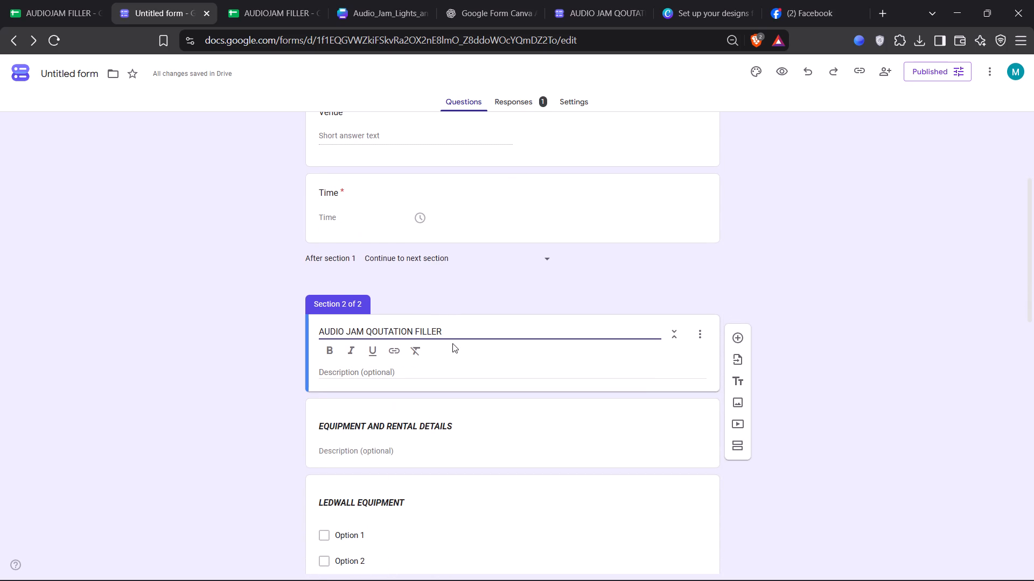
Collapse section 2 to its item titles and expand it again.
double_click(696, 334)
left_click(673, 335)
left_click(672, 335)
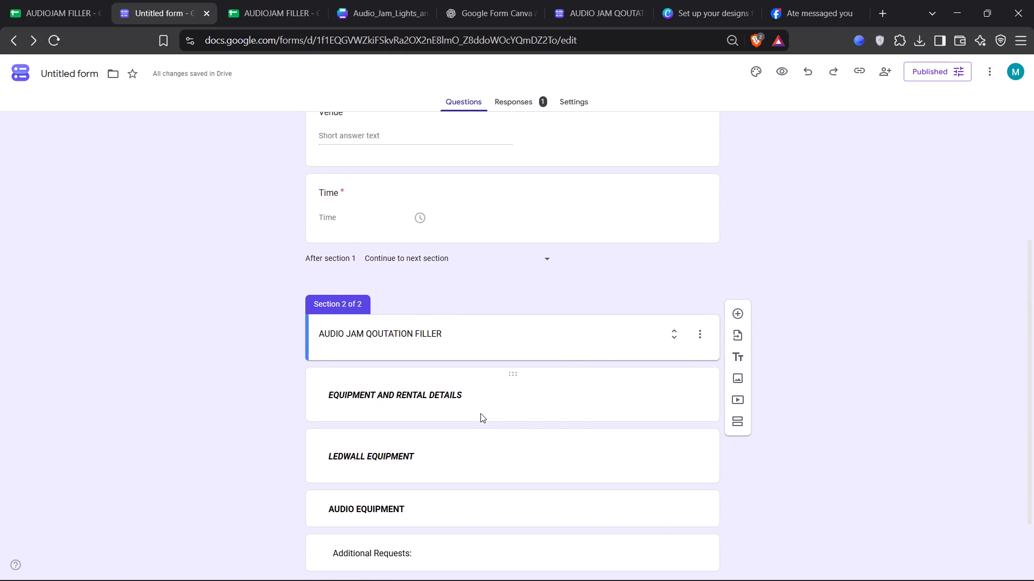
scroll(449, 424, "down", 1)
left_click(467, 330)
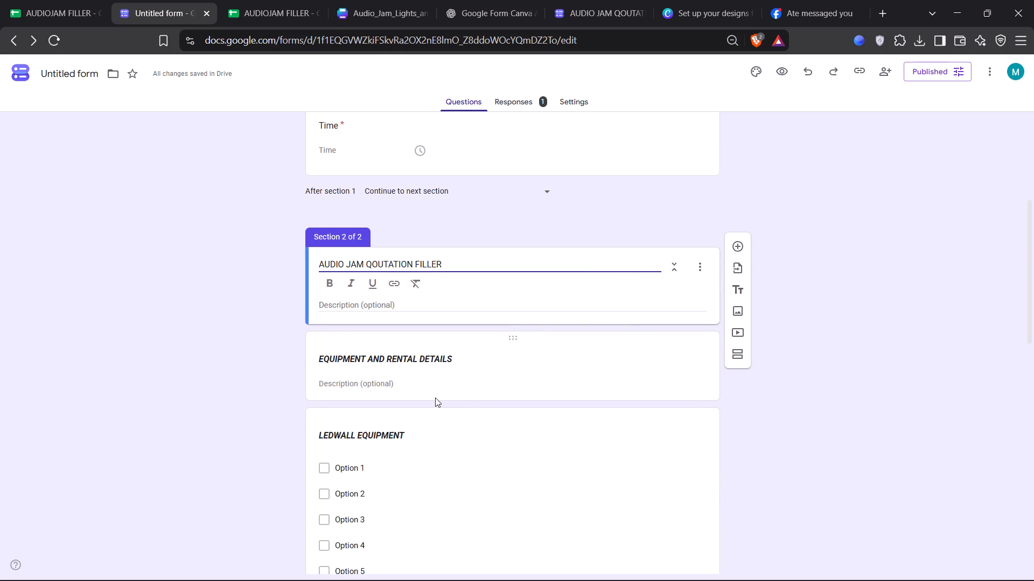
Delete the EQUIPMENT AND RENTAL DETAILS title block from section 2.
scroll(435, 398, "down", 1)
scroll(386, 431, "down", 3)
scroll(391, 427, "up", 3)
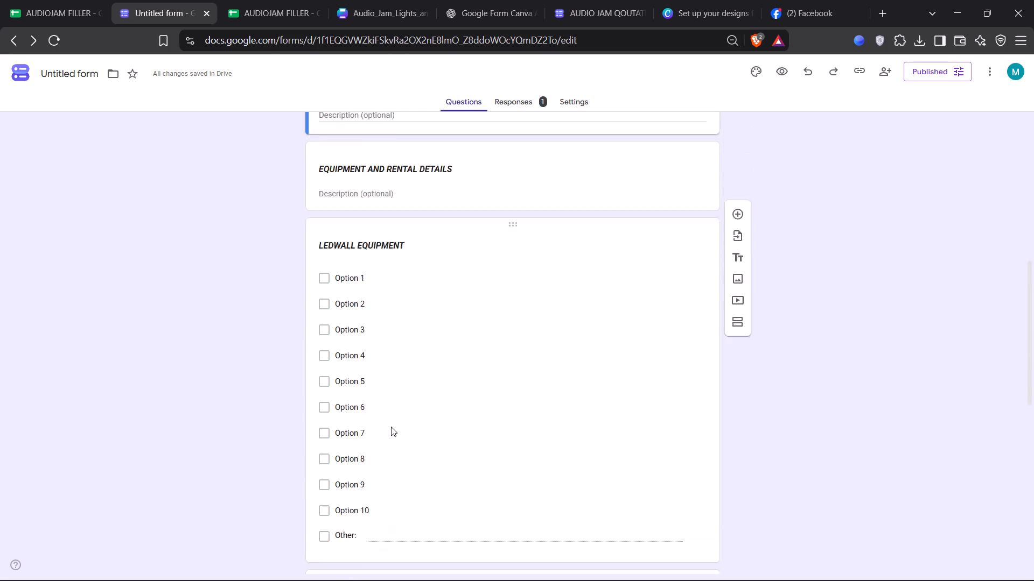
left_click(418, 315)
left_click(667, 366)
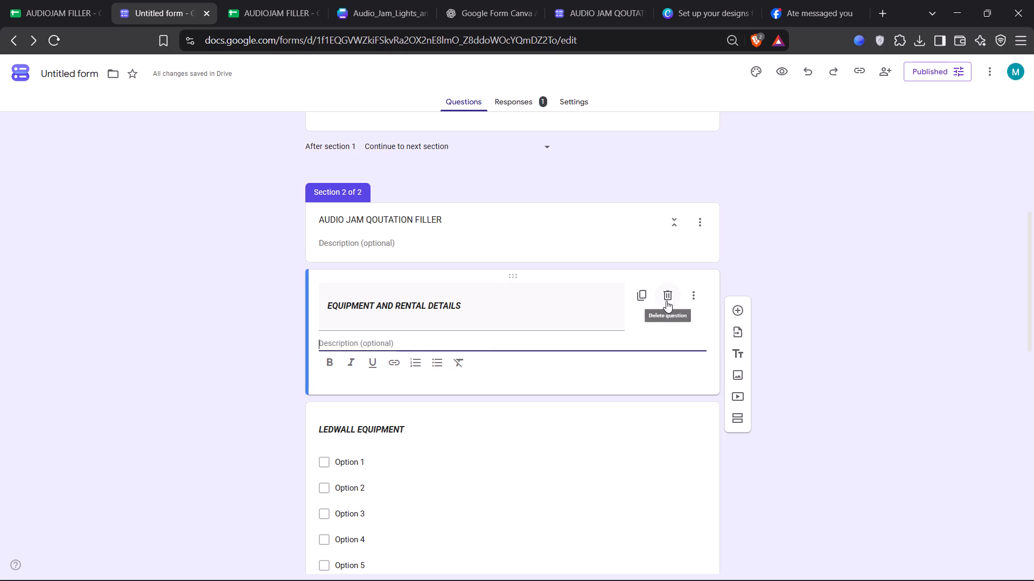
left_click(693, 297)
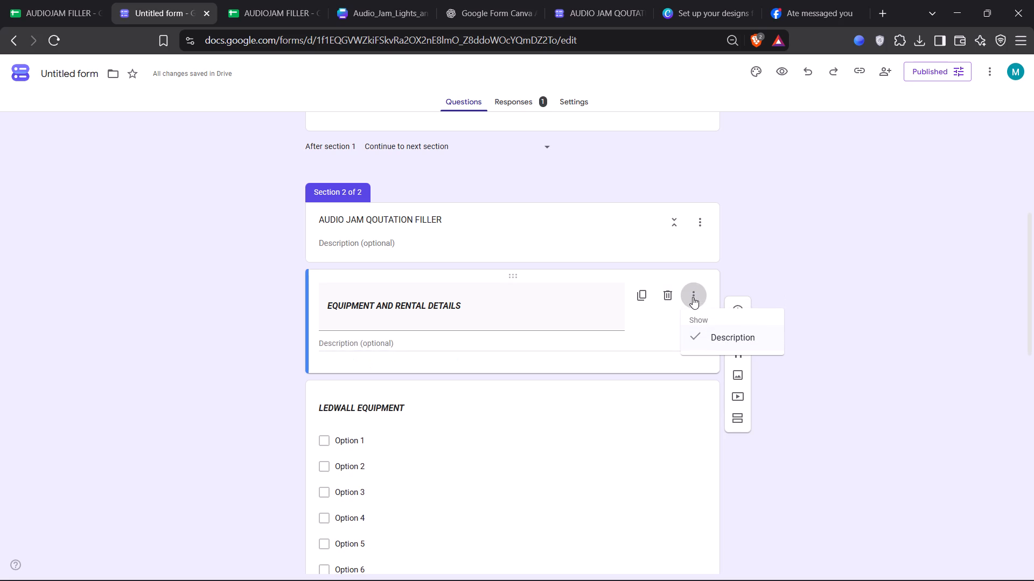
left_click(693, 297)
left_click(669, 296)
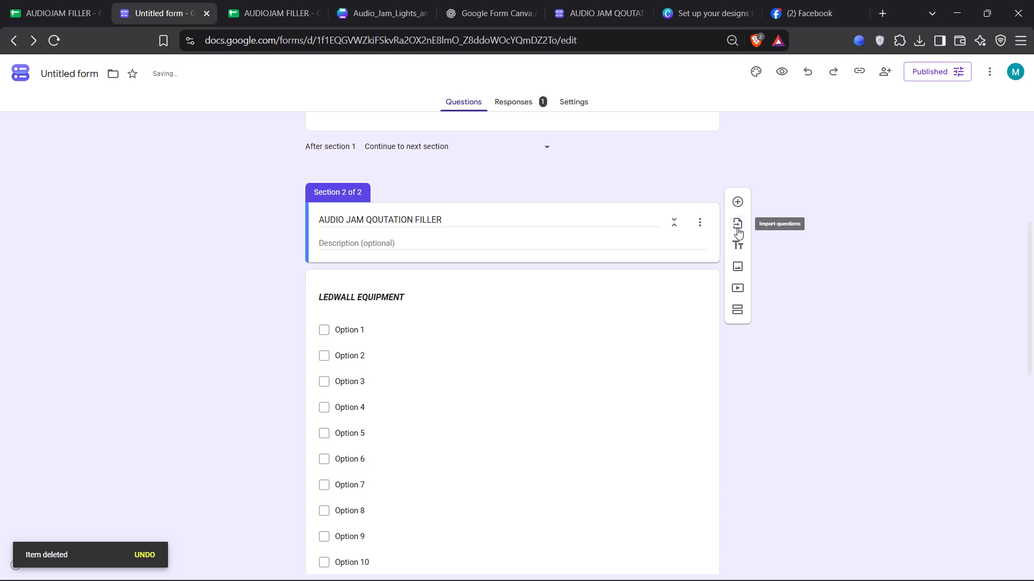
Add a question titled CHOOSE EQUIPMENT NEEDED at the start of section 2, above LEDWALL EQUIPMENT.
left_click(740, 209)
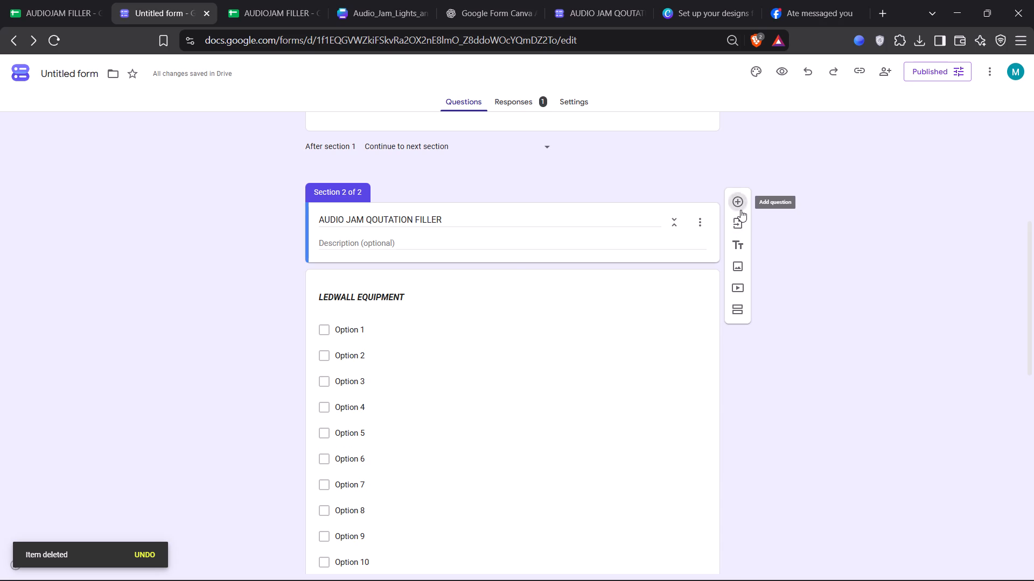
left_click(646, 300)
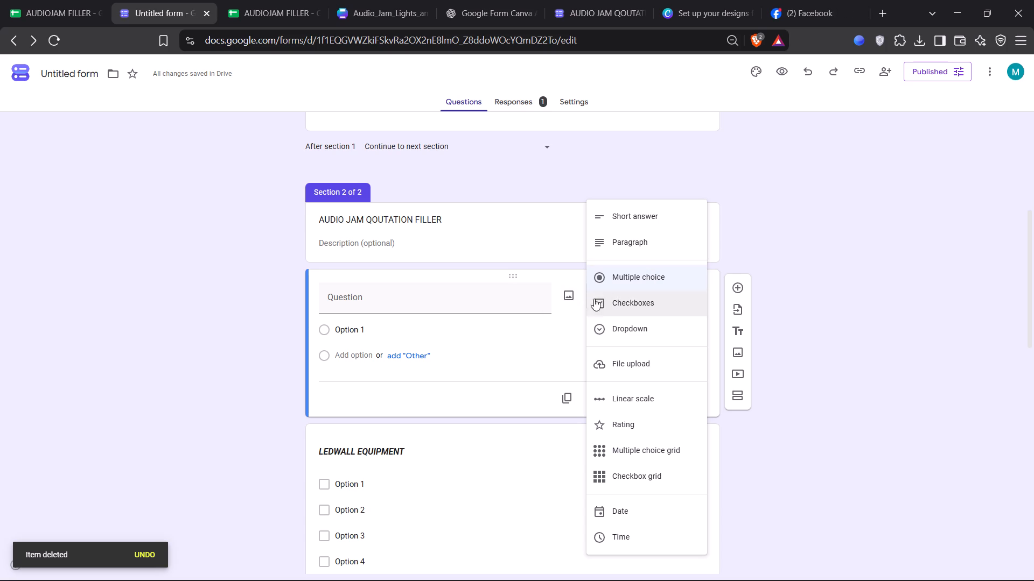
left_click(502, 304)
type("Ledwal")
key("BackSpace")
key("BackSpace")
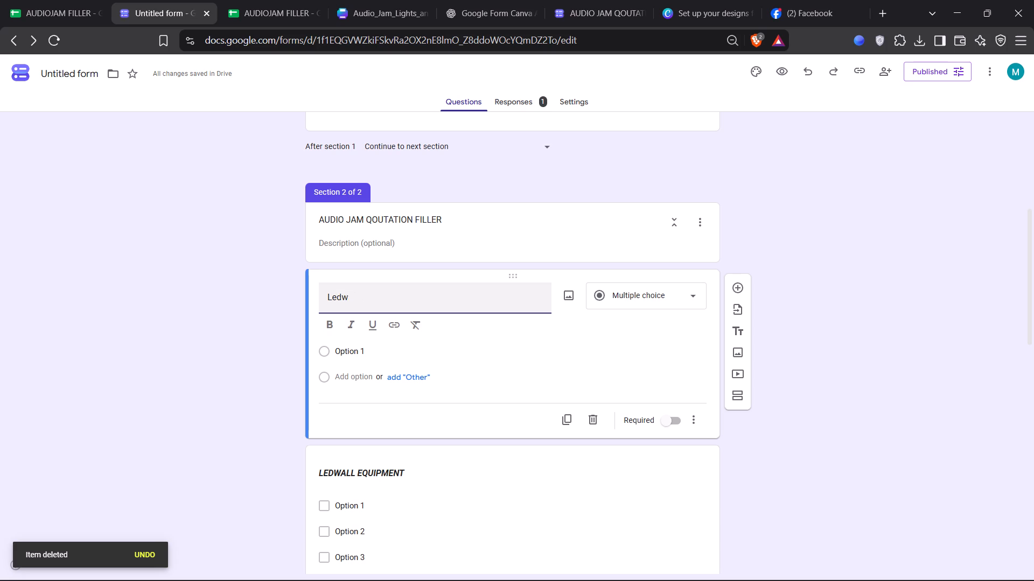
key("BackSpace")
key("BackSpace")
key("BackSpace")
key("BackSpace")
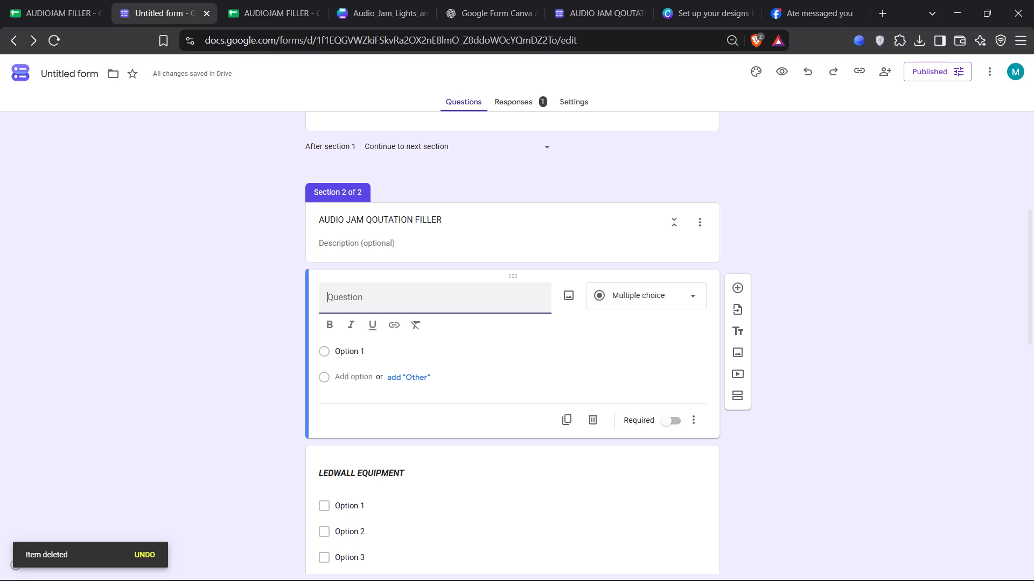
type("CH")
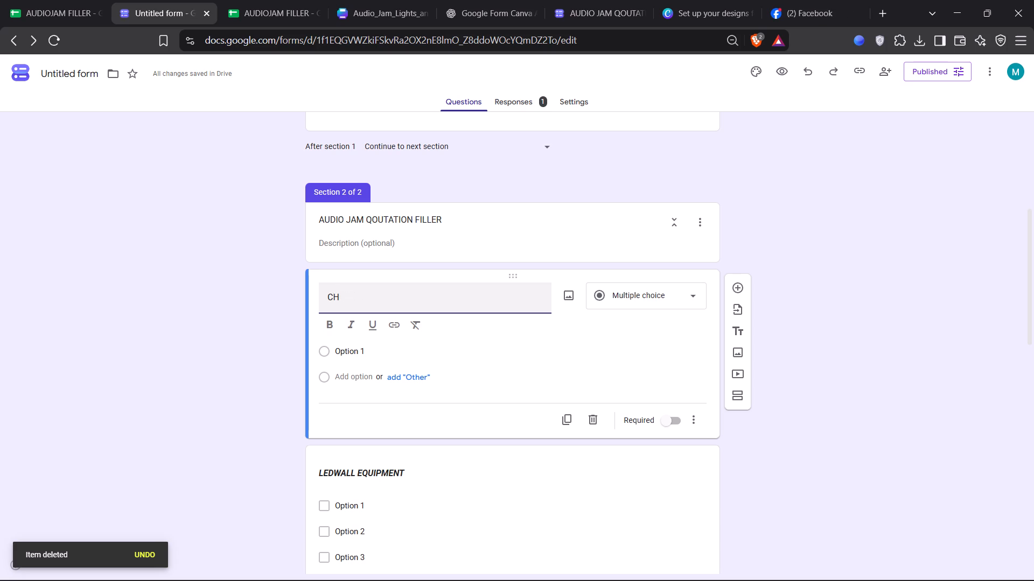
type("OOSE")
key("space")
type("EQUIPMENT NEEDED")
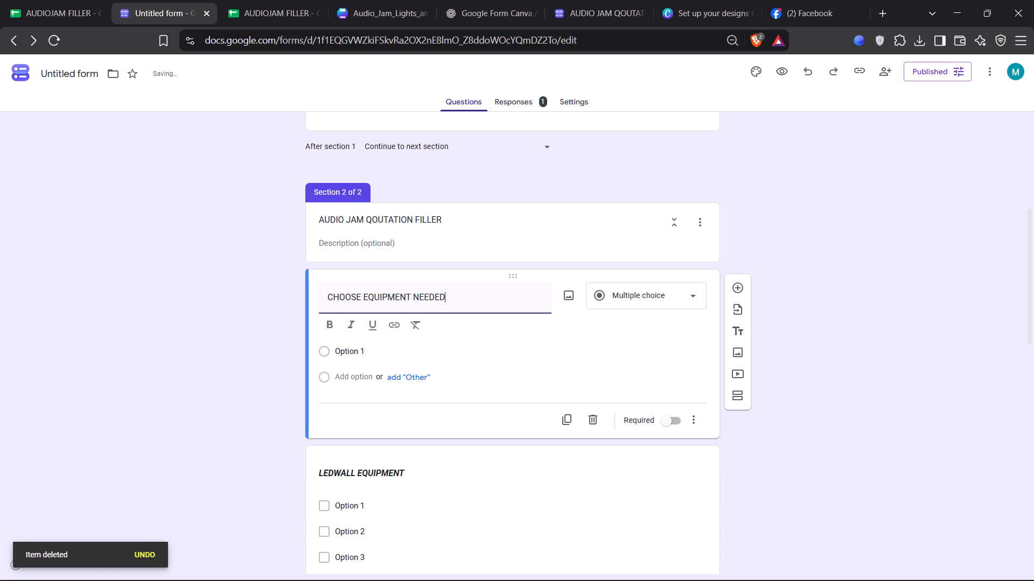
Enter LED WALL and AUDIO EQUIPMENT as the answer options of the CHOOSE EQUIPMENT NEEDED question.
left_click(373, 353)
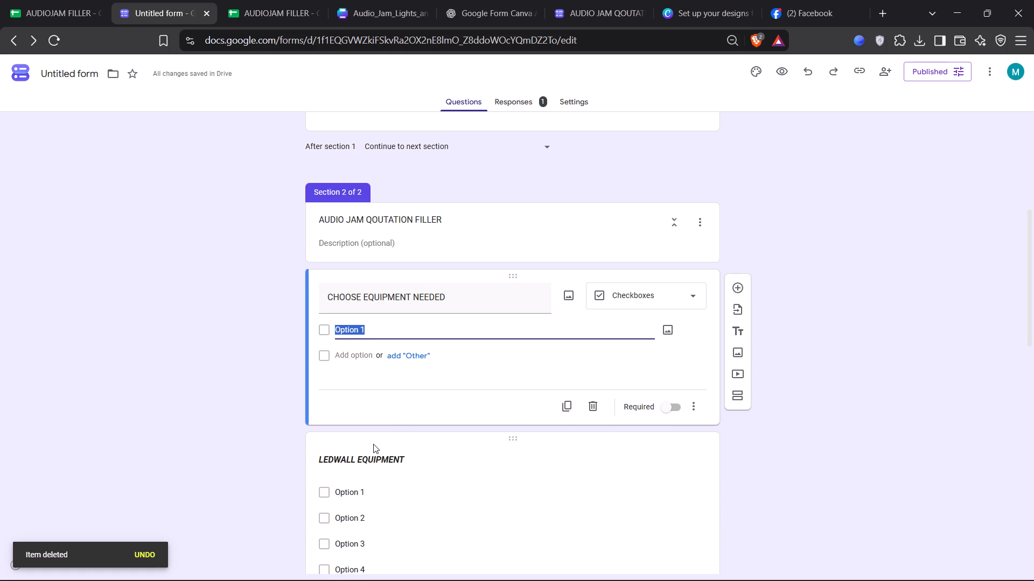
type("LED WALL")
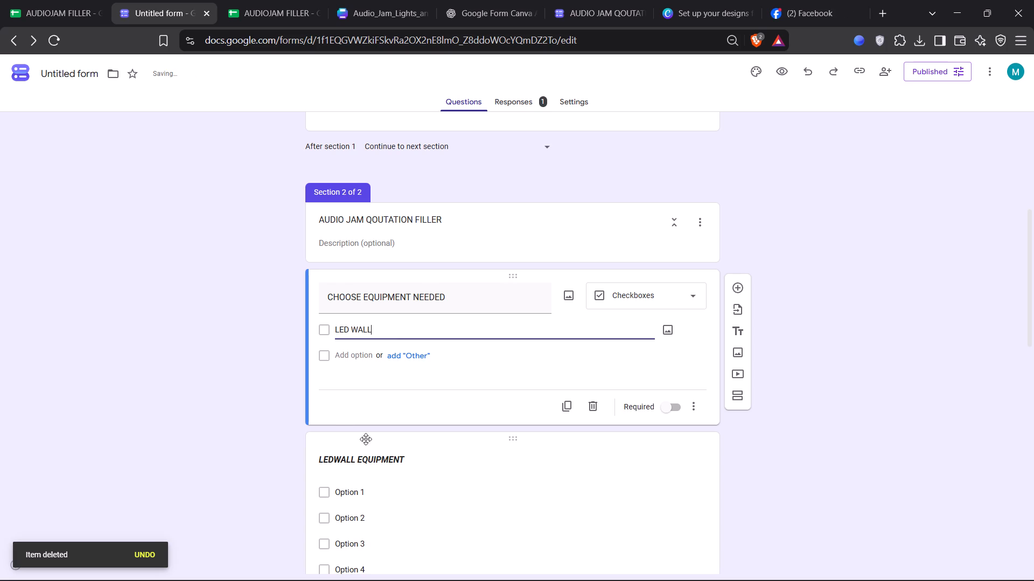
left_click(364, 358)
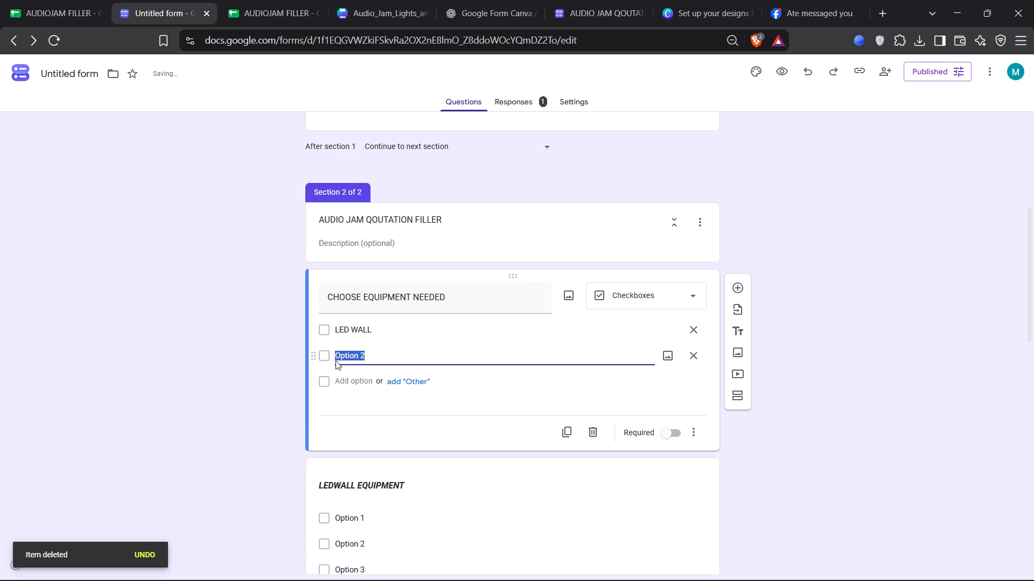
type("AUDIO")
key("space")
key("shift+e")
type("QU")
type("IPMENT")
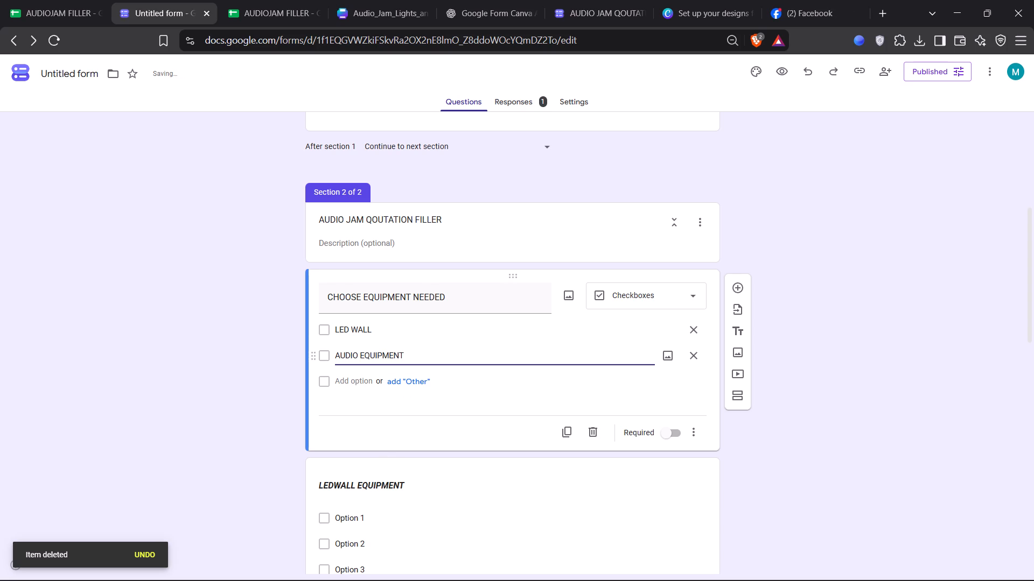
Rename the first option of CHOOSE EQUIPMENT NEEDED as LED WALL EQUIPMENT, keeping the second option as AUDIO EQUIPMENT.
left_click_drag(359, 353, 420, 357)
key("ctrl+c")
left_click(413, 332)
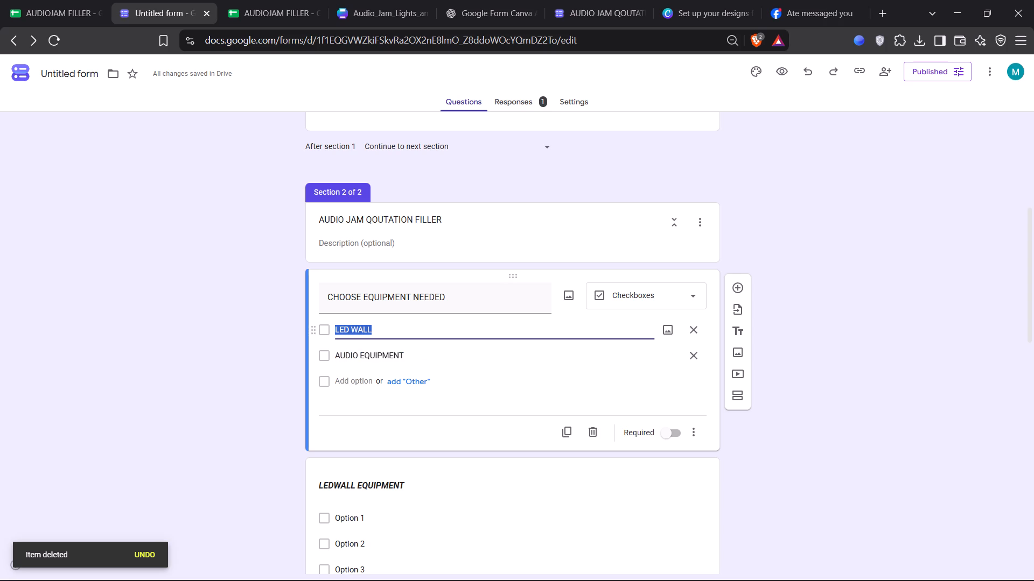
left_click(413, 332)
key("space")
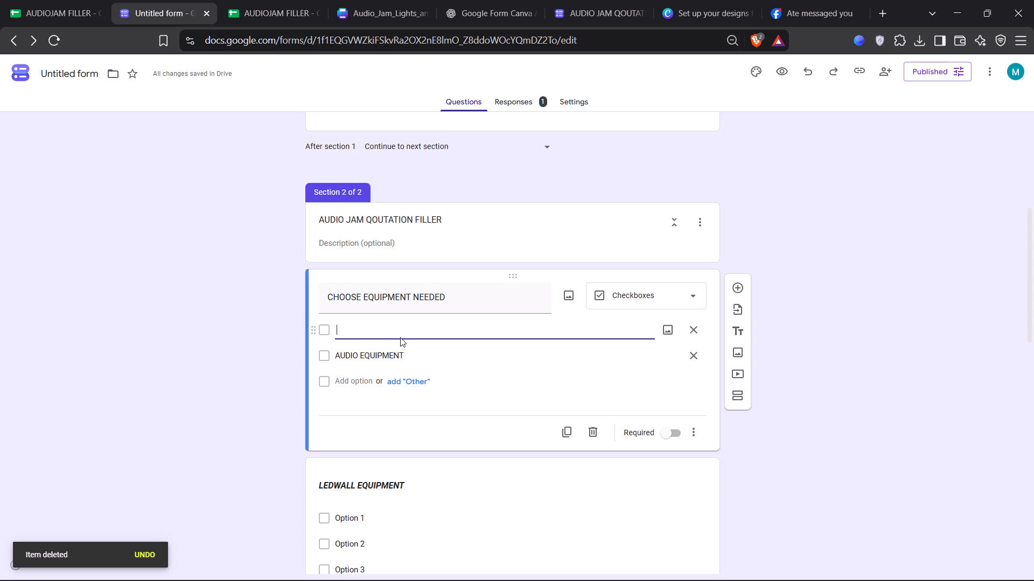
key("ctrl+z")
triple_click(402, 334)
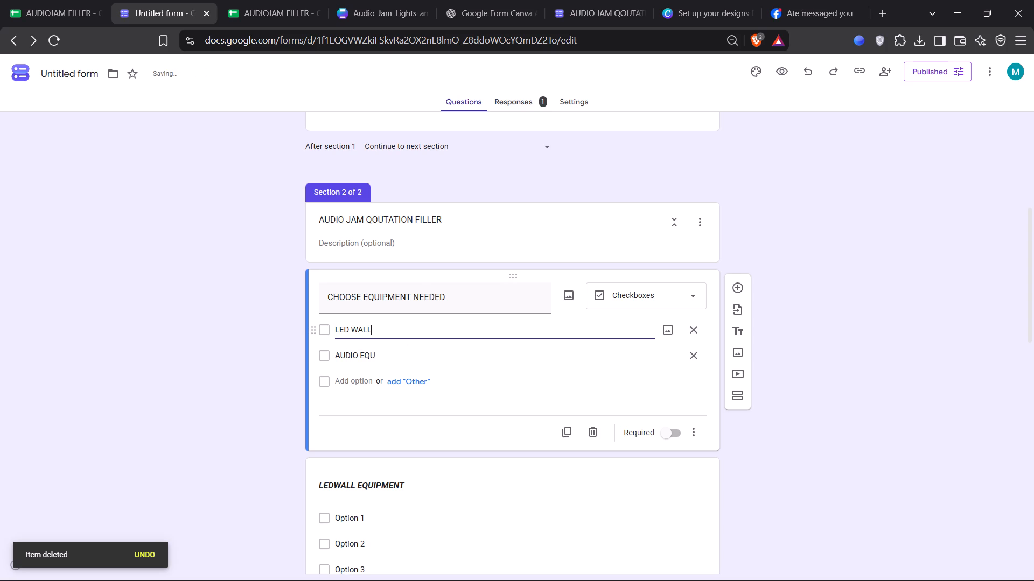
key("space")
key("ctrl+v")
left_click(389, 356)
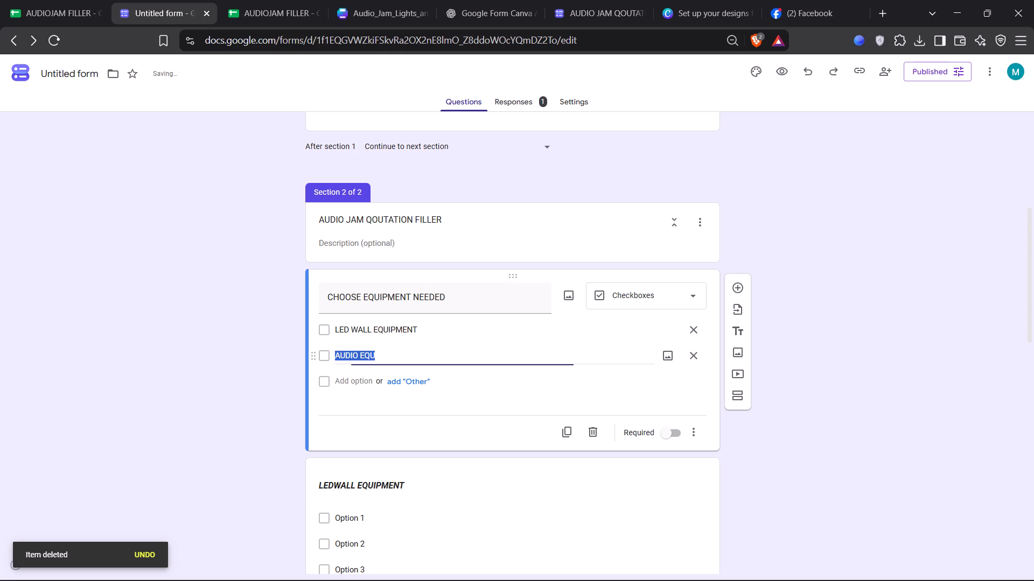
left_click(388, 356)
left_click_drag(359, 360, 392, 361)
key("ctrl+v")
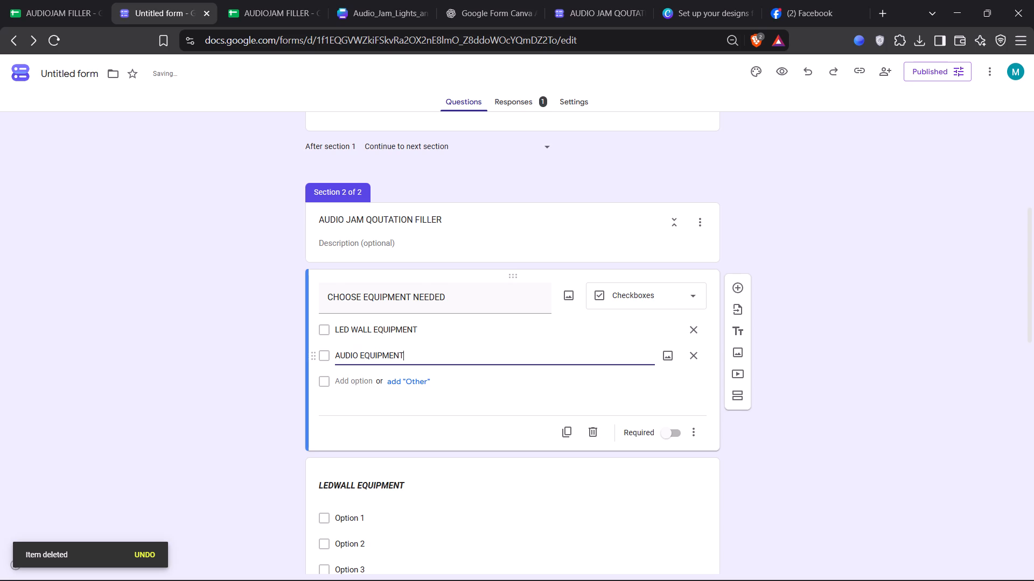
Add BOTH as the third answer option of the CHOOSE EQUIPMENT NEEDED question.
left_click(324, 380)
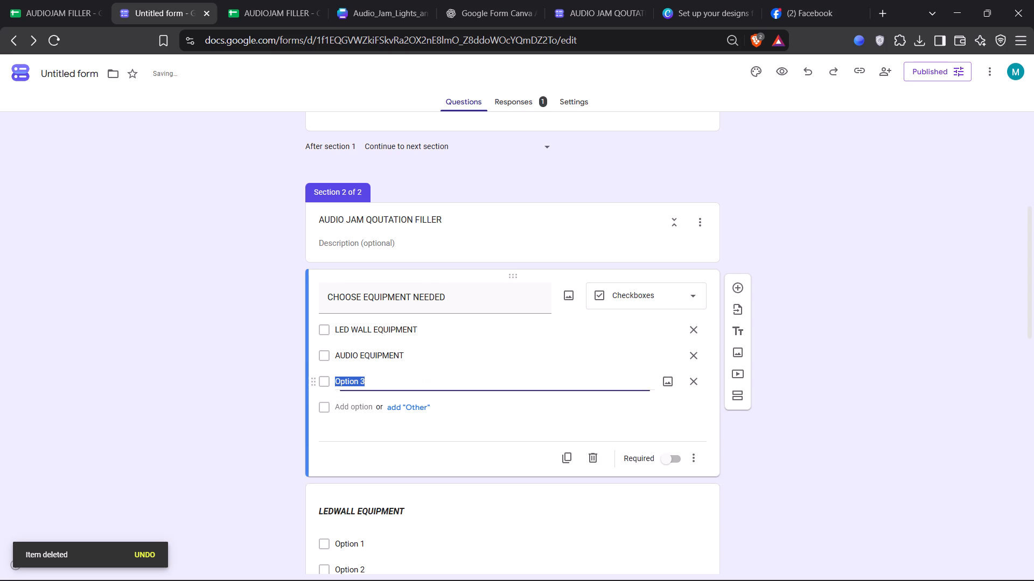
type("BOTH")
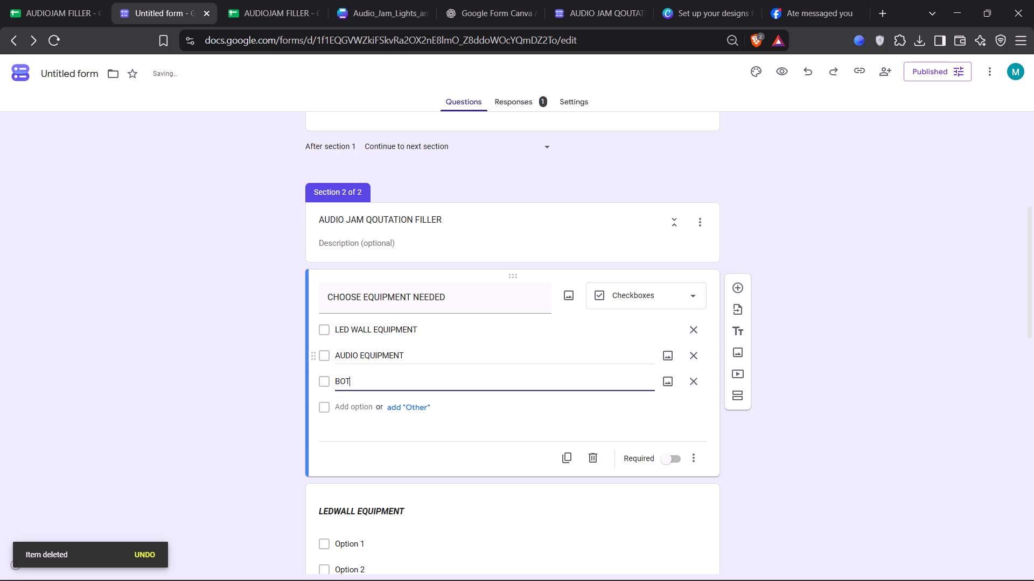
left_click(437, 450)
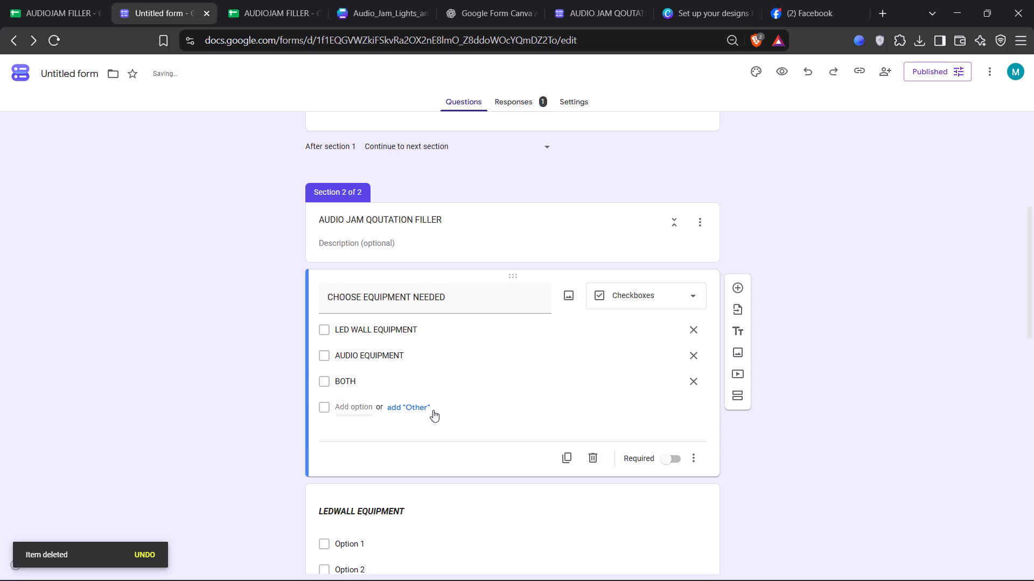
Change the CHOOSE EQUIPMENT NEEDED question from checkboxes to a dropdown.
left_click(678, 293)
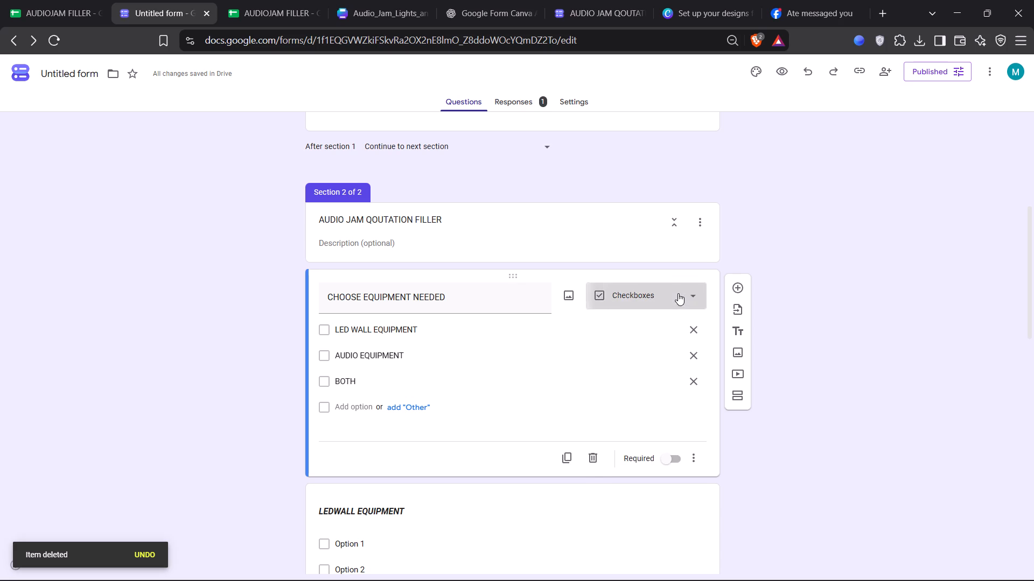
left_click(678, 334)
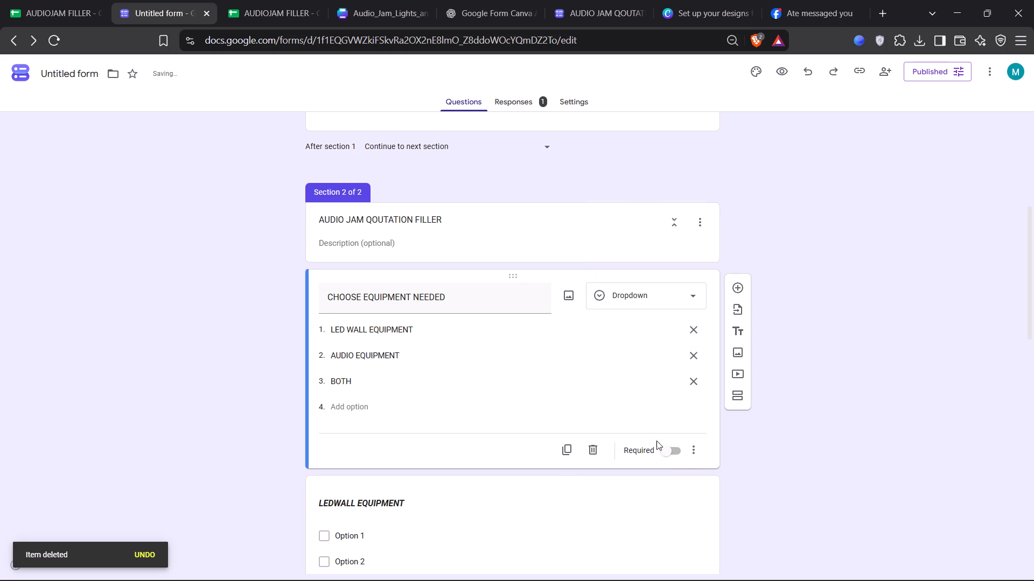
left_click(694, 450)
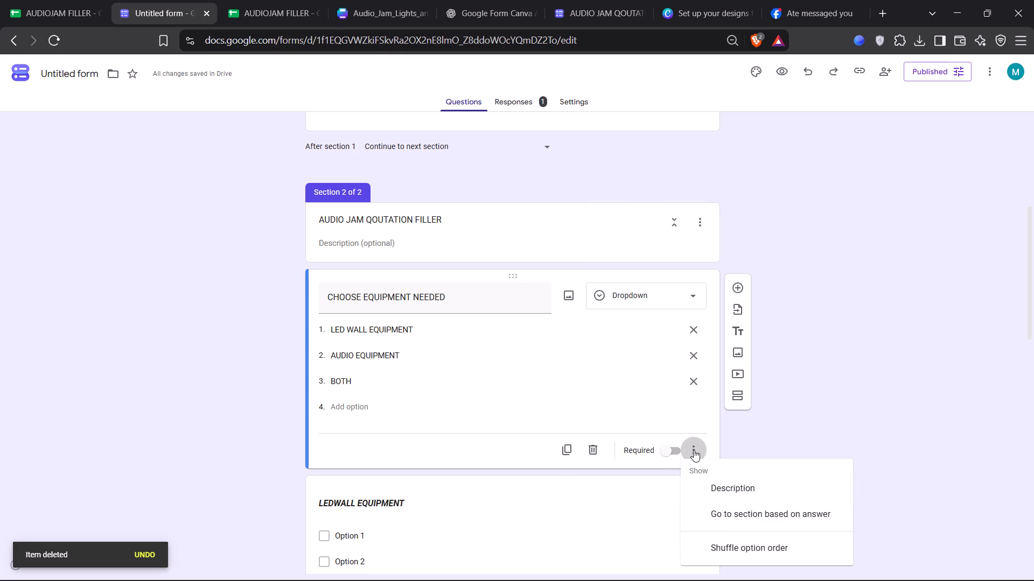
left_click(774, 423)
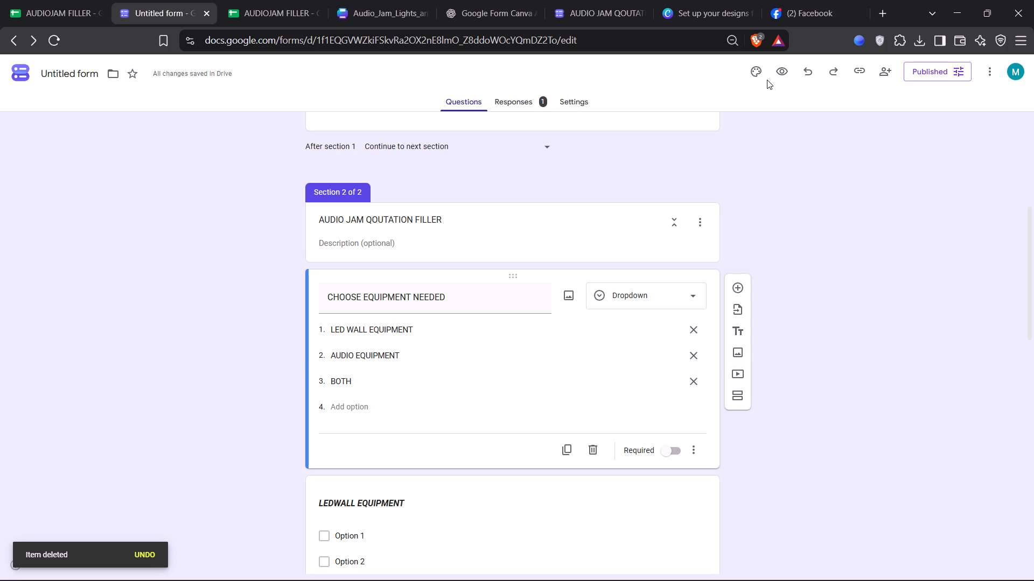
Preview the form and enter the test date 05/31/5345 in the DATE question of section 1.
left_click(780, 72)
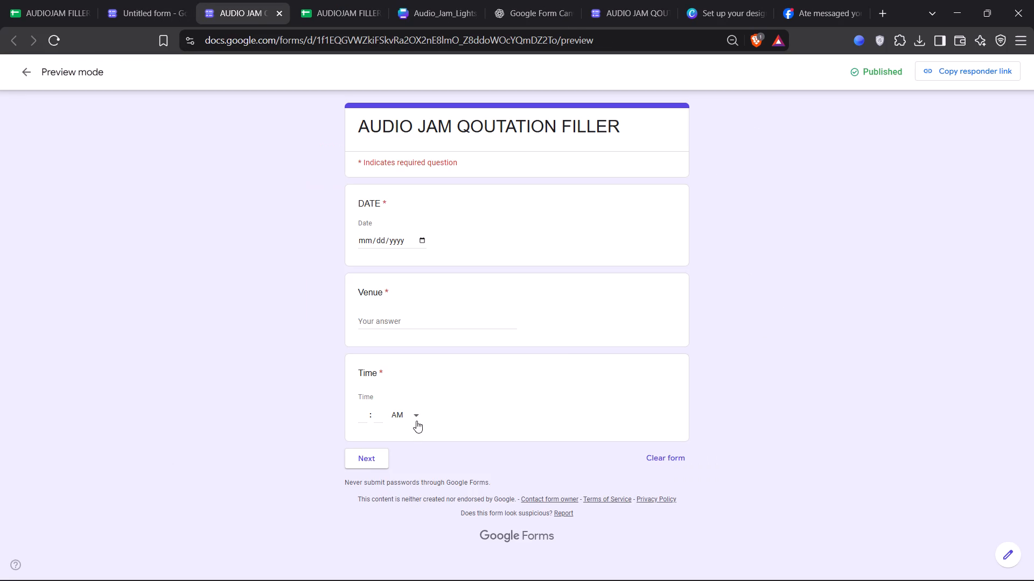
left_click(367, 462)
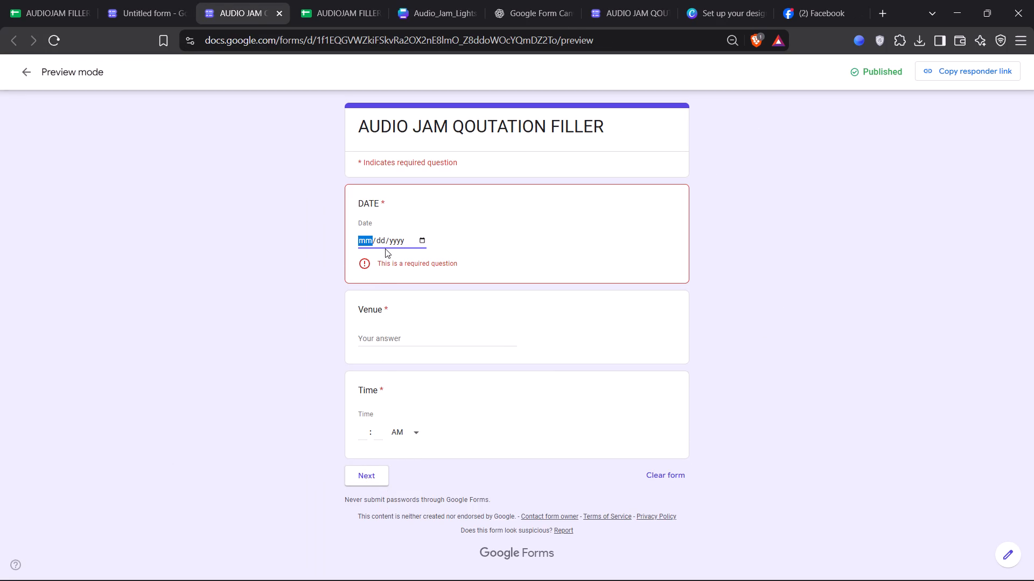
type("awdawd")
left_click(379, 239)
left_click(365, 235)
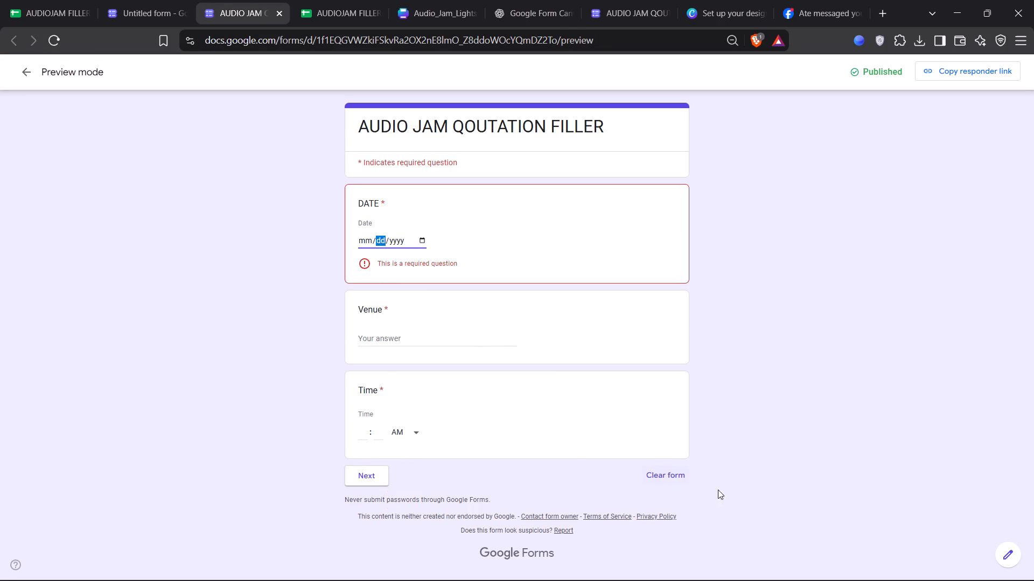
left_click(371, 240)
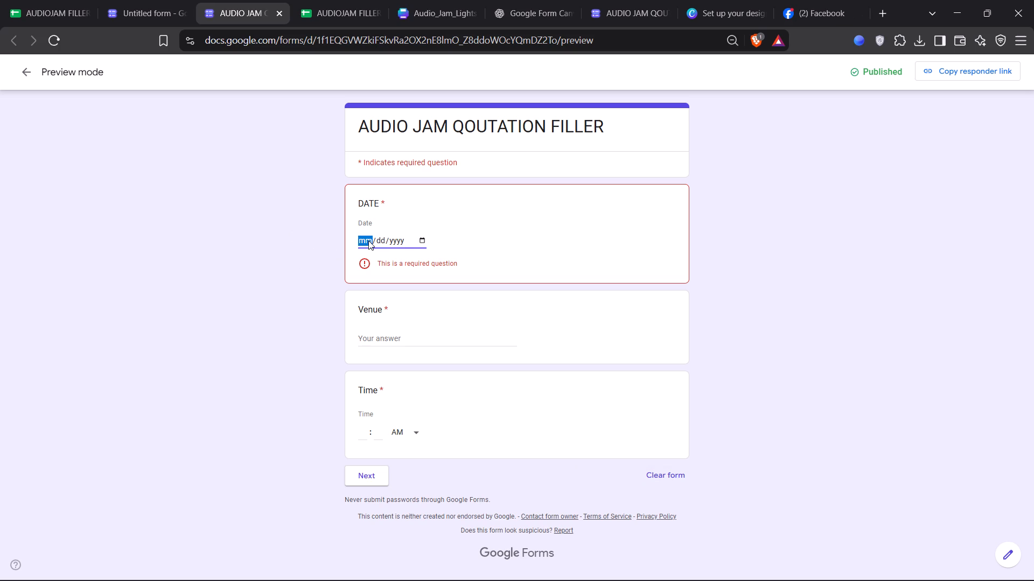
key("5")
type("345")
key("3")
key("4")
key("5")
Enter the test venue ergthfth and time 34:34 AM in the preview, and try to continue to the next section.
left_click(388, 322)
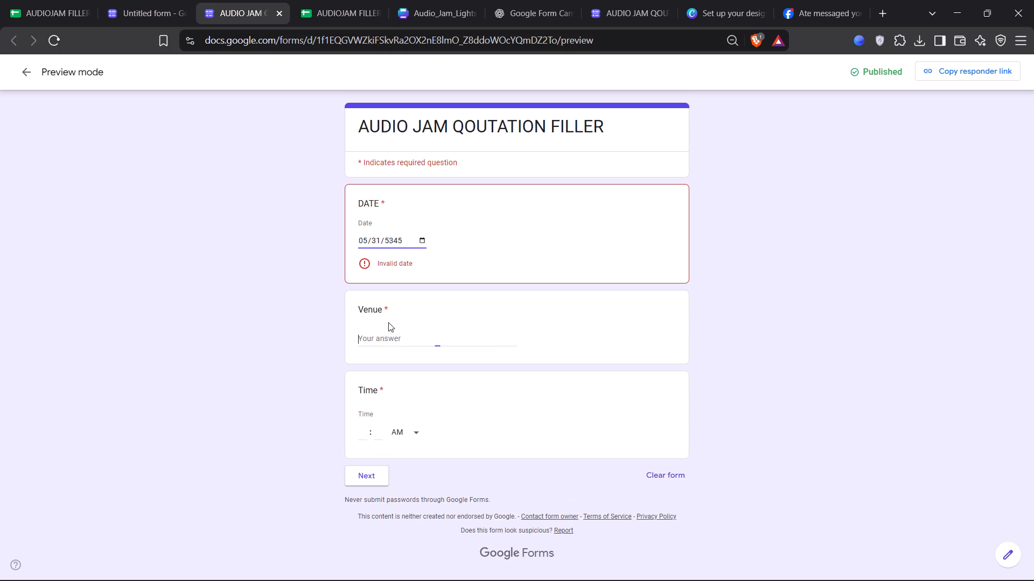
type("ergth")
key("f")
key("t")
key("h")
left_click(361, 441)
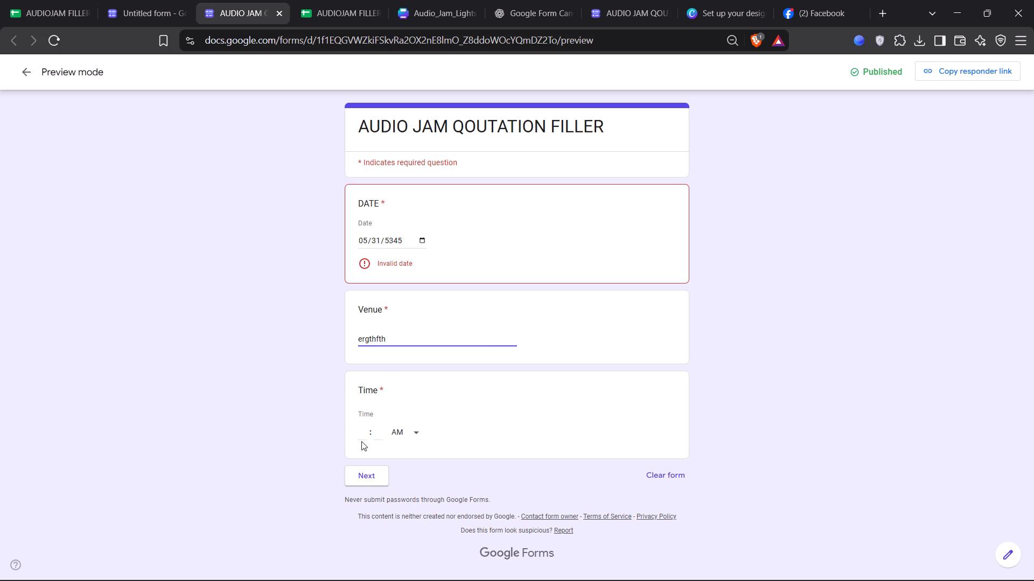
left_click(361, 436)
key("3")
key("4")
key("5")
key("3")
type("45")
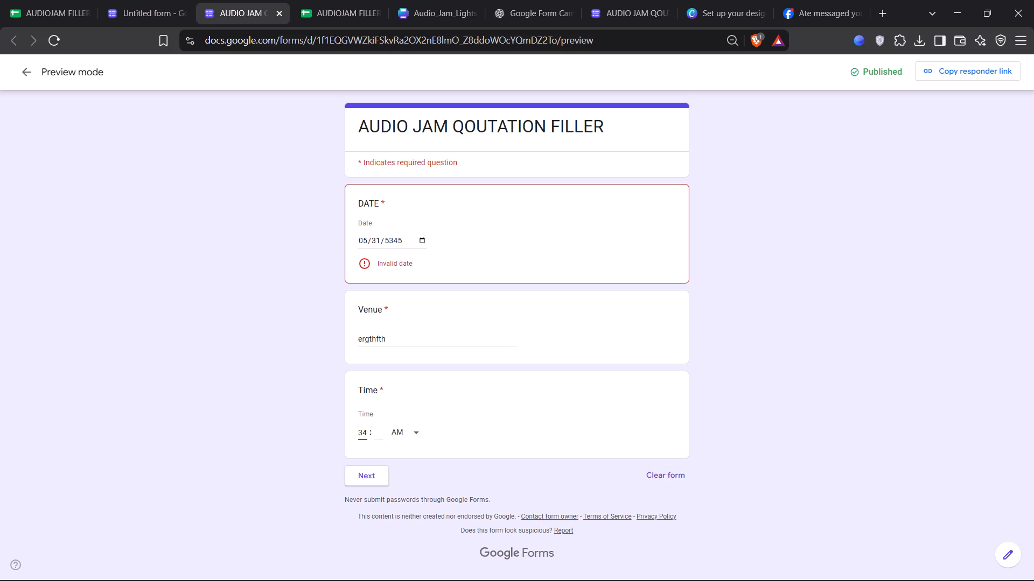
left_click(376, 434)
type("34")
key("5")
left_click(372, 491)
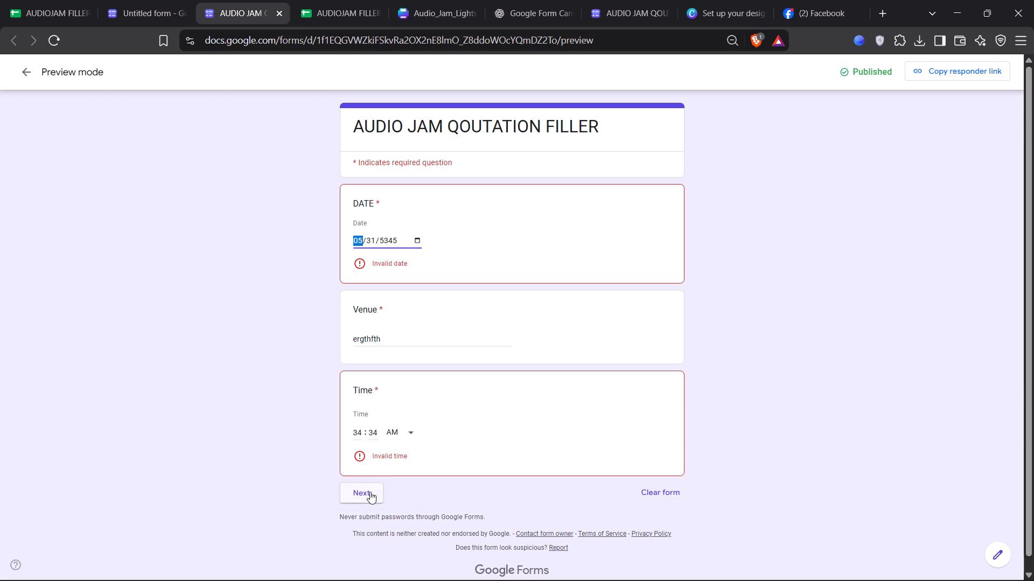
Set the year of the test date to 2000 and try to continue to the next section.
left_click(381, 240)
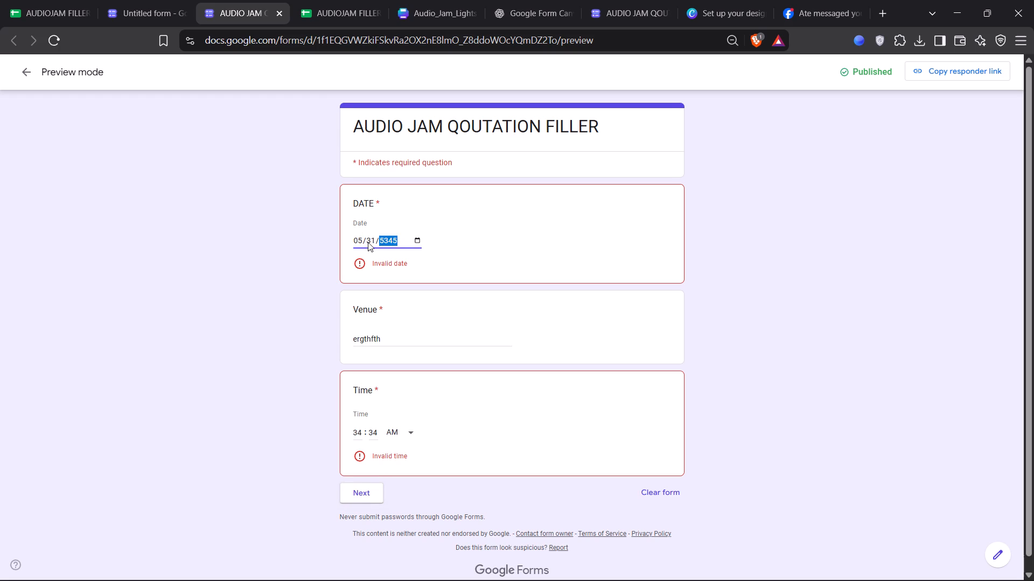
key("w")
key("4")
key("r")
key("4")
key("4")
key("4")
left_click(382, 477)
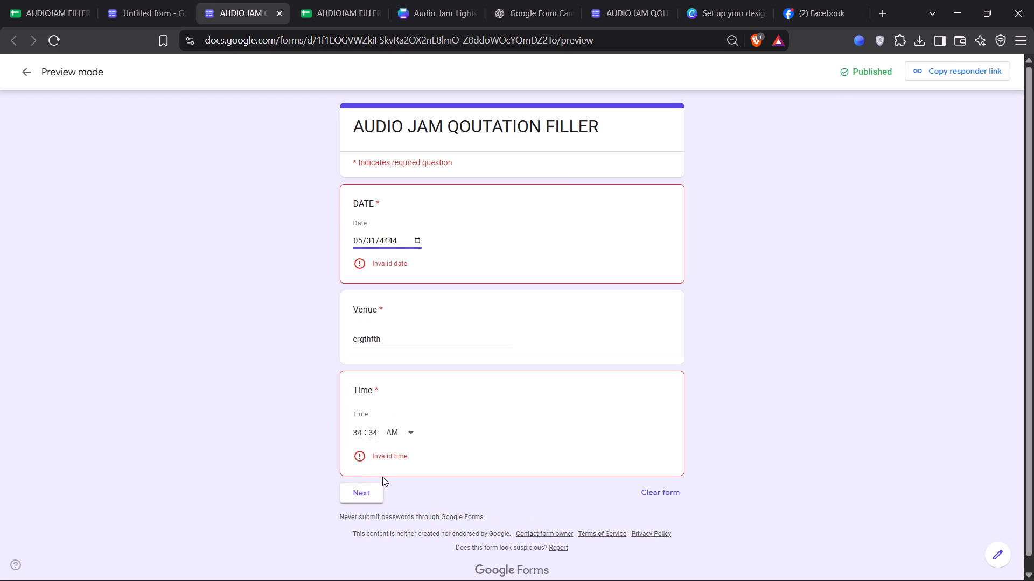
left_click(385, 239)
type("20")
key("0")
key("0")
left_click(376, 472)
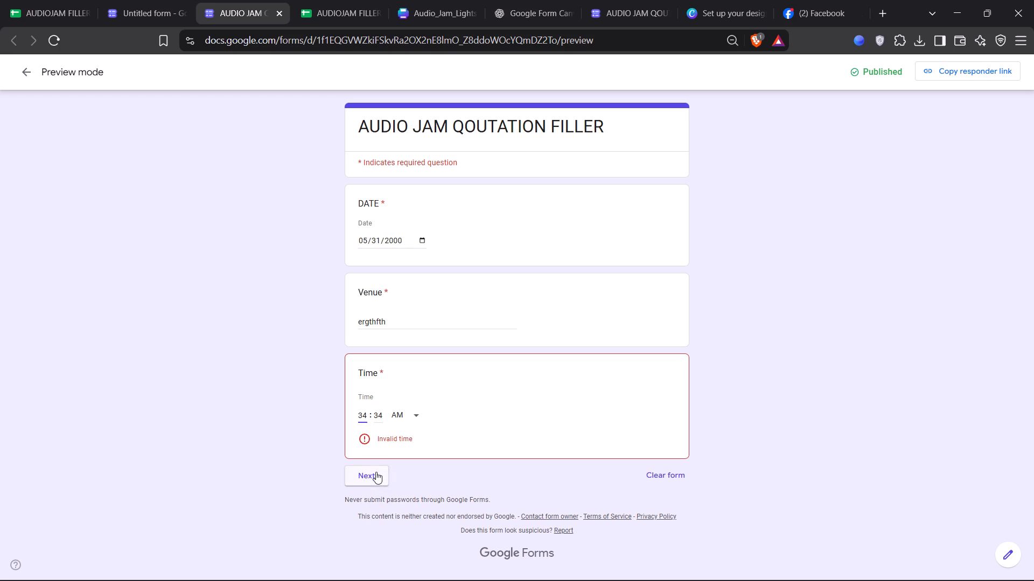
Set the hour of the test time to 8 and continue to section 2 of the preview.
key("BackSpace")
type("=8")
key("BackSpace")
key("BackSpace")
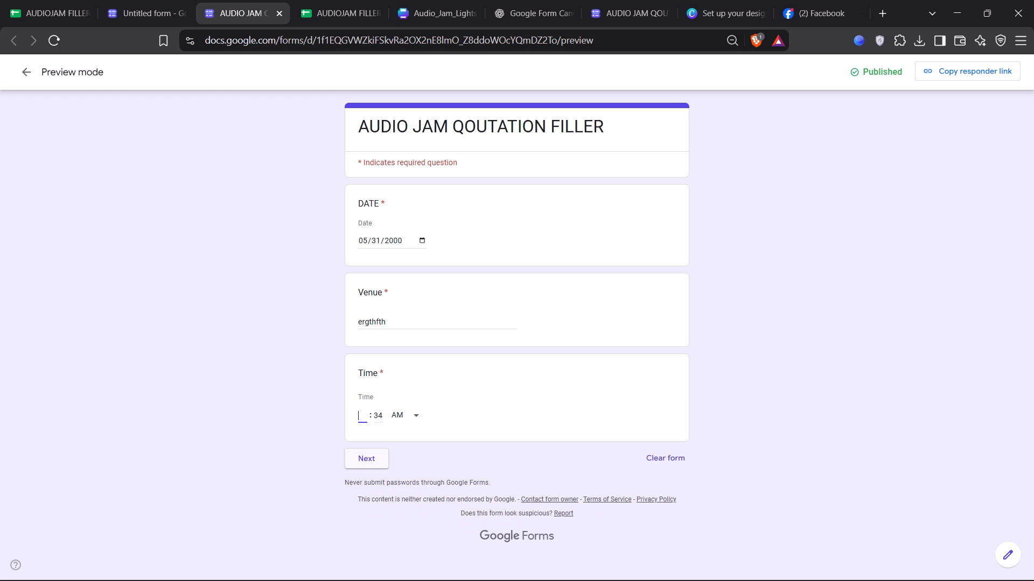
key("8")
left_click(355, 460)
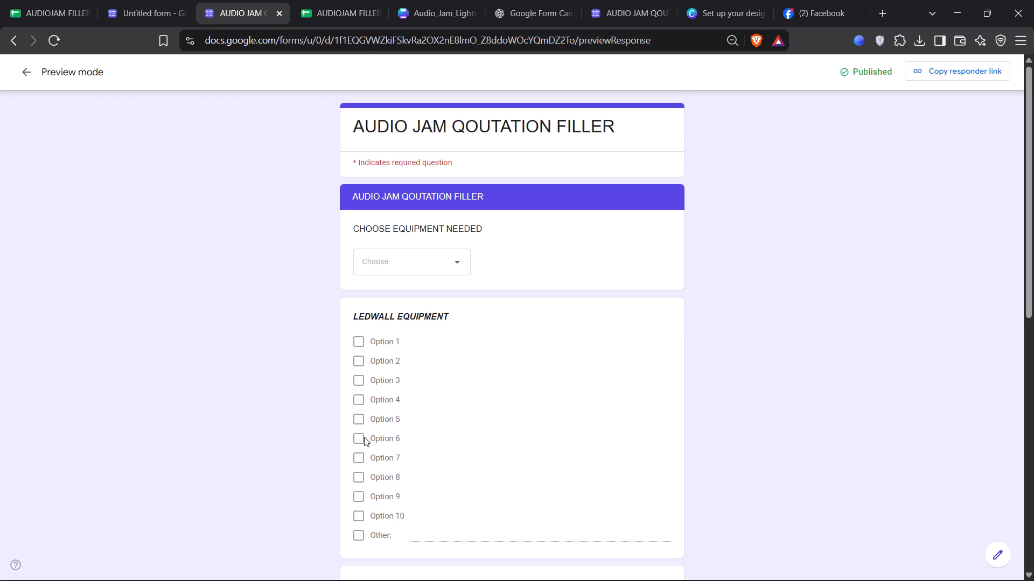
Choose LED WALL EQUIPMENT in the previewed dropdown and check which questions section 2 shows below it.
left_click(422, 253)
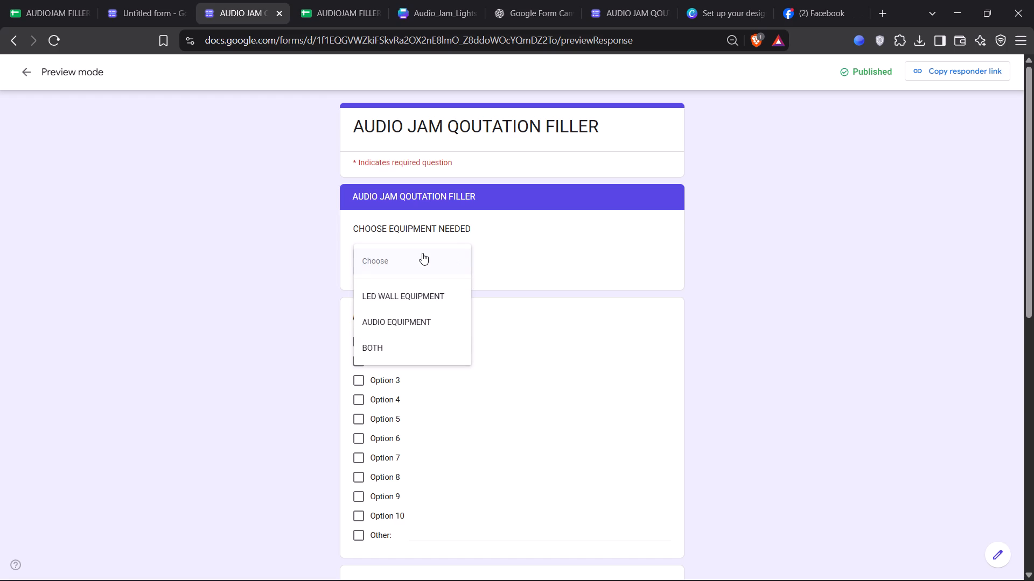
left_click(446, 293)
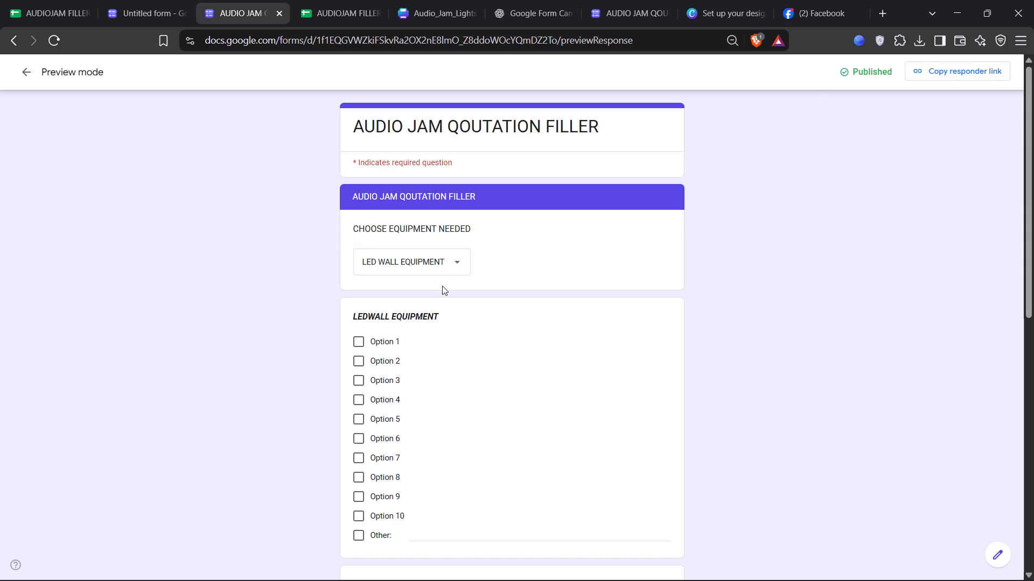
scroll(429, 297, "down", 2)
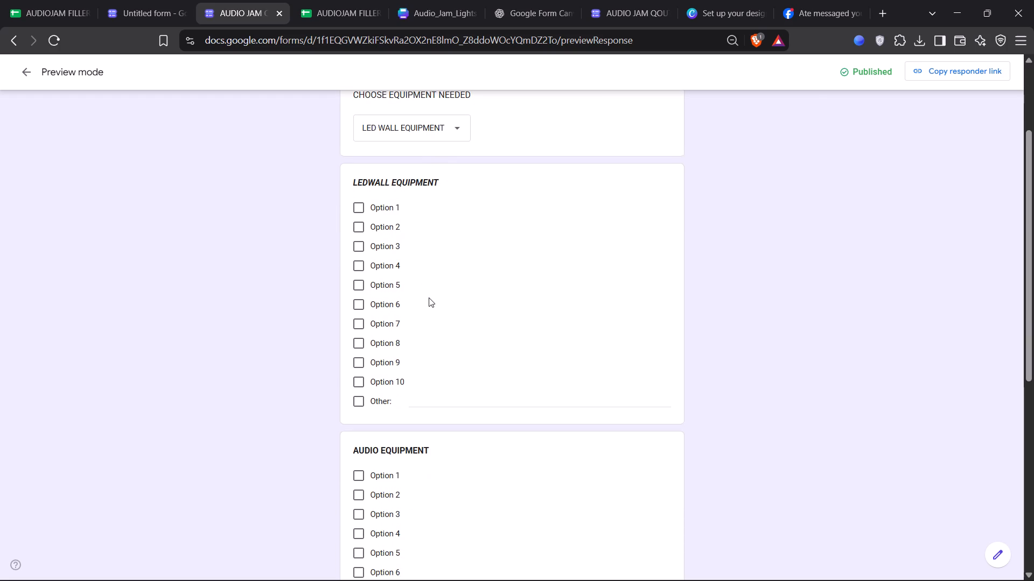
scroll(428, 297, "down", 7)
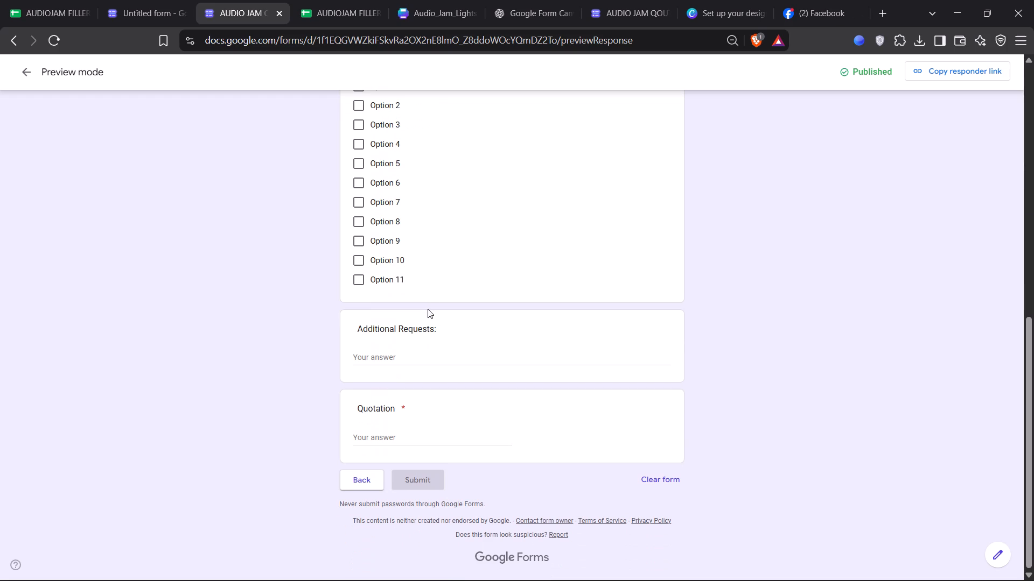
scroll(427, 324, "up", 5)
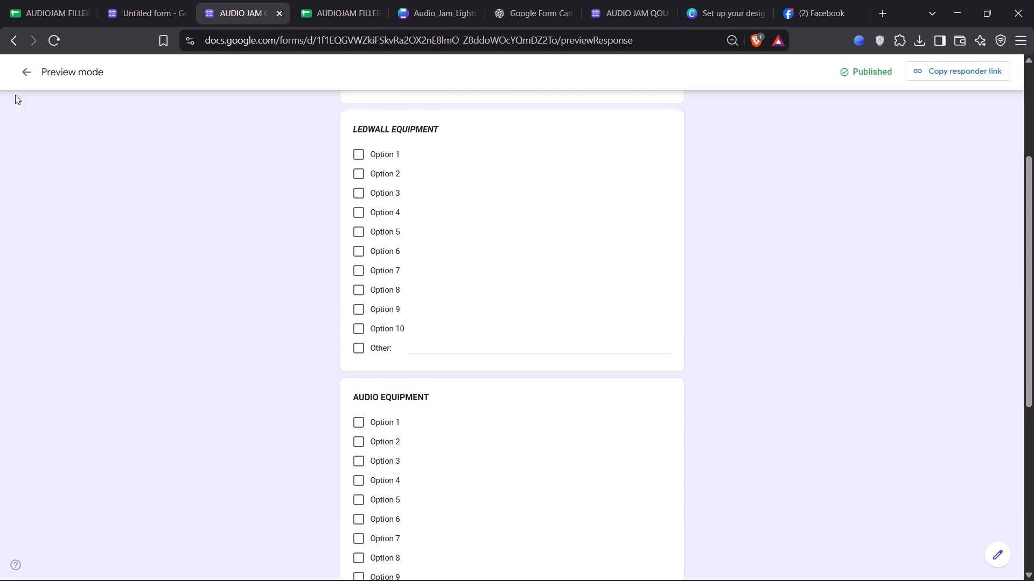
Leave the preview, discarding the test answers, and return to section 2 in the form editor.
left_click(25, 81)
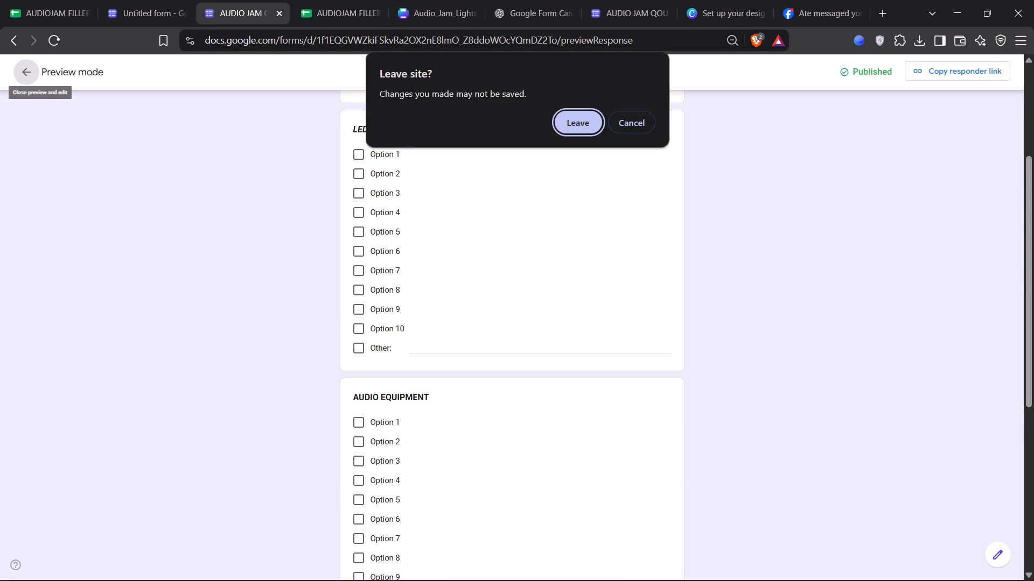
left_click(622, 122)
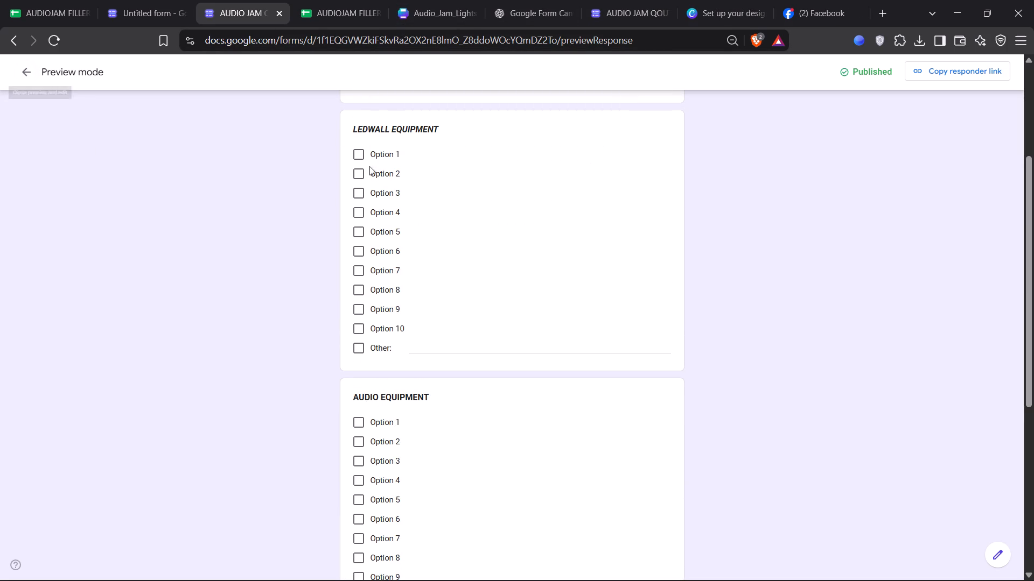
left_click(20, 65)
left_click(575, 143)
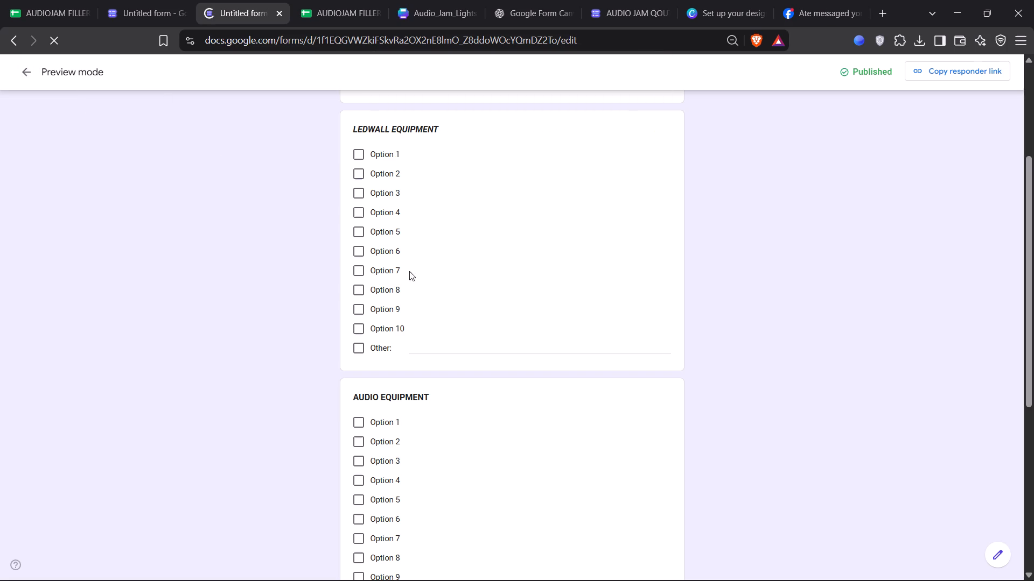
scroll(401, 301, "down", 16)
scroll(398, 333, "up", 10)
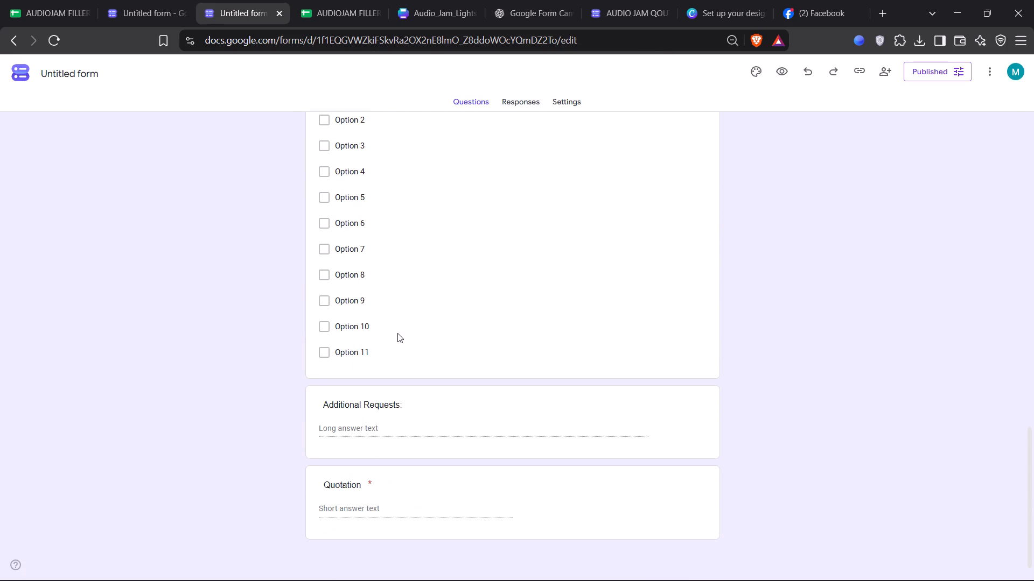
scroll(597, 285, "up", 2)
scroll(568, 308, "down", 5)
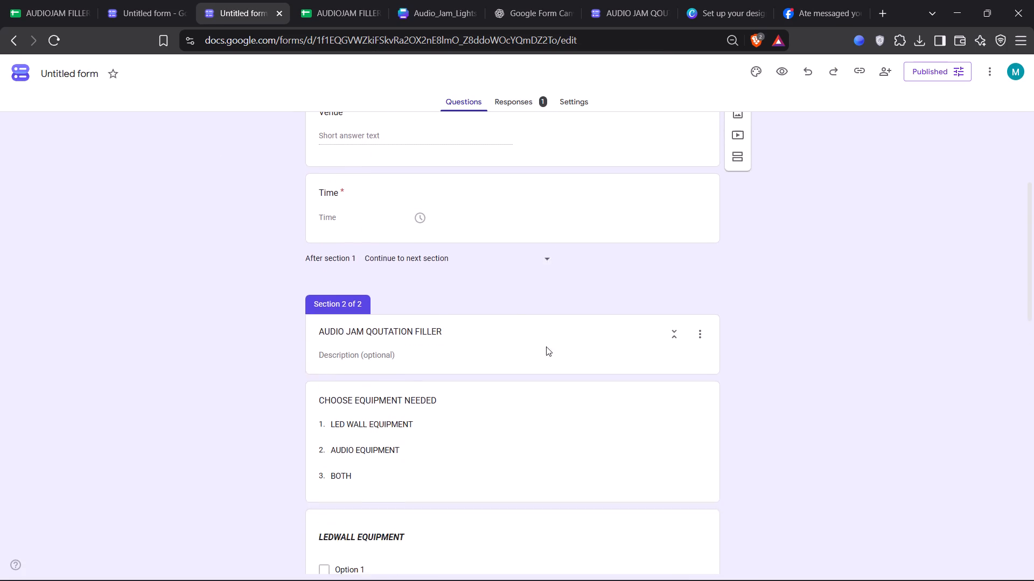
Enable going to a section based on the answer for the CHOOSE EQUIPMENT NEEDED dropdown in section 2.
scroll(547, 359, "up", 7)
scroll(544, 366, "down", 5)
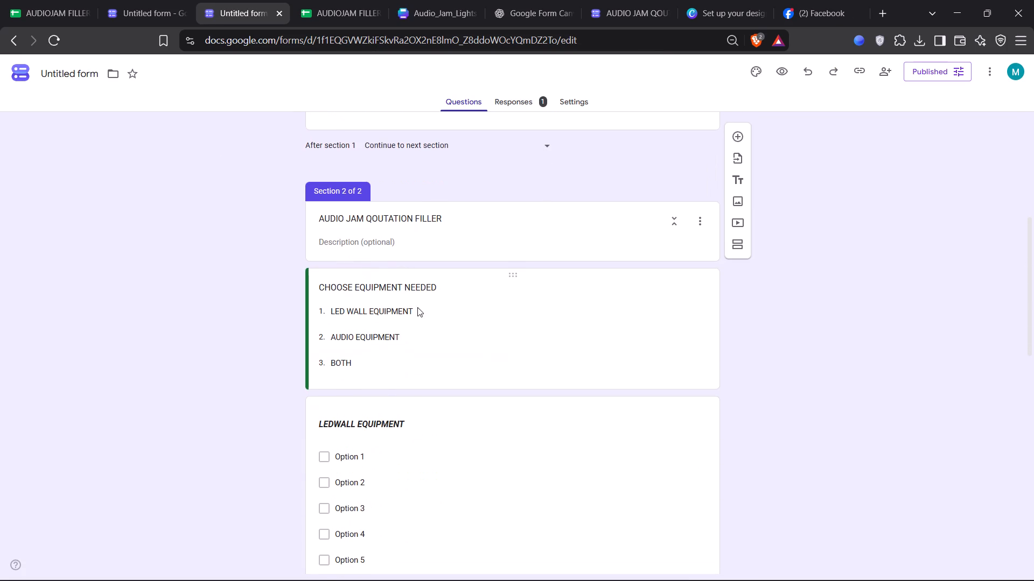
scroll(485, 302, "down", 1)
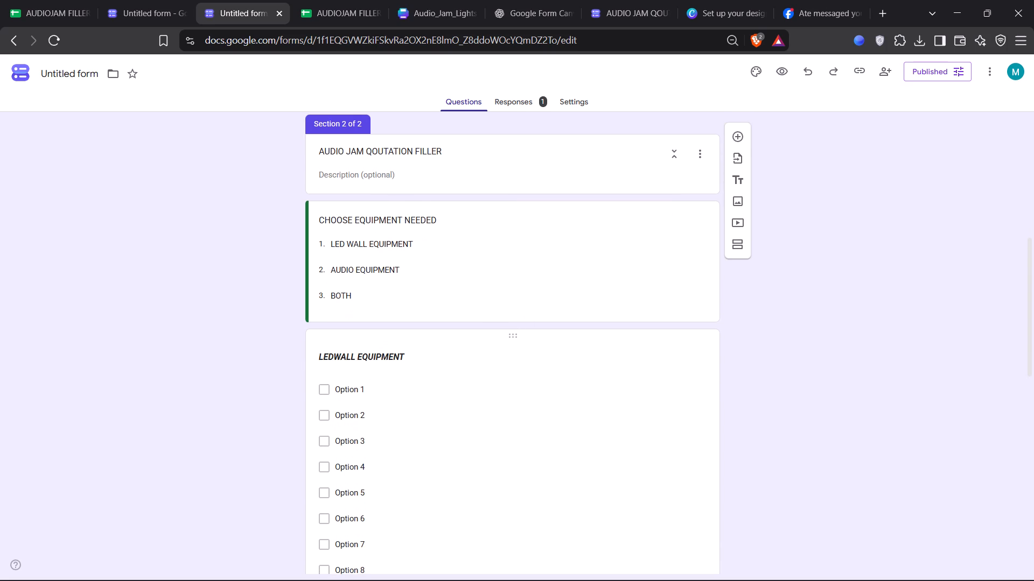
left_click_drag(508, 262, 504, 266)
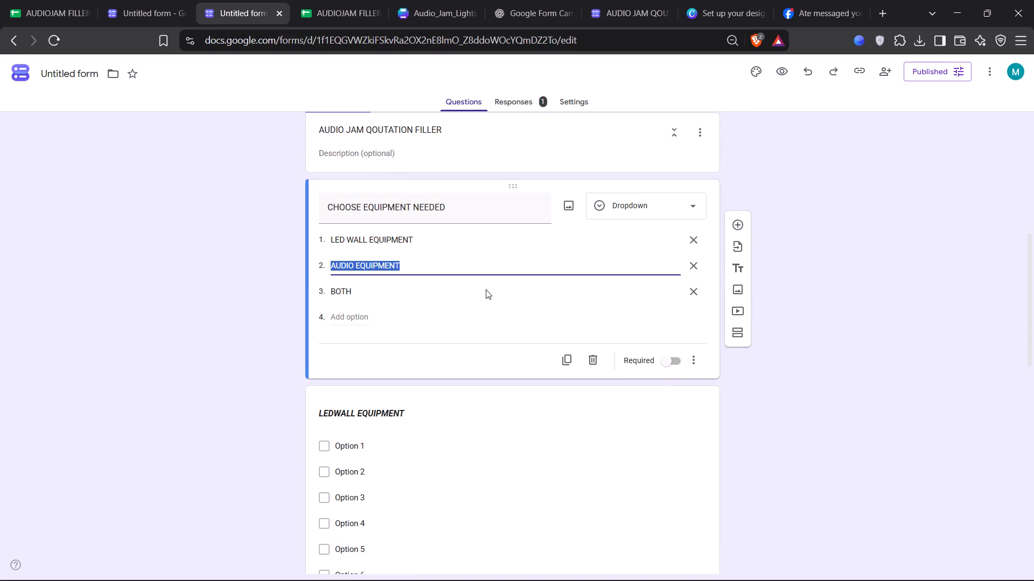
left_click(479, 232)
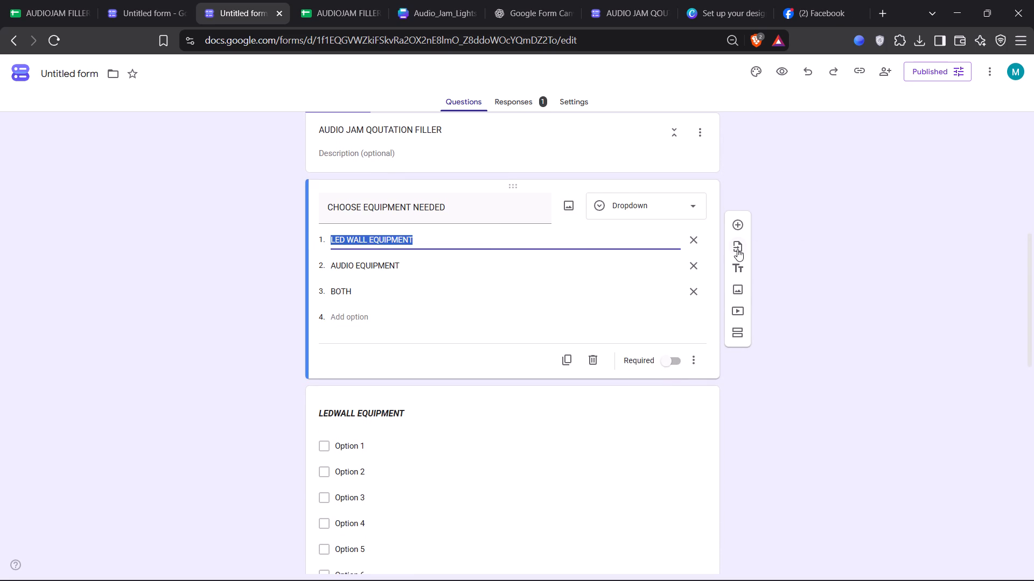
scroll(654, 409, "down", 5)
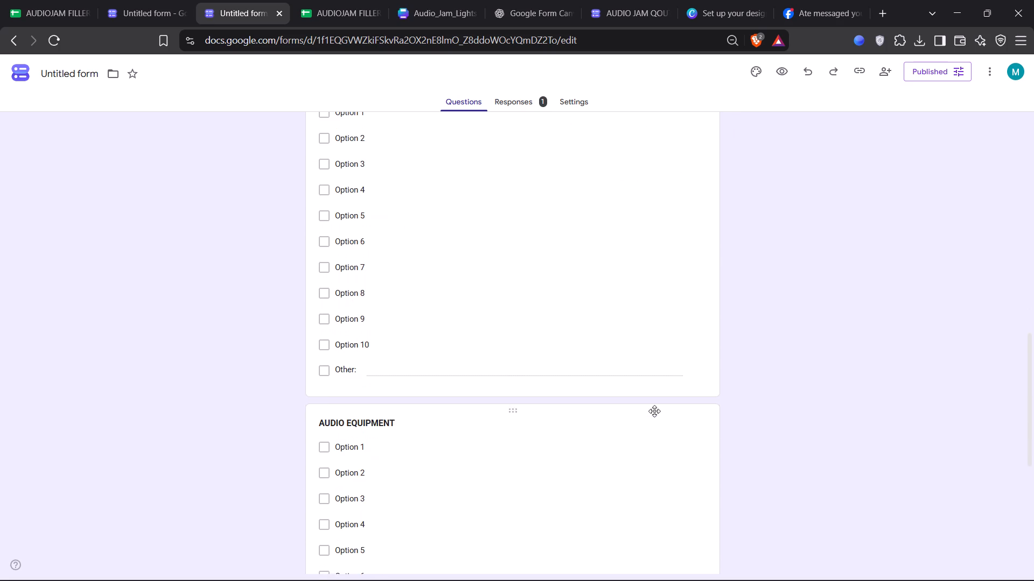
left_click(664, 374)
scroll(574, 380, "down", 1)
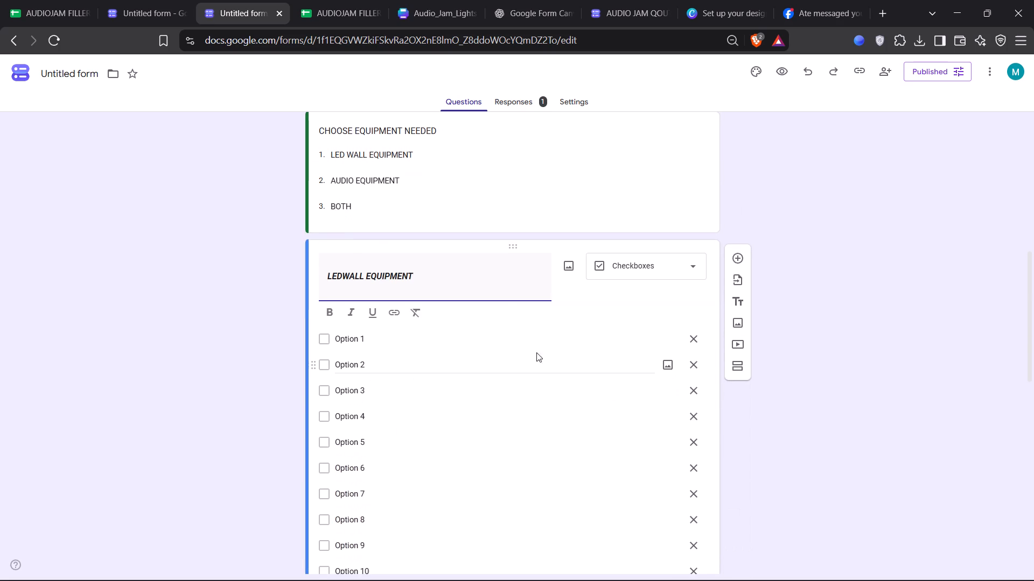
scroll(397, 286, "up", 1)
left_click(394, 221)
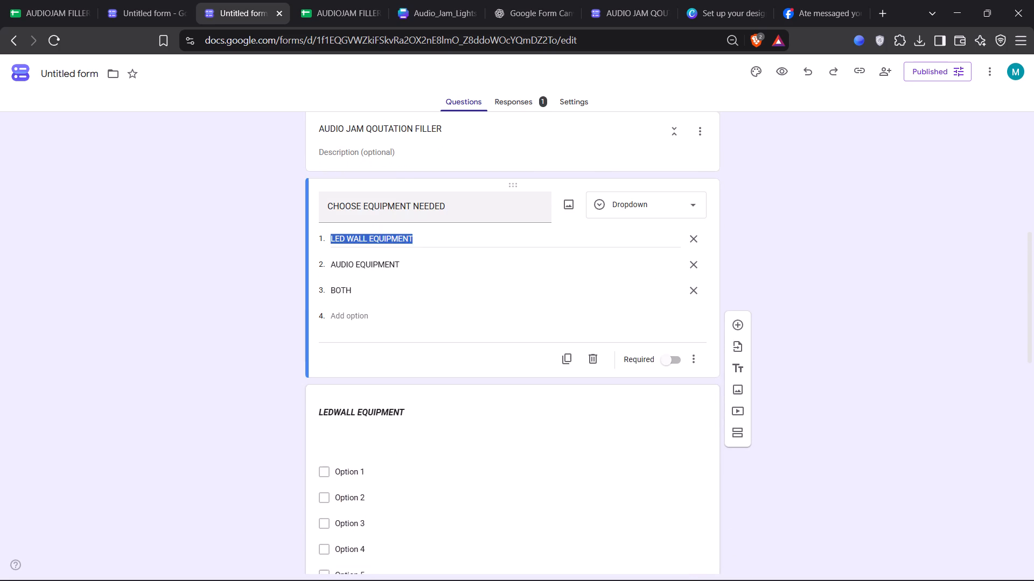
left_click(654, 206)
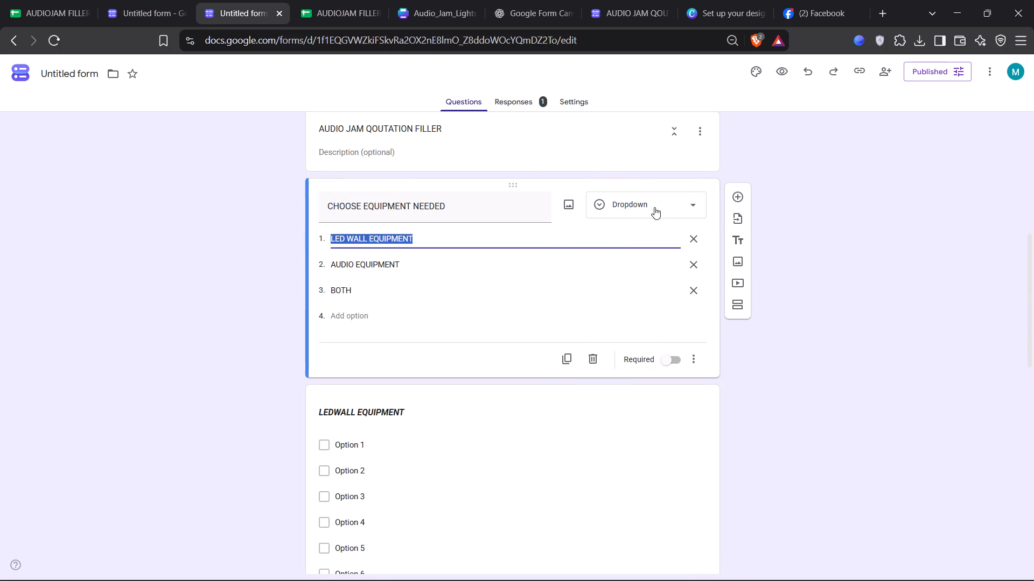
left_click(834, 376)
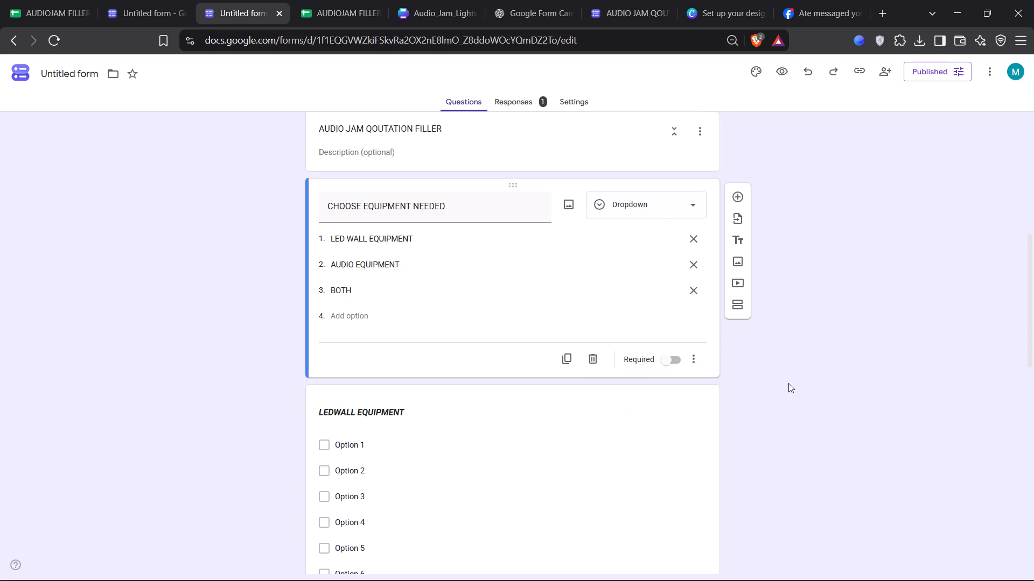
left_click(695, 358)
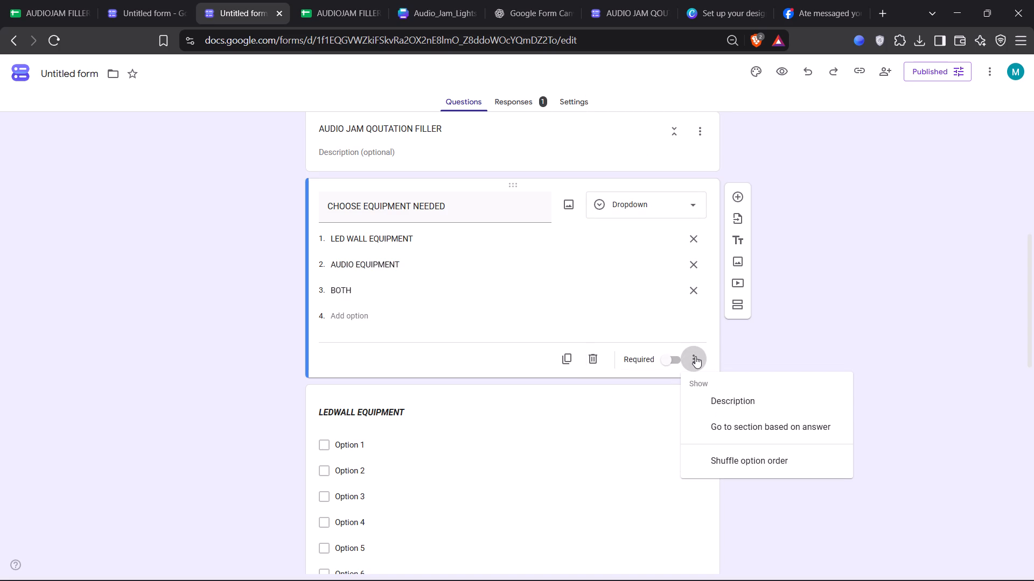
left_click(715, 426)
Check which destination sections are offered for the LED WALL EQUIPMENT and AUDIO EQUIPMENT options.
left_click(575, 239)
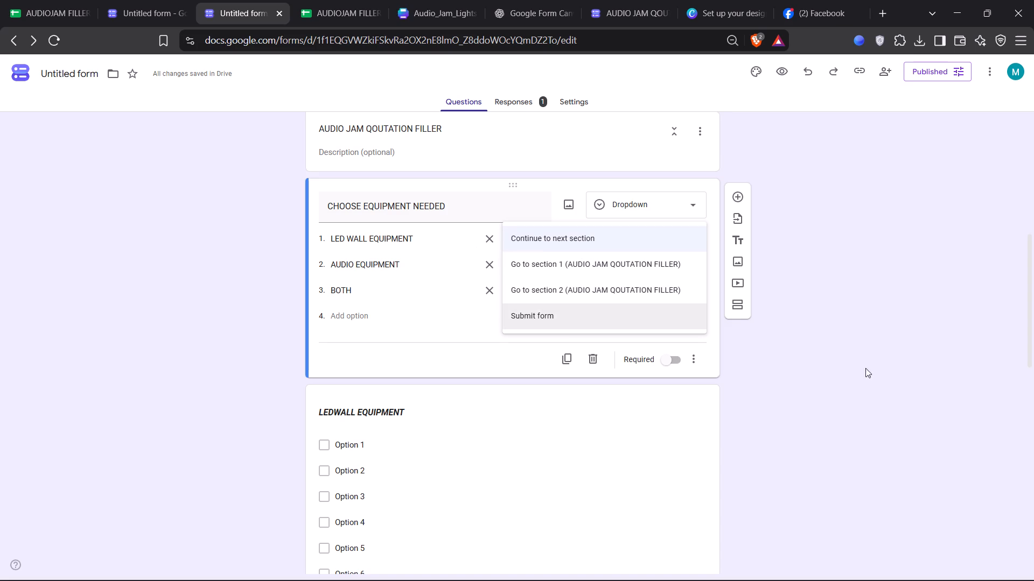
left_click(890, 370)
left_click(668, 263)
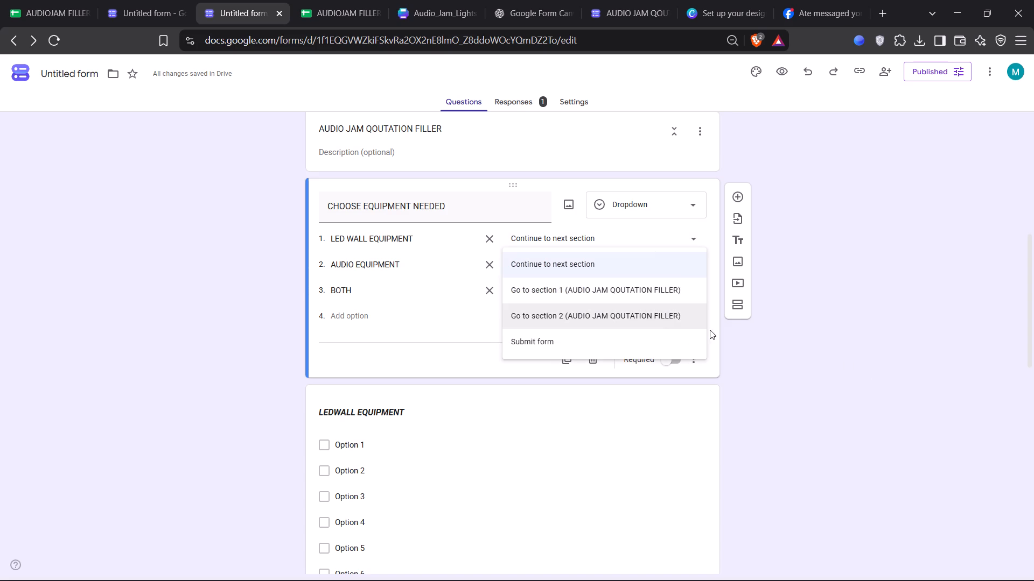
left_click(817, 396)
Add a new section between the LEDWALL EQUIPMENT and AUDIO EQUIPMENT checkbox questions.
left_click(600, 411)
left_click(819, 296)
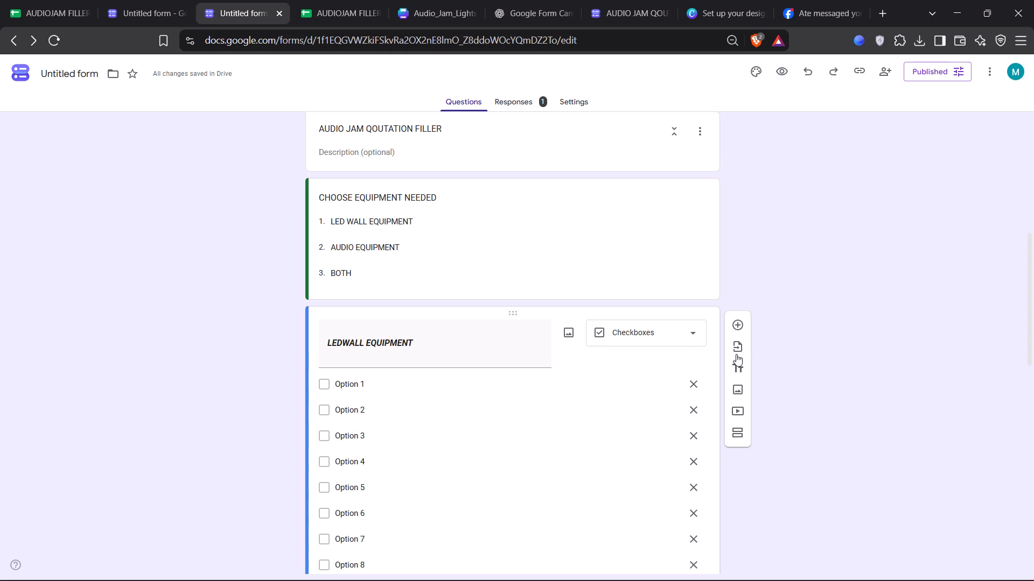
scroll(589, 320, "down", 1)
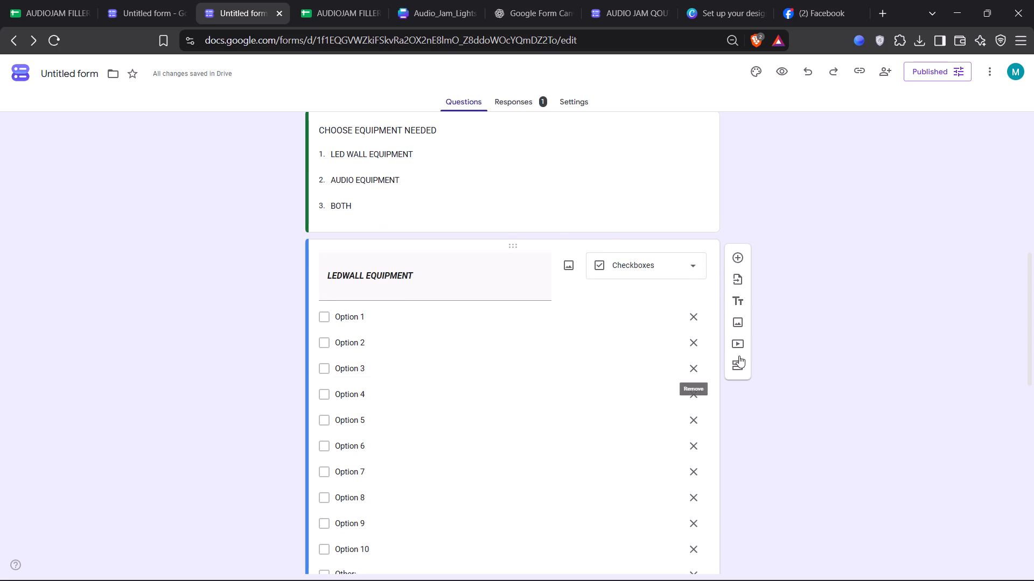
left_click(738, 365)
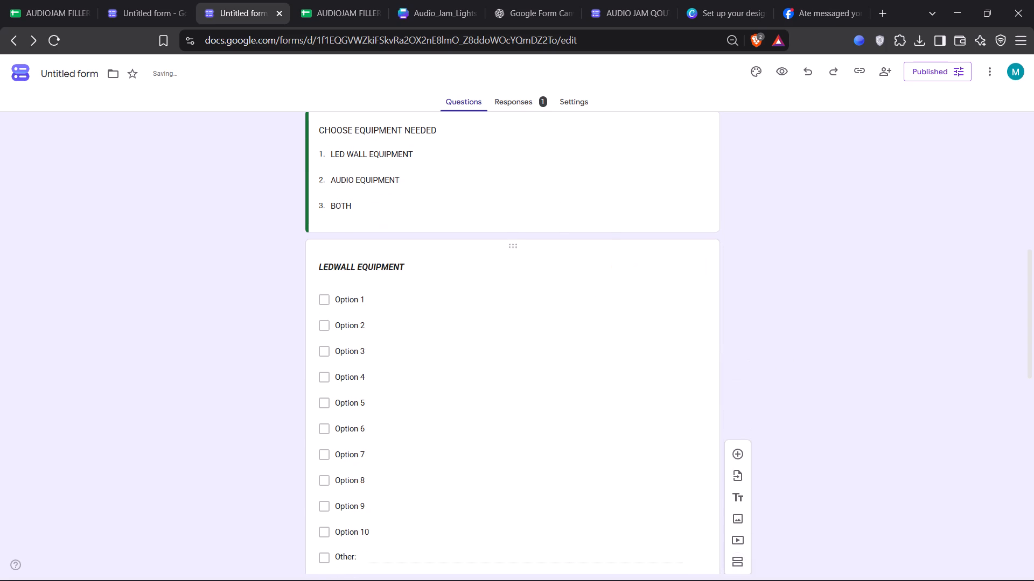
scroll(616, 347, "down", 6)
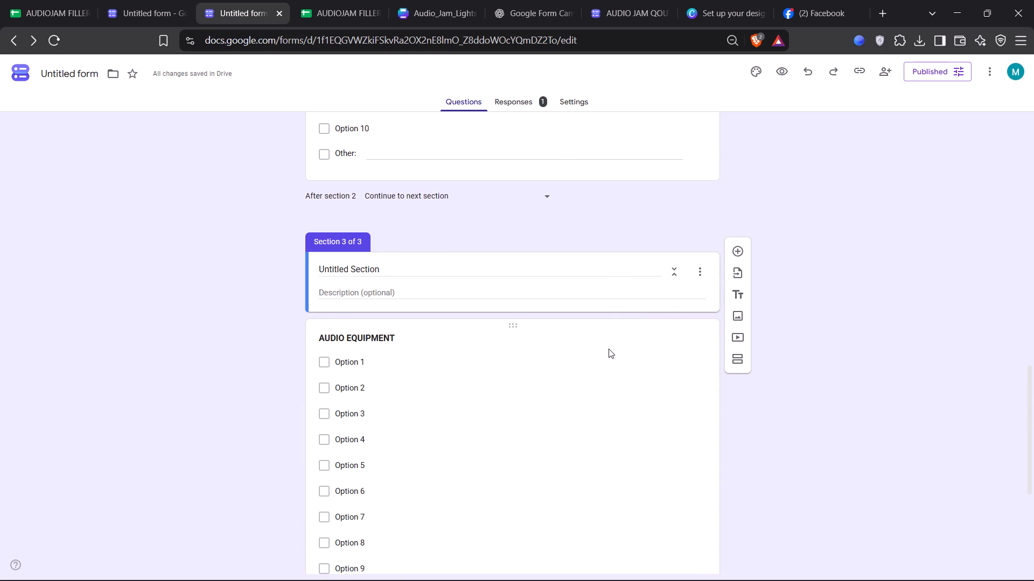
Add another section between the CHOOSE EQUIPMENT NEEDED dropdown and the LEDWALL EQUIPMENT question.
scroll(609, 348, "up", 7)
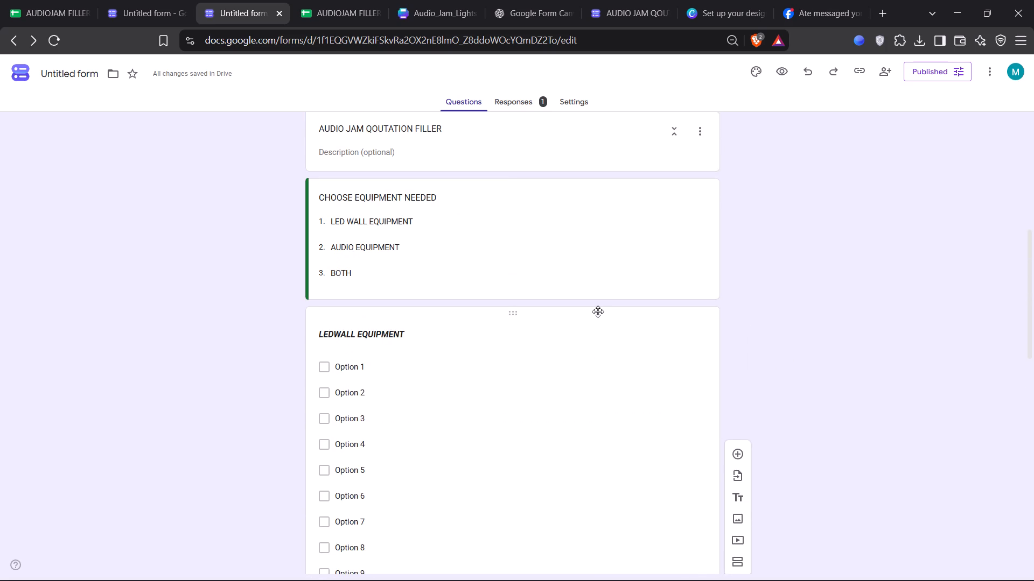
left_click(598, 311)
left_click(665, 194)
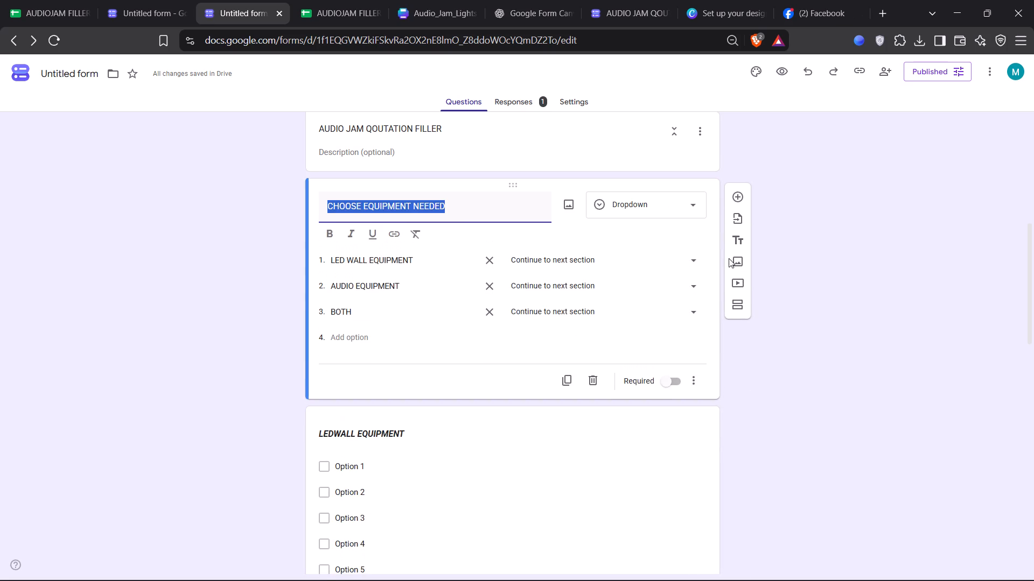
left_click(739, 303)
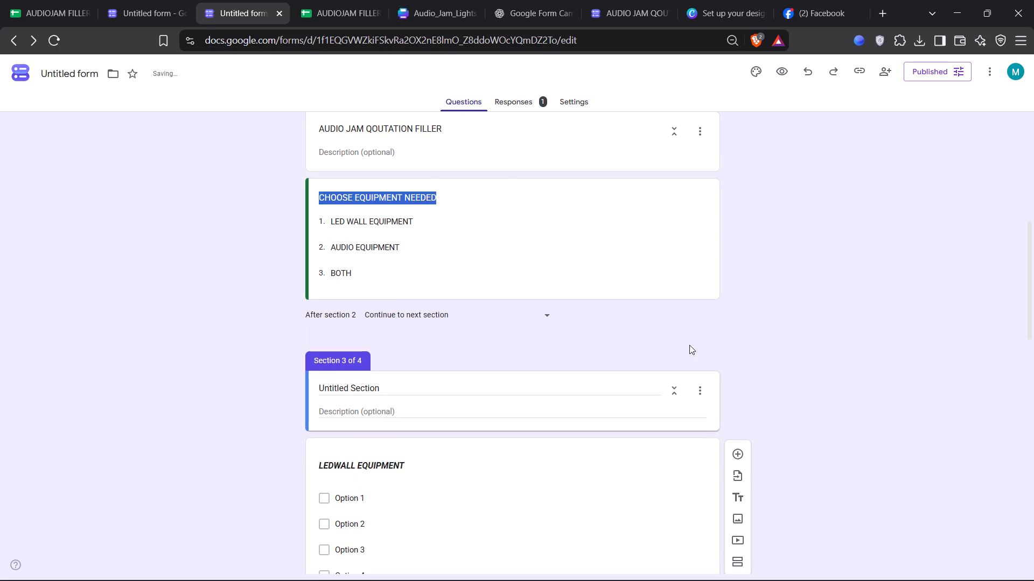
scroll(593, 360, "down", 2)
scroll(521, 369, "up", 2)
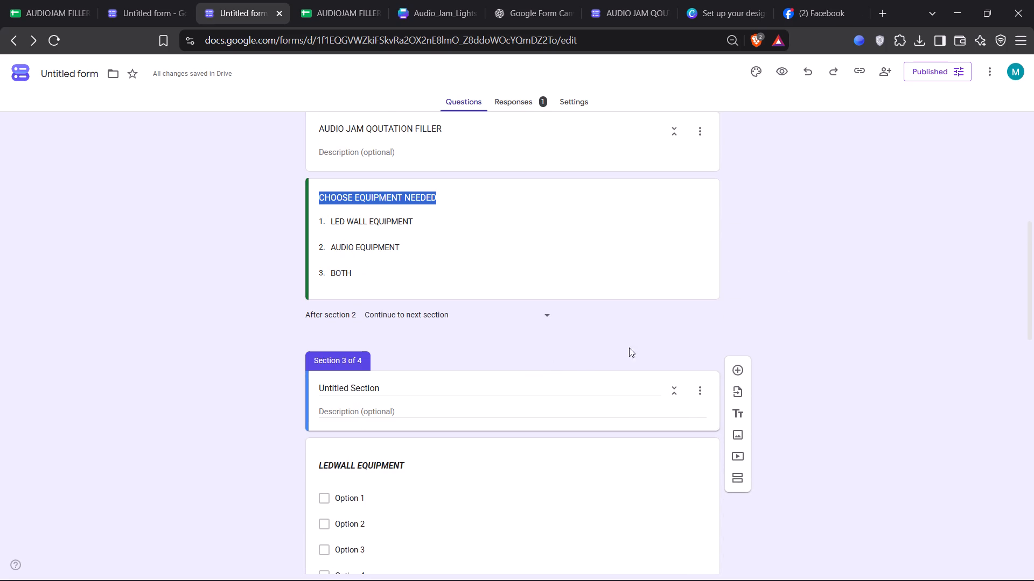
Title section 3, which holds the LEDWALL EQUIPMENT question, SELECTION and make the title bold.
left_click(648, 335)
scroll(548, 361, "up", 1)
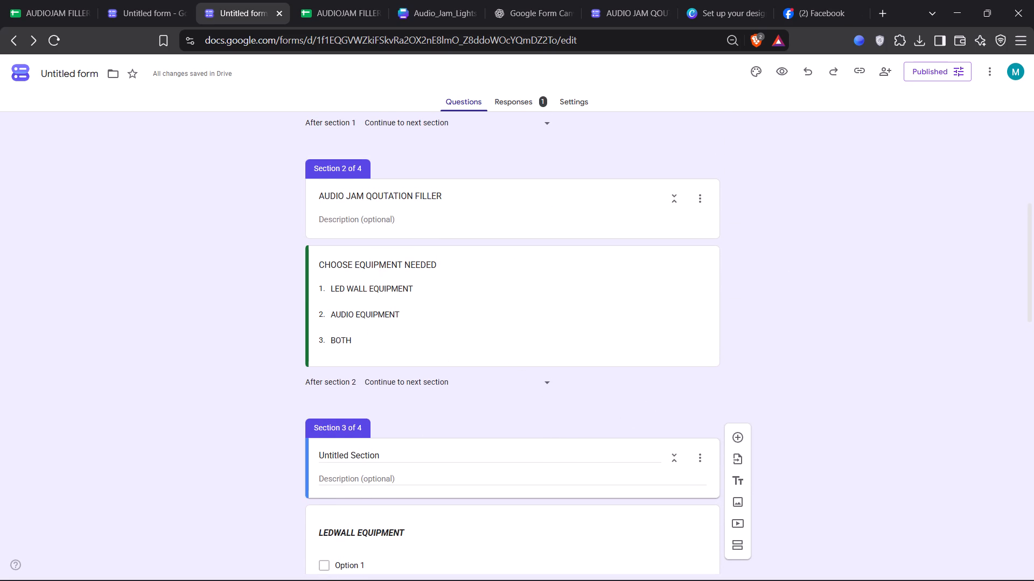
triple_click(407, 451)
type("SELECTION")
scroll(352, 435, "down", 5)
scroll(399, 403, "down", 2)
scroll(361, 262, "up", 3)
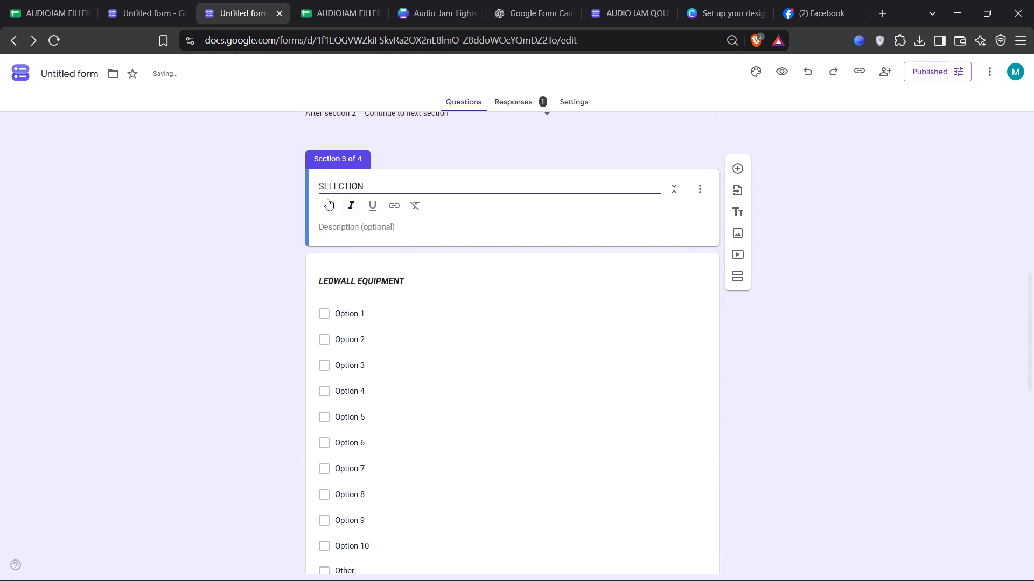
left_click(327, 199)
left_click(366, 187)
double_click(366, 187)
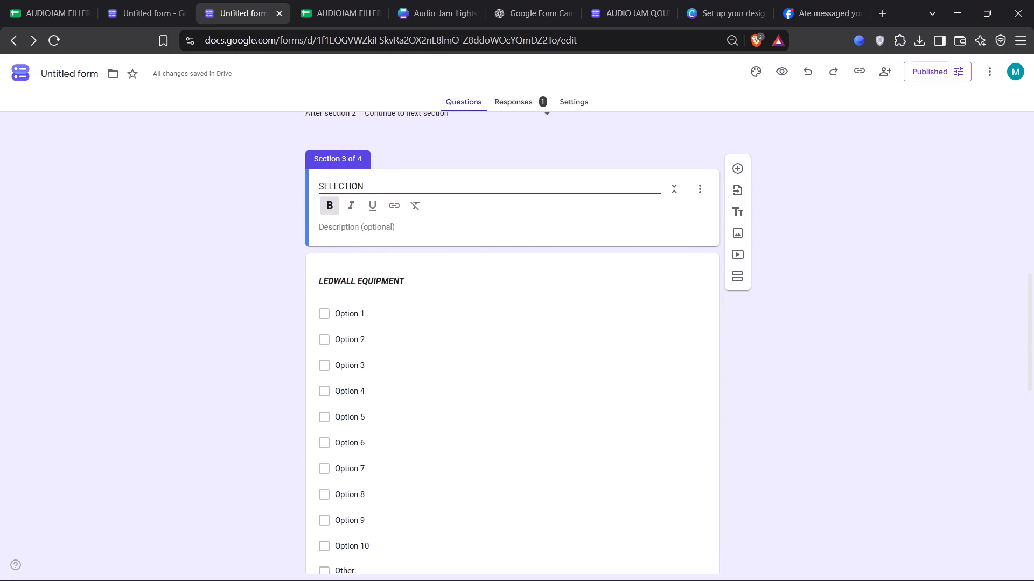
left_click(347, 189)
key("ctrl+a")
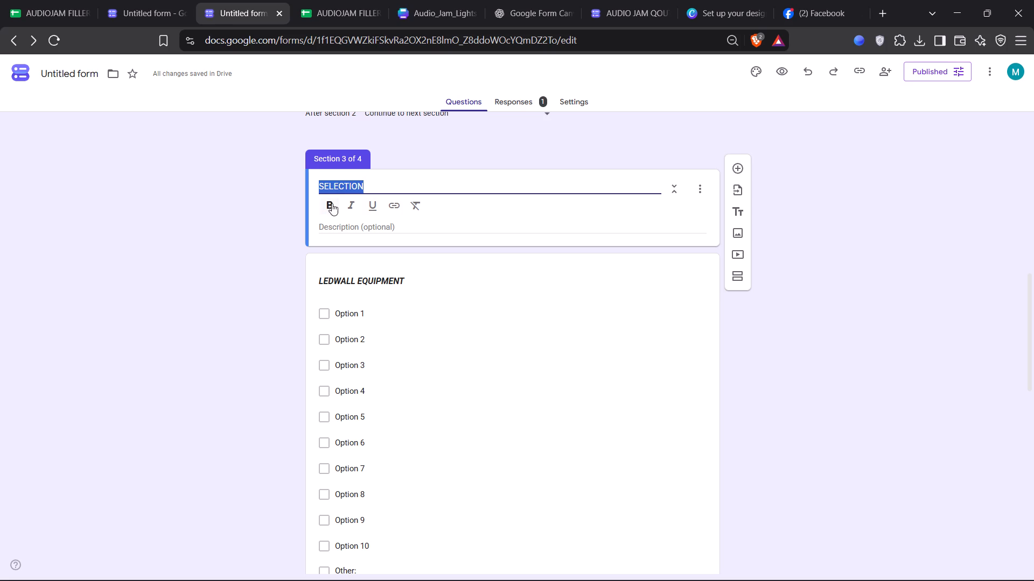
triple_click(332, 203)
scroll(388, 353, "down", 4)
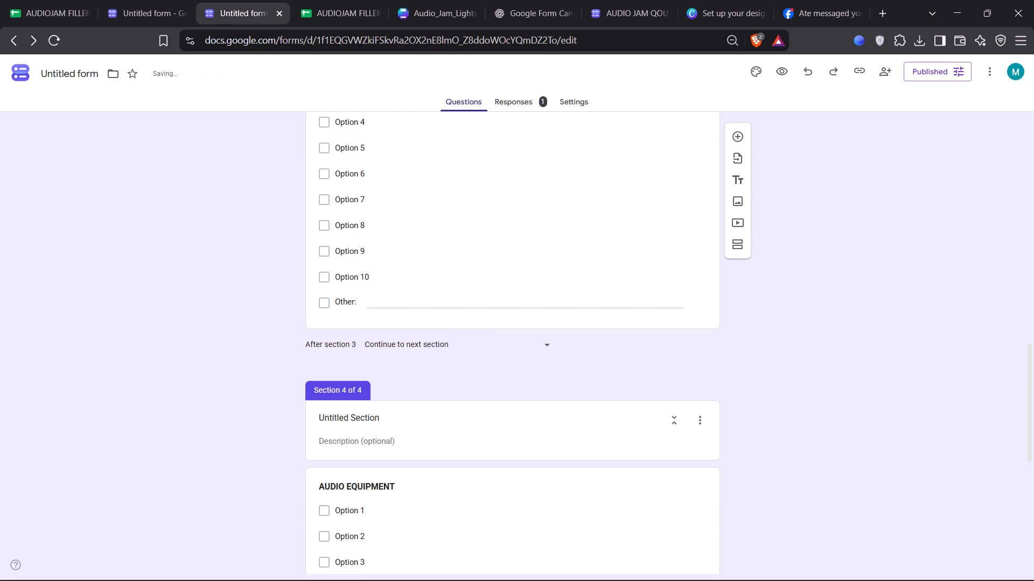
Title section 4, which holds the AUDIO EQUIPMENT question, SELECTION and make the title bold.
left_click(364, 414)
double_click(364, 414)
type("SELECTION")
key("ctrl+a")
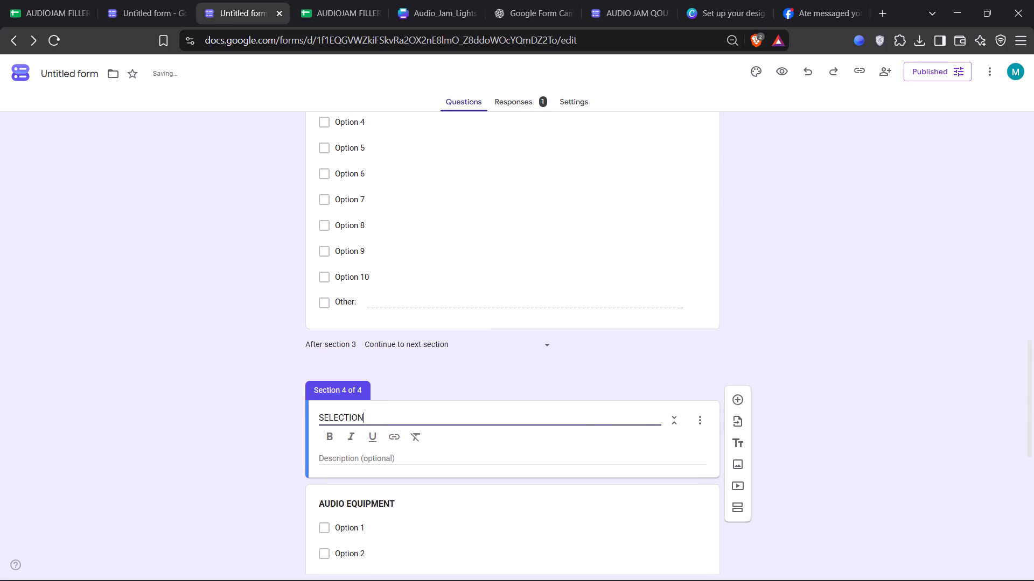
left_click(330, 442)
left_click(437, 380)
Route the LED WALL EQUIPMENT option to section 3 (SELECTION) and the AUDIO EQUIPMENT option to section 4 (SELECTION).
scroll(430, 421, "up", 4)
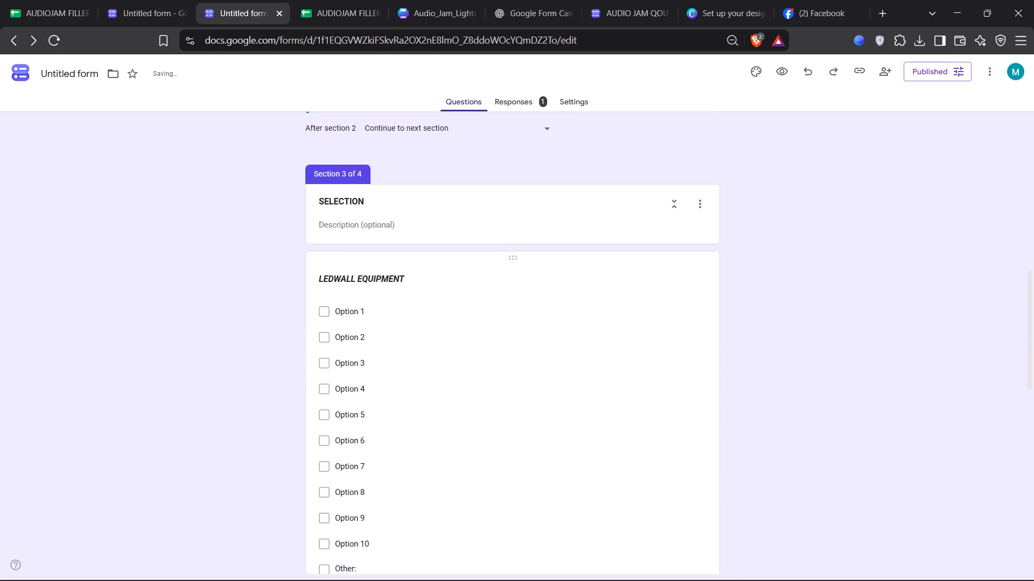
scroll(429, 426, "up", 4)
left_click(566, 293)
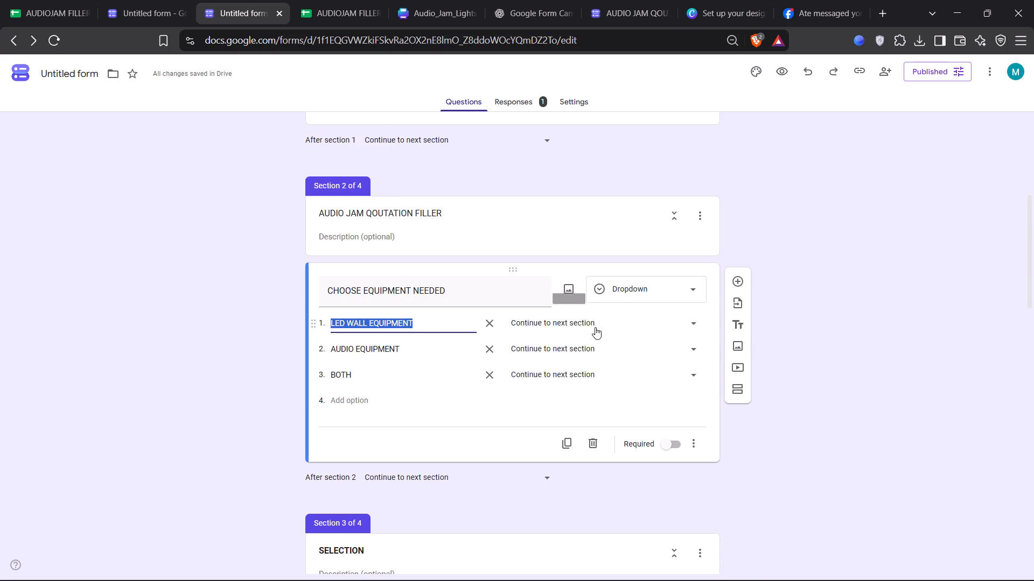
left_click(597, 325)
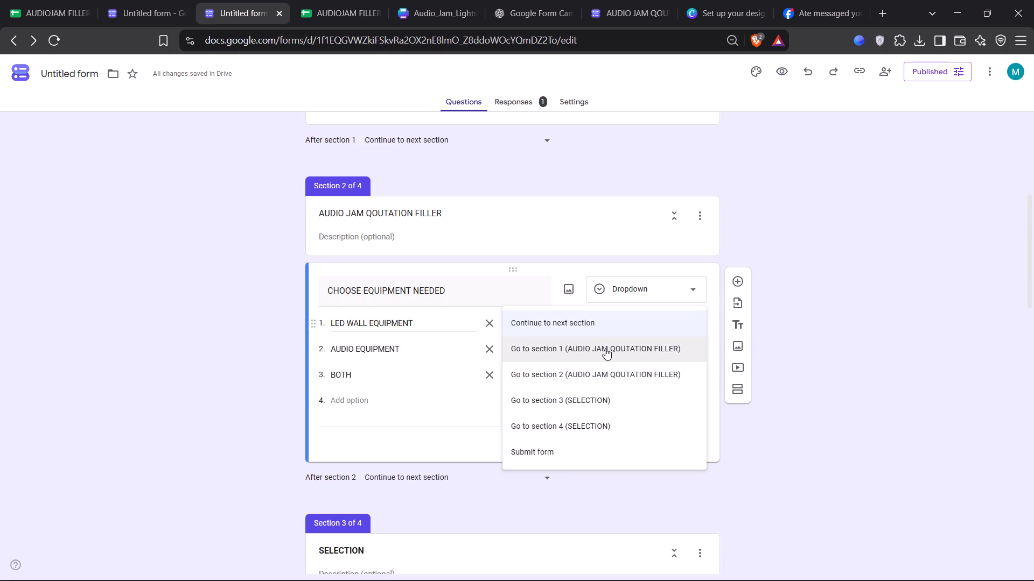
left_click(558, 403)
left_click(576, 348)
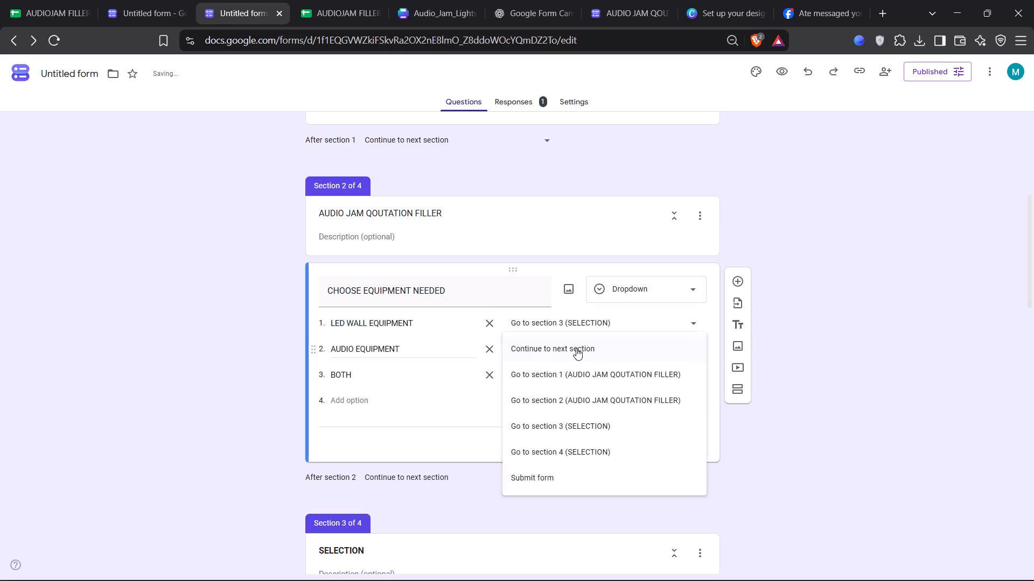
left_click(582, 455)
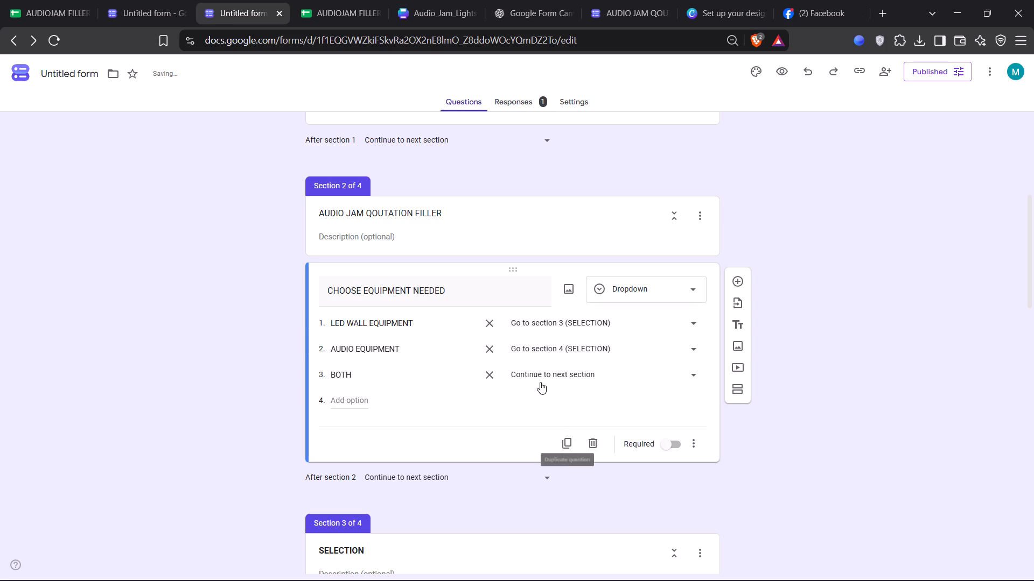
Check the destination choices for the BOTH option and review sections 3 and 4 down to the Quotation question.
left_click(541, 374)
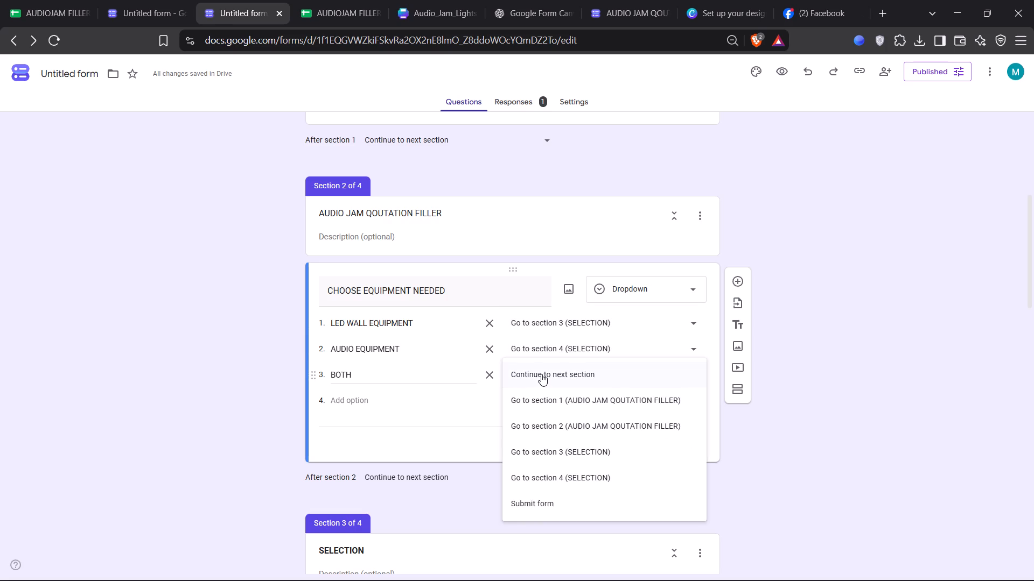
left_click(446, 504)
scroll(446, 505, "down", 5)
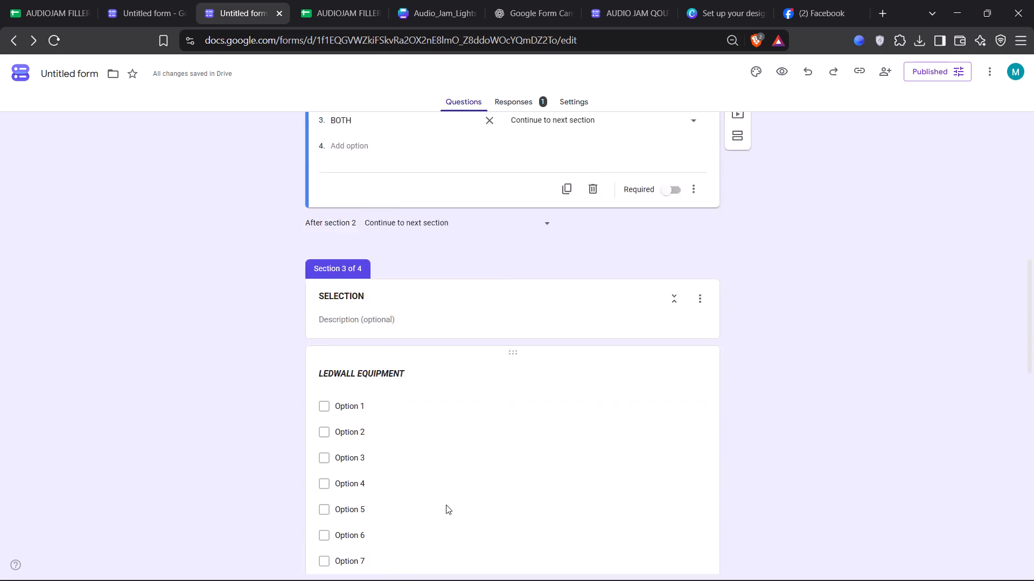
scroll(446, 505, "down", 4)
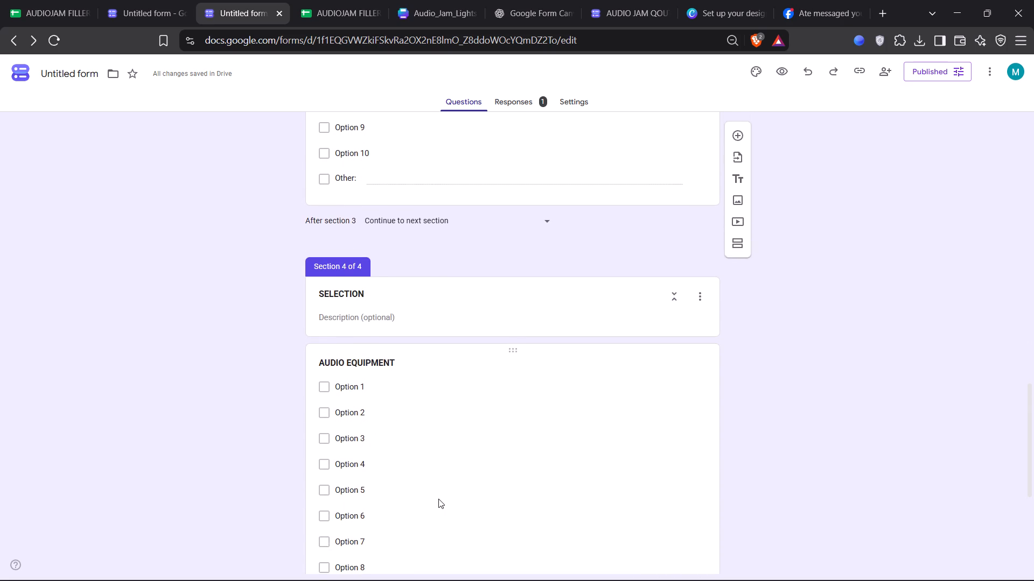
scroll(439, 505, "down", 6)
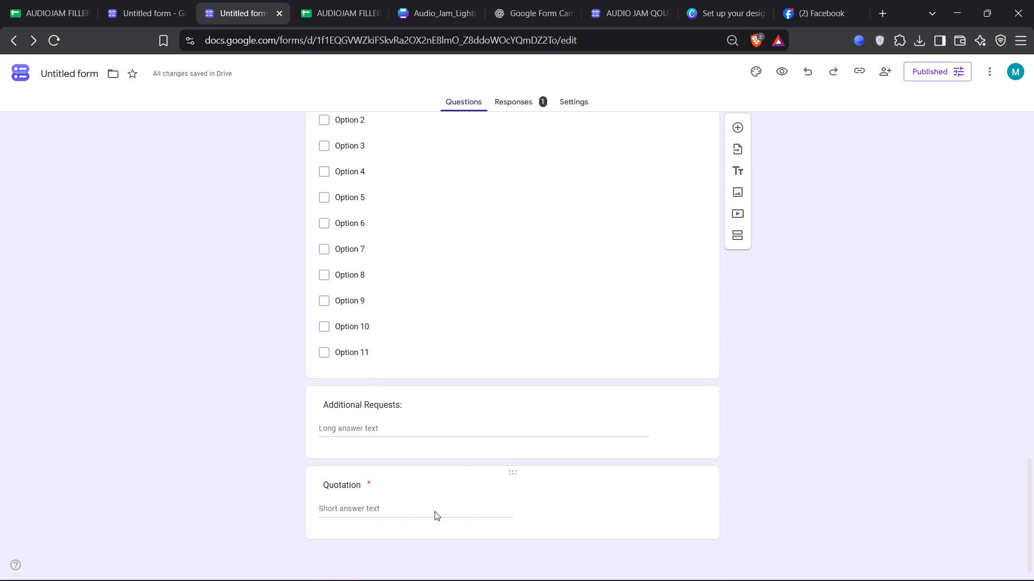
Recheck the destination choices for the BOTH option and review sections 3 and 4 down to the final questions.
scroll(466, 473, "up", 9)
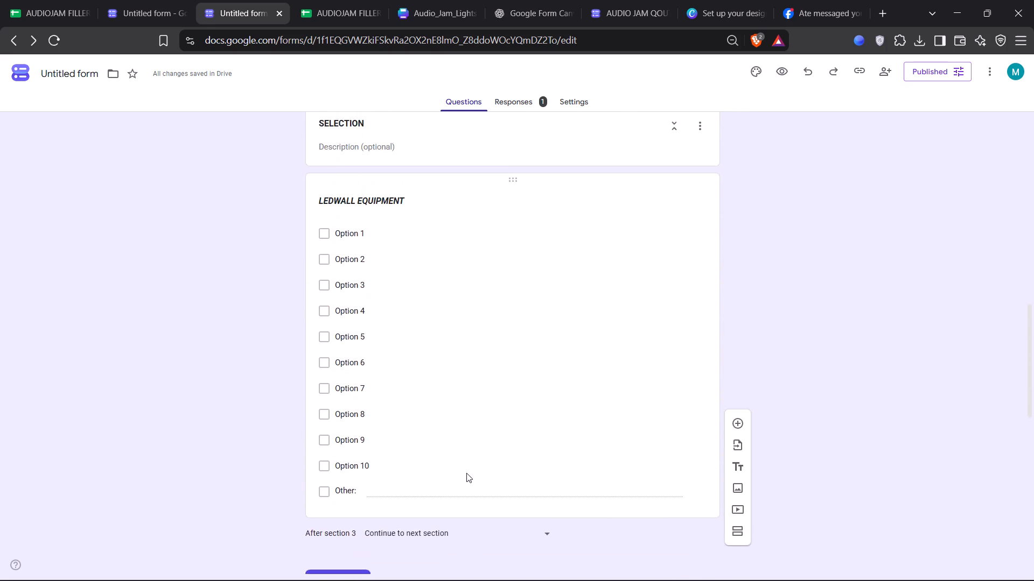
scroll(466, 473, "up", 7)
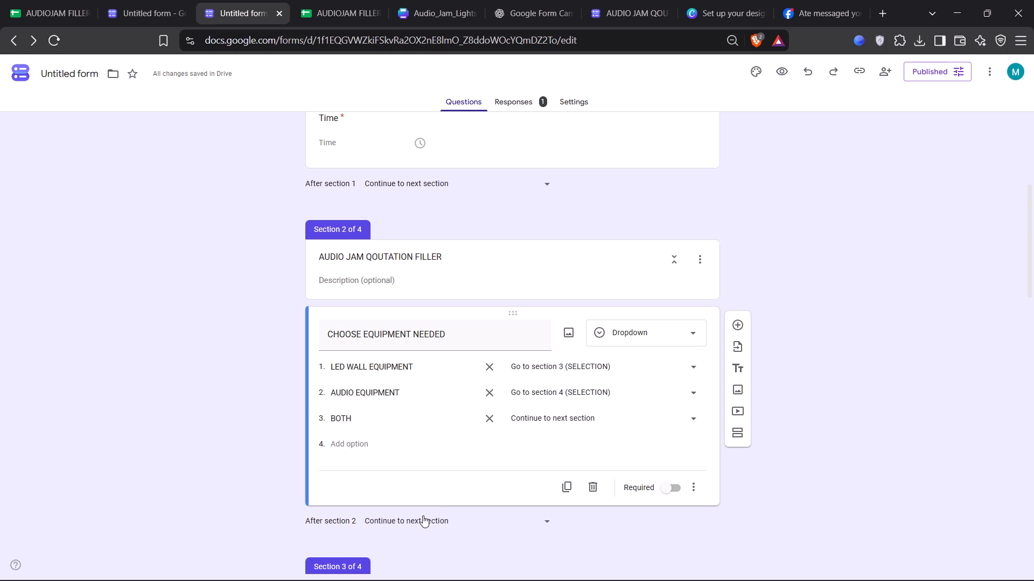
left_click(578, 415)
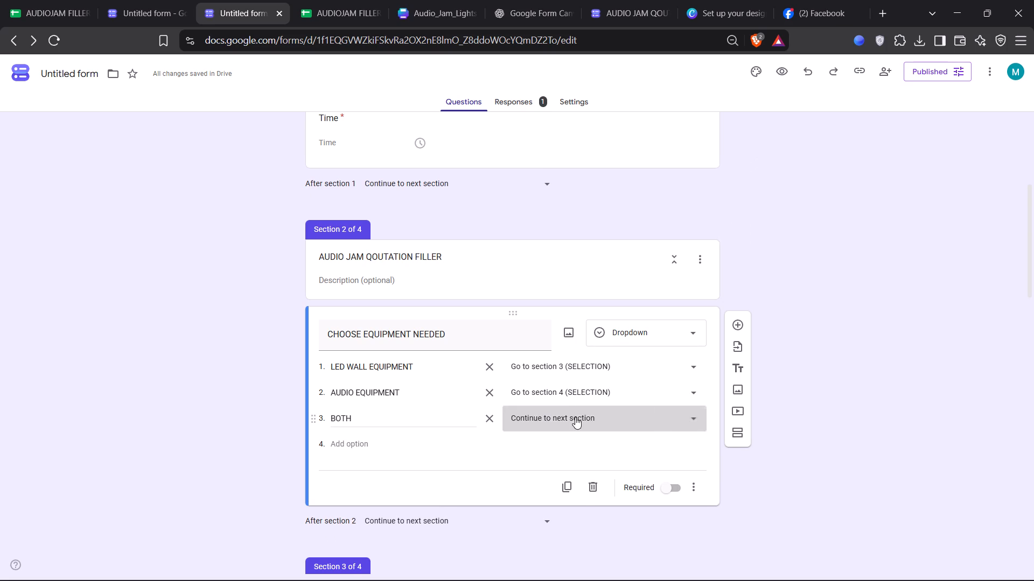
left_click(429, 486)
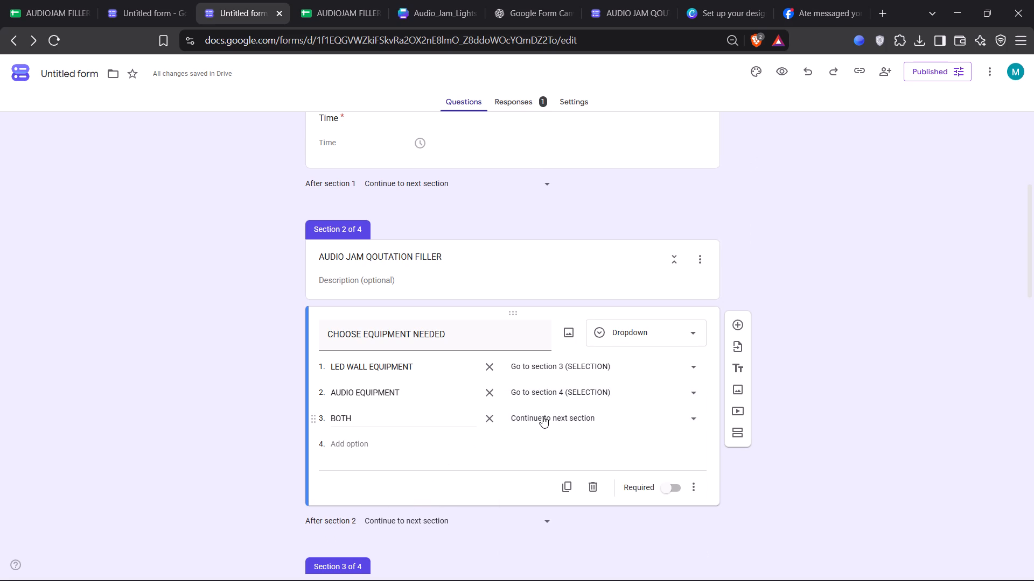
scroll(541, 419, "down", 11)
scroll(470, 414, "down", 4)
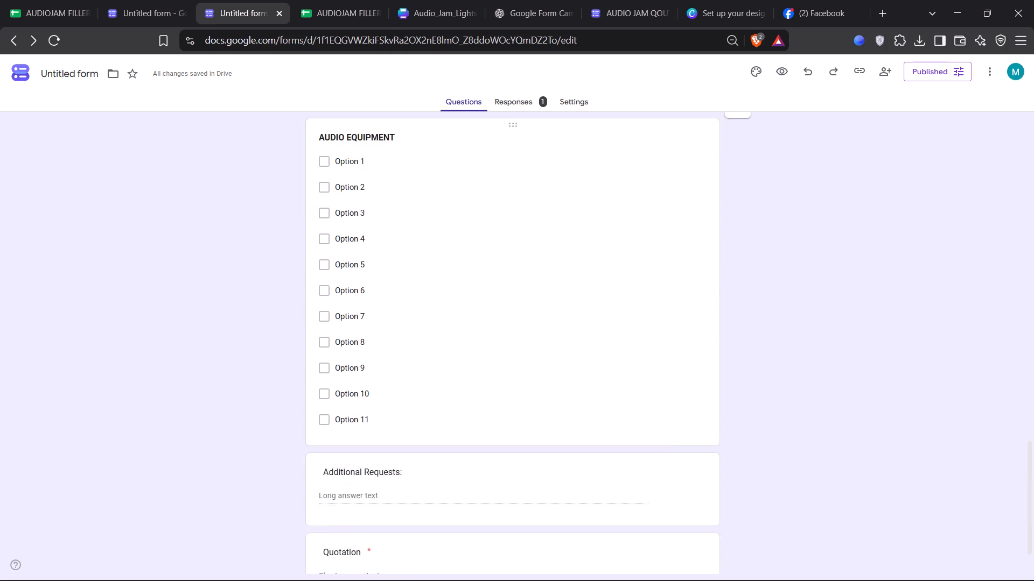
scroll(470, 414, "down", 2)
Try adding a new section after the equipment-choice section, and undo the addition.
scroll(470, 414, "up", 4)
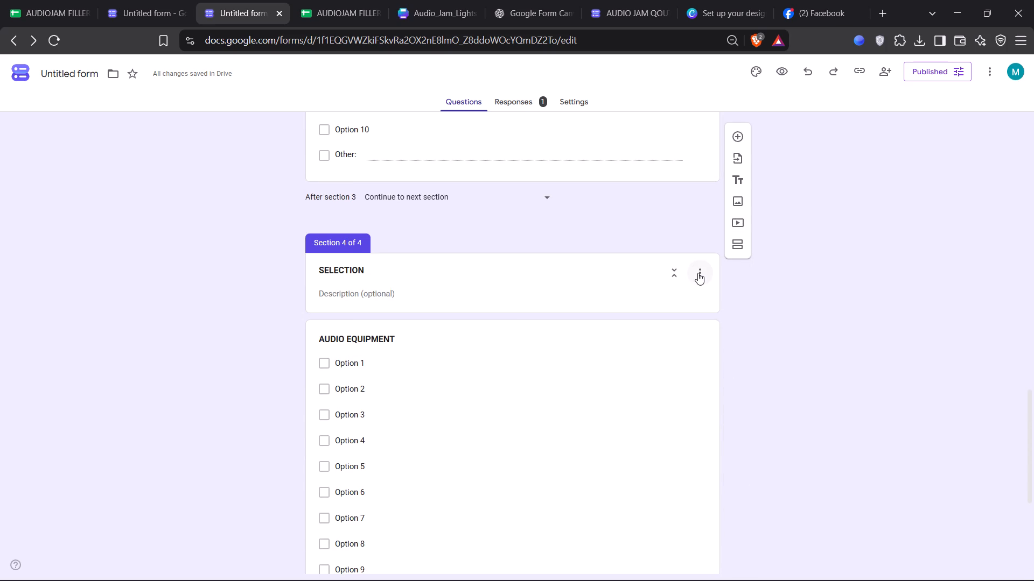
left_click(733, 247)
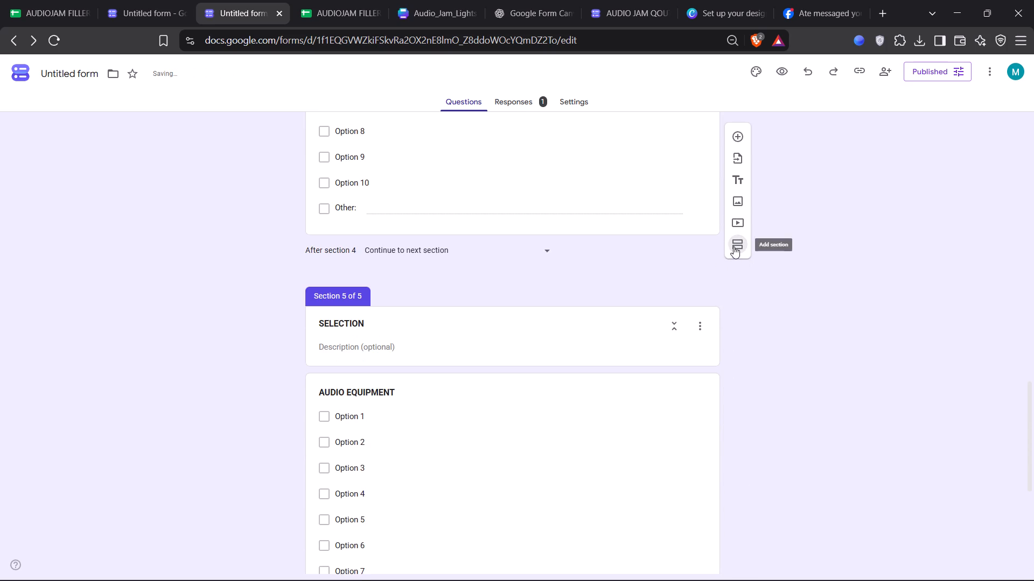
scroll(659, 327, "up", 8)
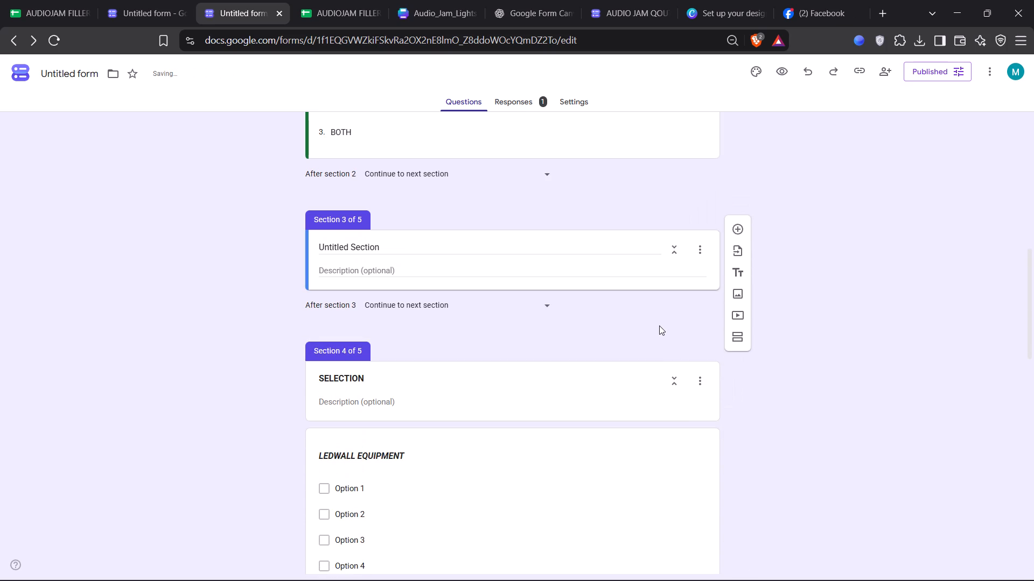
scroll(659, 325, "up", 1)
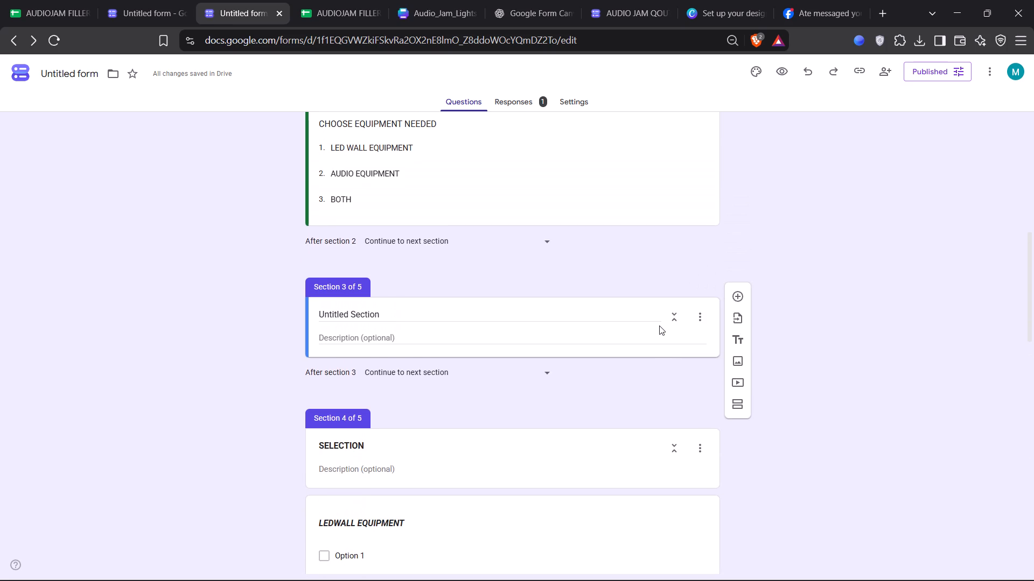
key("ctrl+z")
Review the whole form's section layout, from the Additional Requests question back up to the DATE question in section 1.
scroll(627, 360, "down", 9)
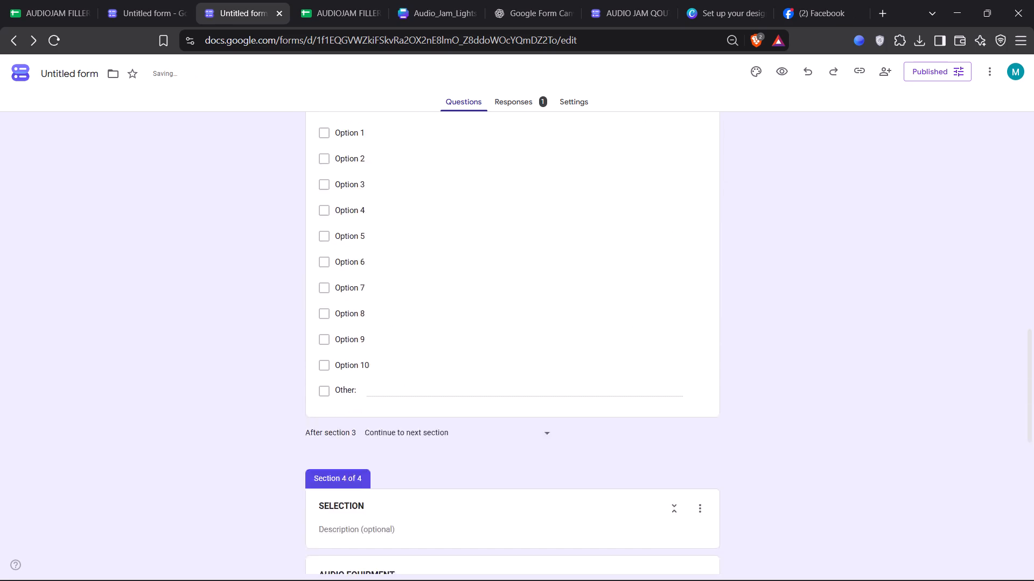
scroll(629, 356, "down", 8)
left_click(676, 395)
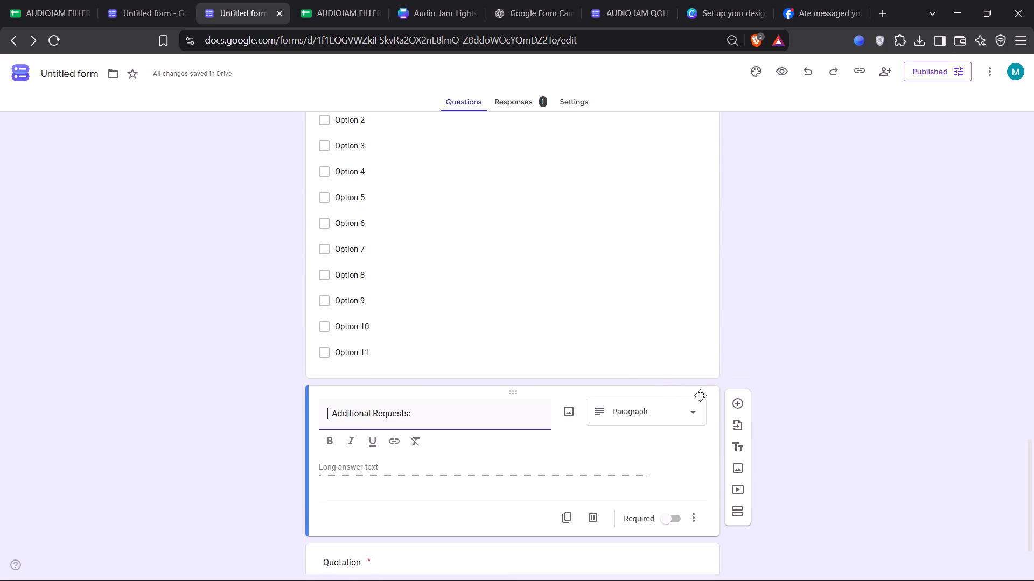
left_click(752, 331)
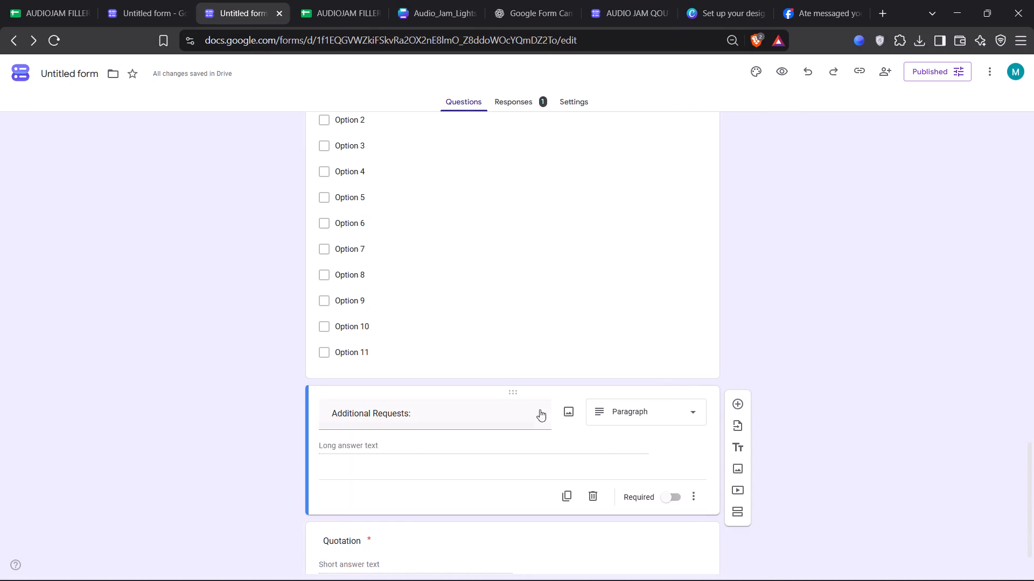
scroll(550, 384, "down", 4, "ctrl")
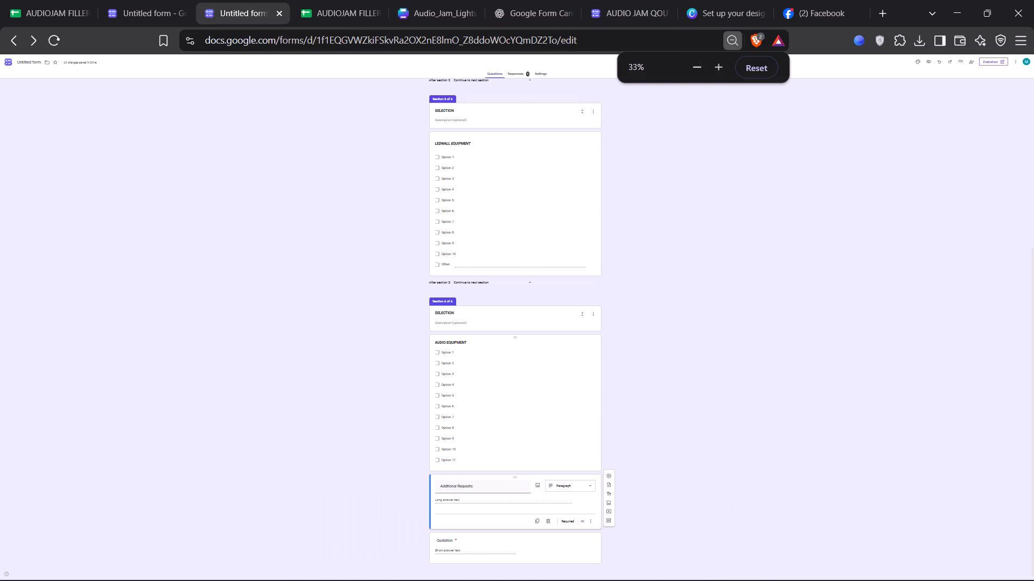
scroll(551, 384, "up", 5)
scroll(551, 384, "up", 2, "ctrl")
scroll(551, 384, "up", 3)
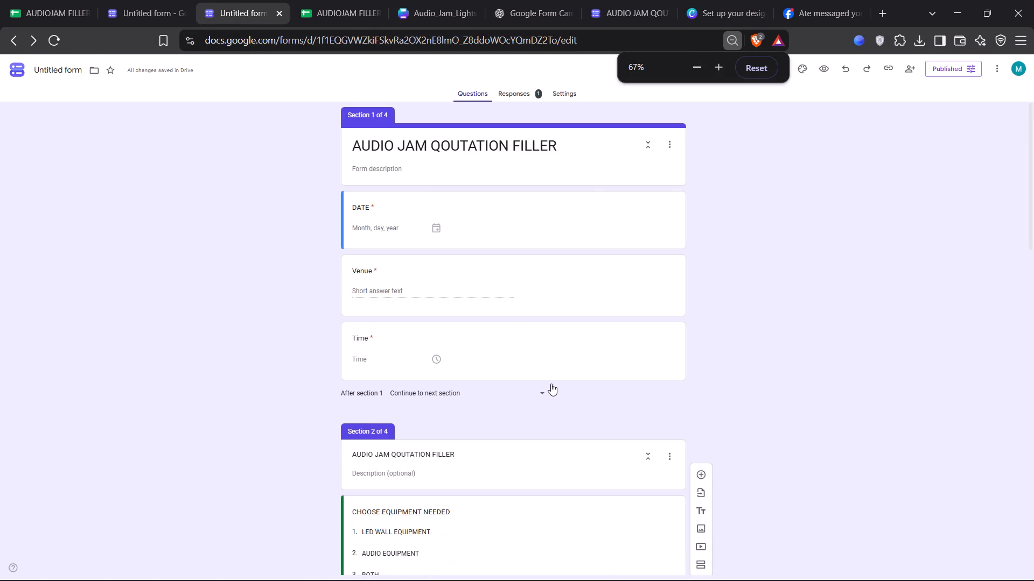
scroll(483, 231, "down", 1)
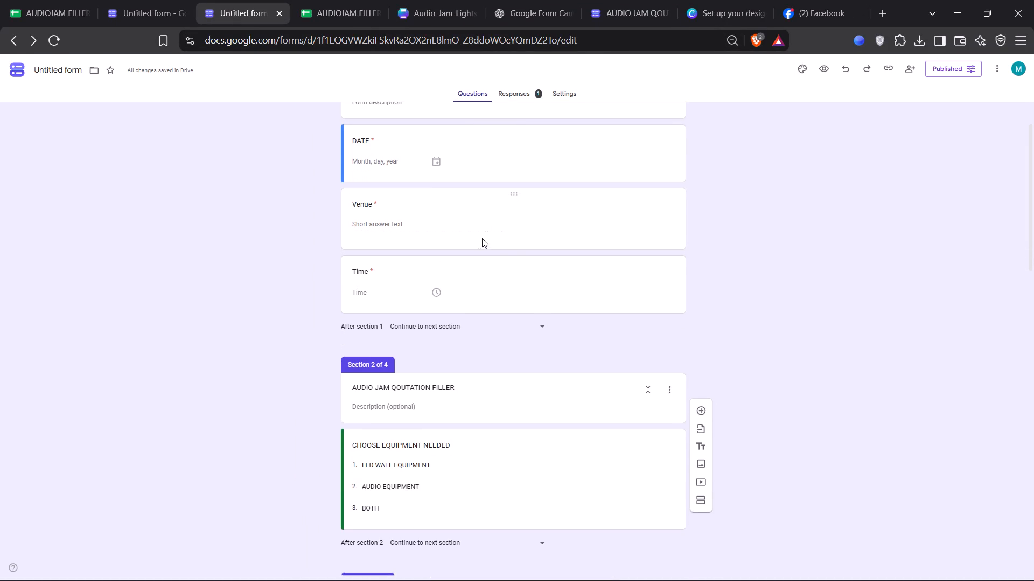
Preview the form and enter 03/03/2222 as a test answer for DATE.
left_click(818, 72)
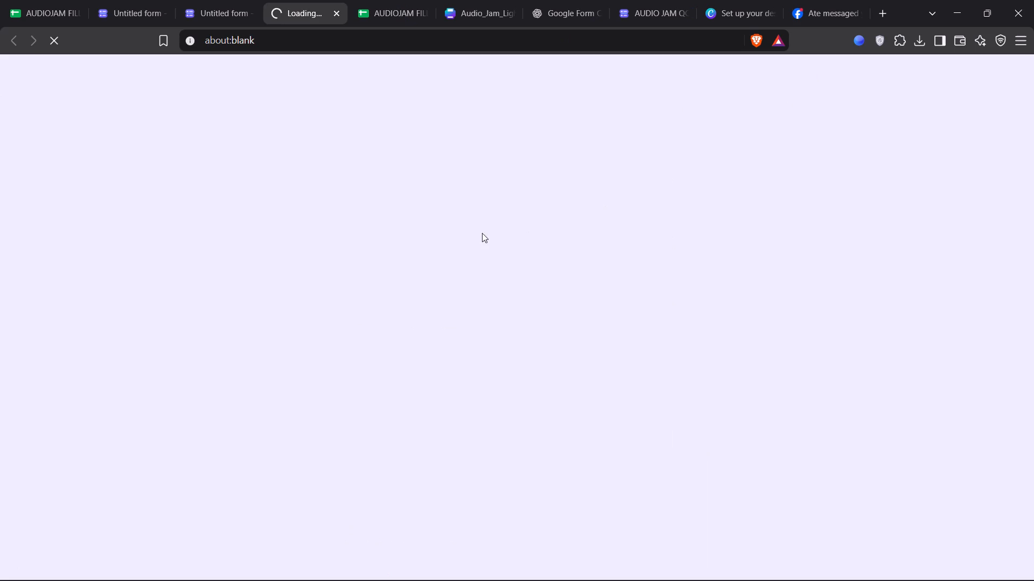
left_click(395, 215)
key("3")
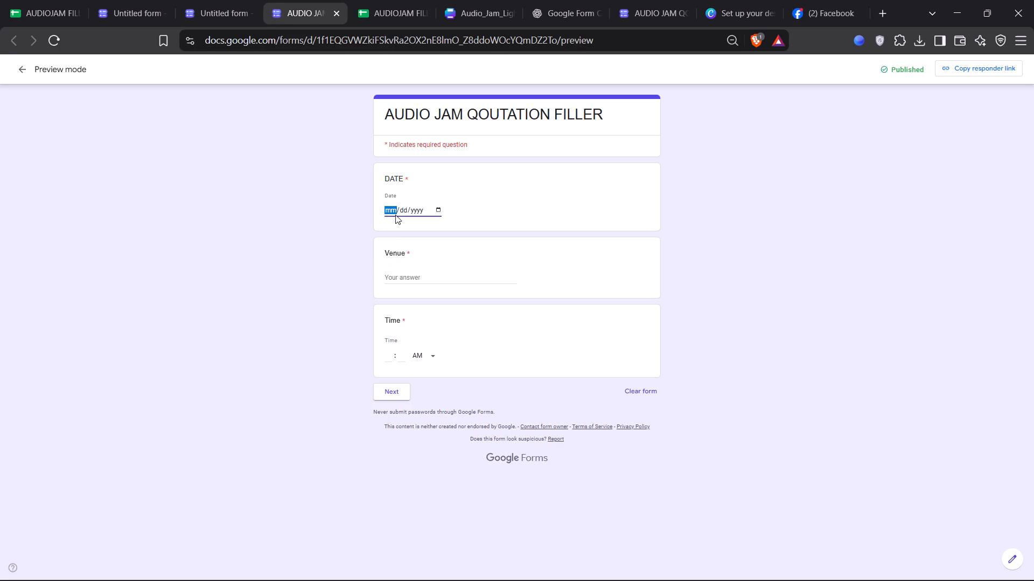
key("3")
left_click(409, 209)
key("3")
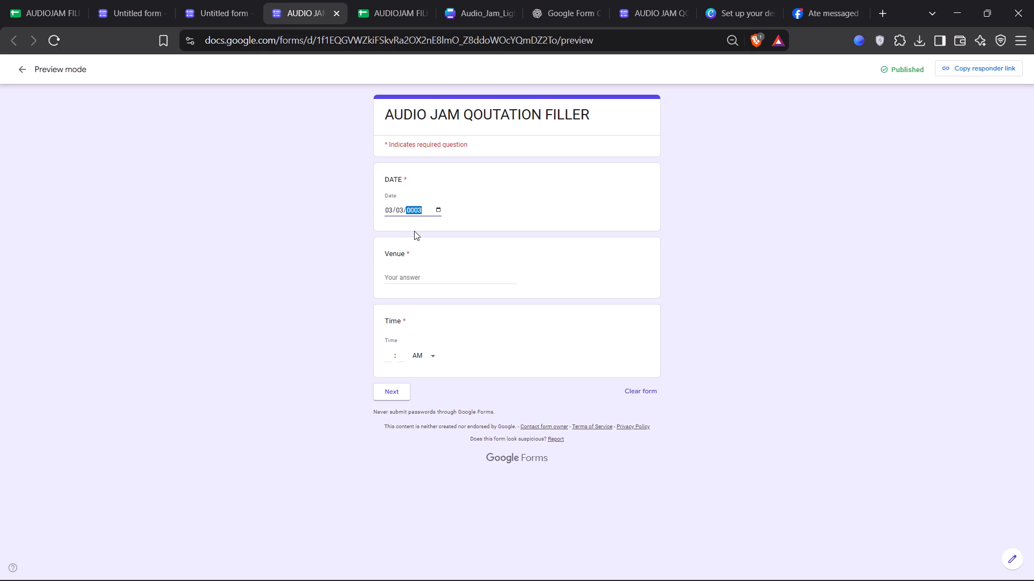
key("2")
type("22")
key("2")
key("2")
Enter the test text ESFRSRGDRG as the Venue answer.
left_click(406, 277)
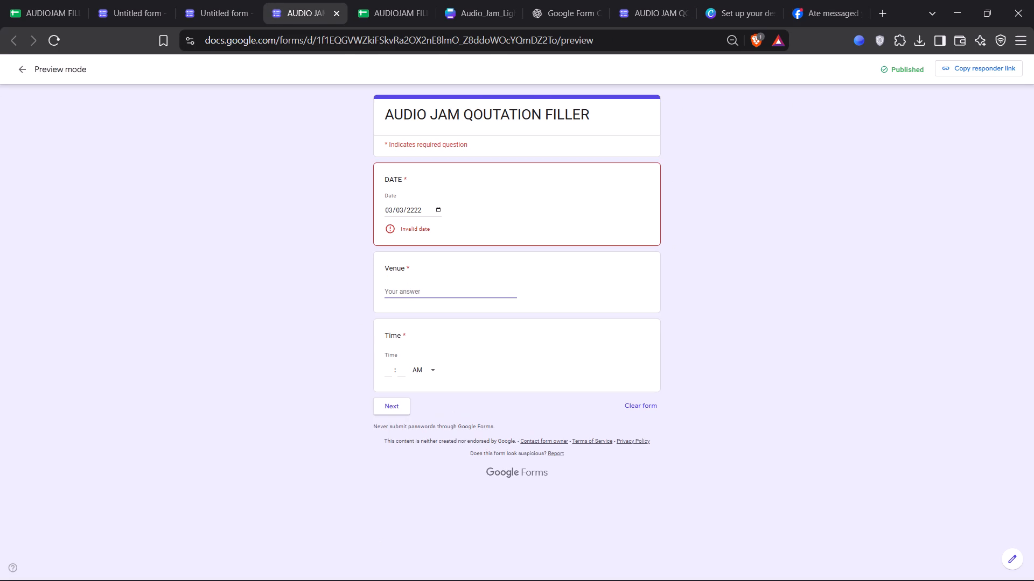
key("e")
type("SF")
key("r")
key("s")
type("RG")
key("d")
key("r")
key("g")
Set the Time answer to 03:23 AM and try to continue to the next section.
left_click(389, 371)
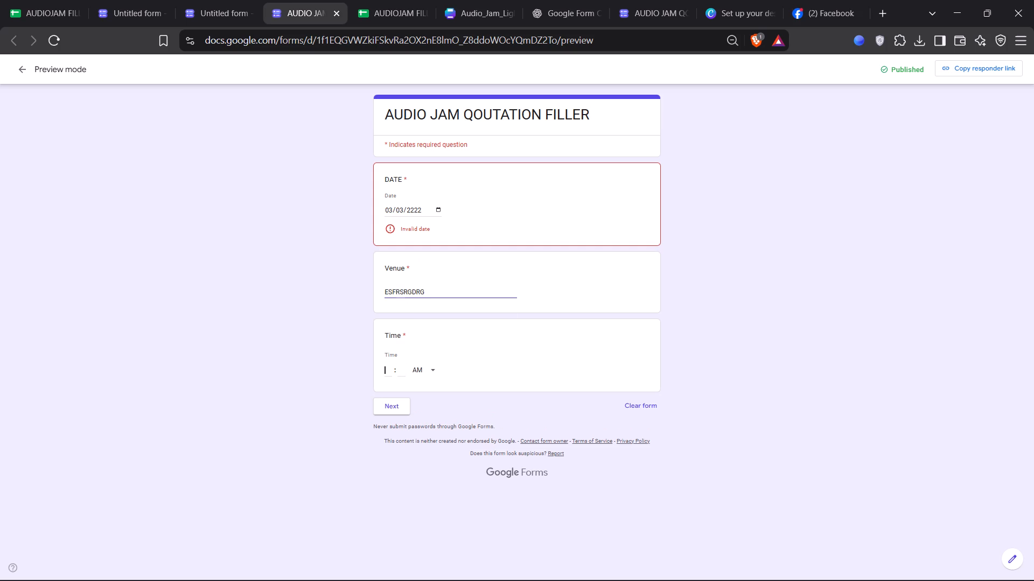
key("3")
left_click(399, 368)
key("2")
key("3")
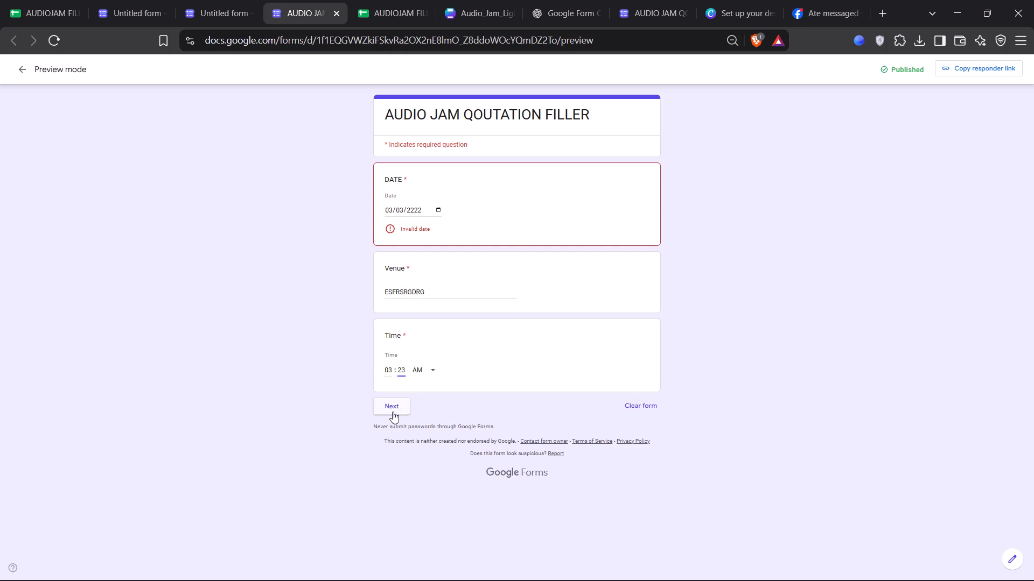
left_click(393, 412)
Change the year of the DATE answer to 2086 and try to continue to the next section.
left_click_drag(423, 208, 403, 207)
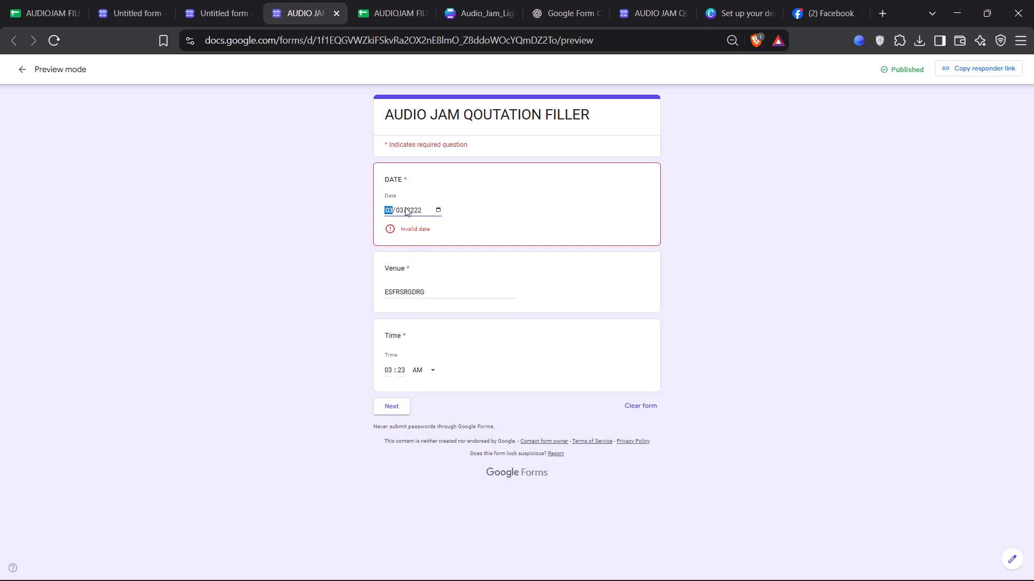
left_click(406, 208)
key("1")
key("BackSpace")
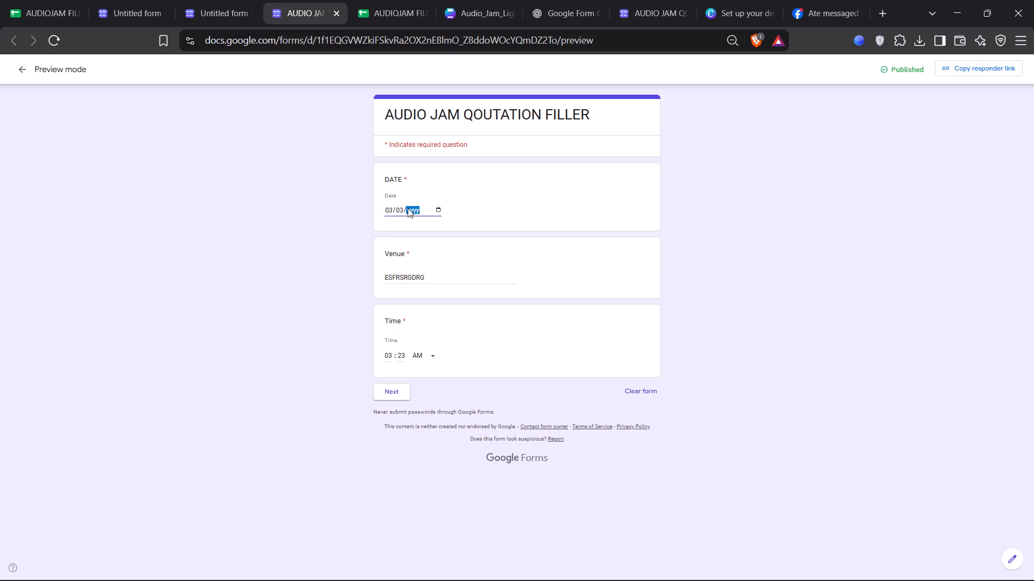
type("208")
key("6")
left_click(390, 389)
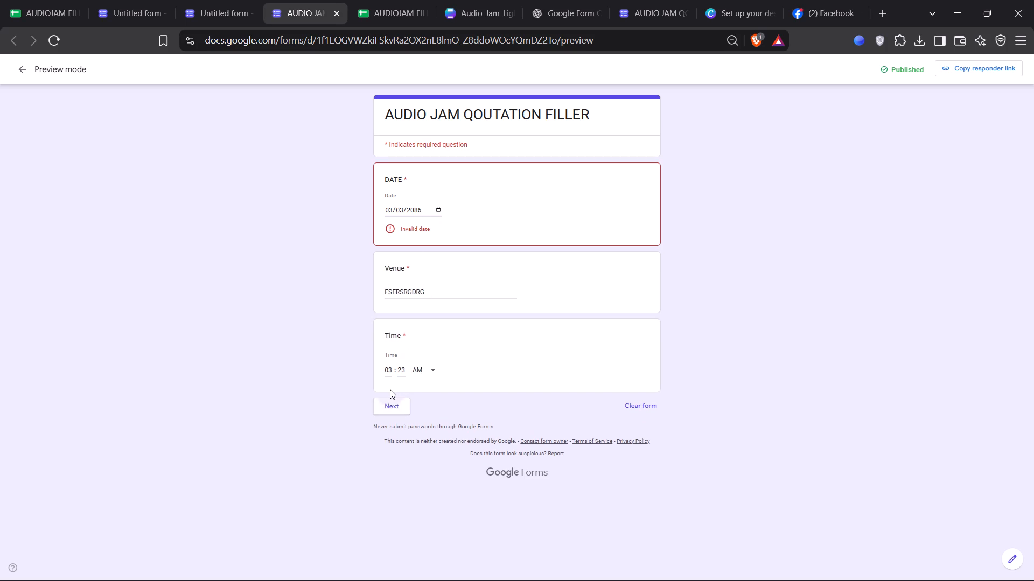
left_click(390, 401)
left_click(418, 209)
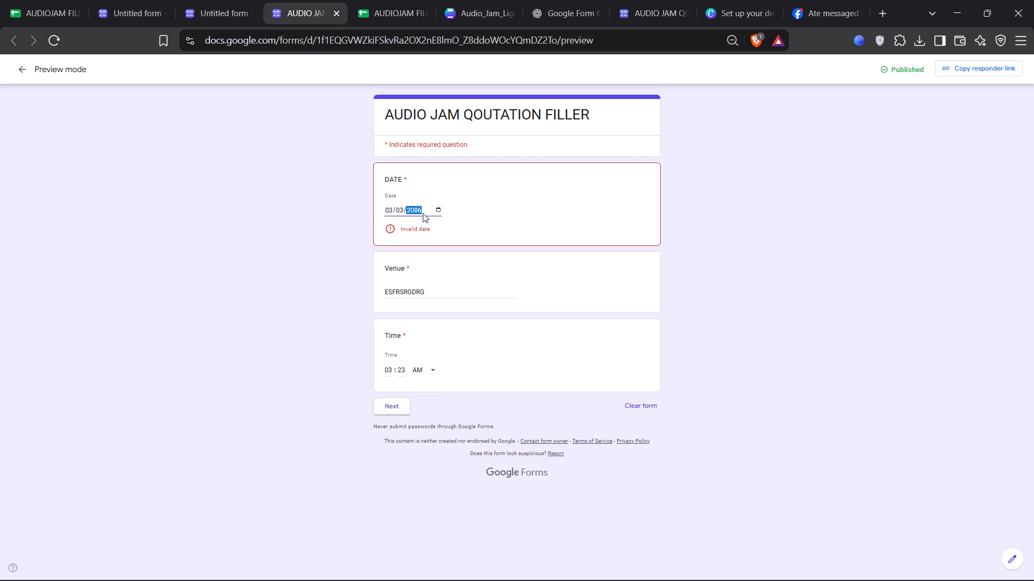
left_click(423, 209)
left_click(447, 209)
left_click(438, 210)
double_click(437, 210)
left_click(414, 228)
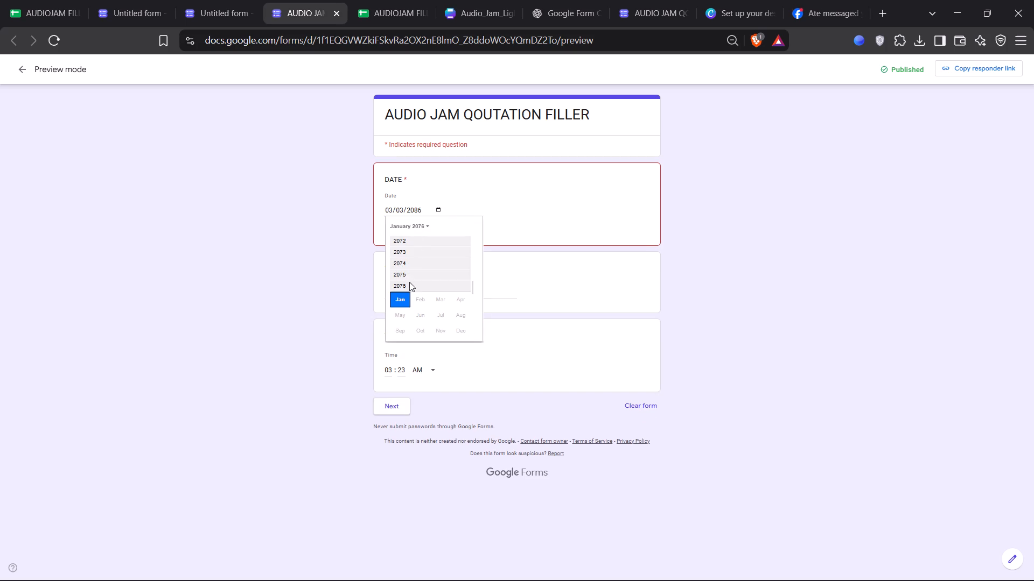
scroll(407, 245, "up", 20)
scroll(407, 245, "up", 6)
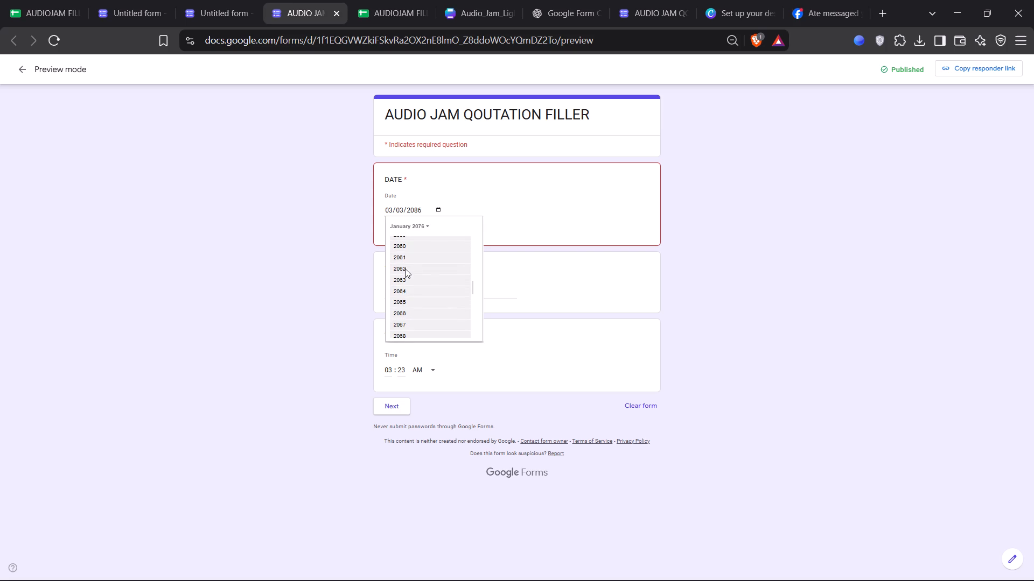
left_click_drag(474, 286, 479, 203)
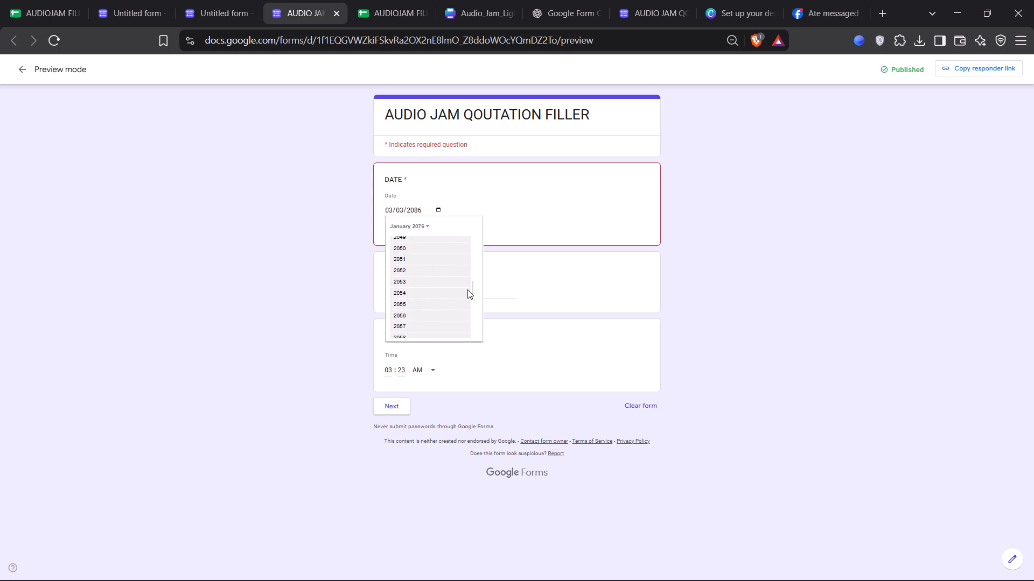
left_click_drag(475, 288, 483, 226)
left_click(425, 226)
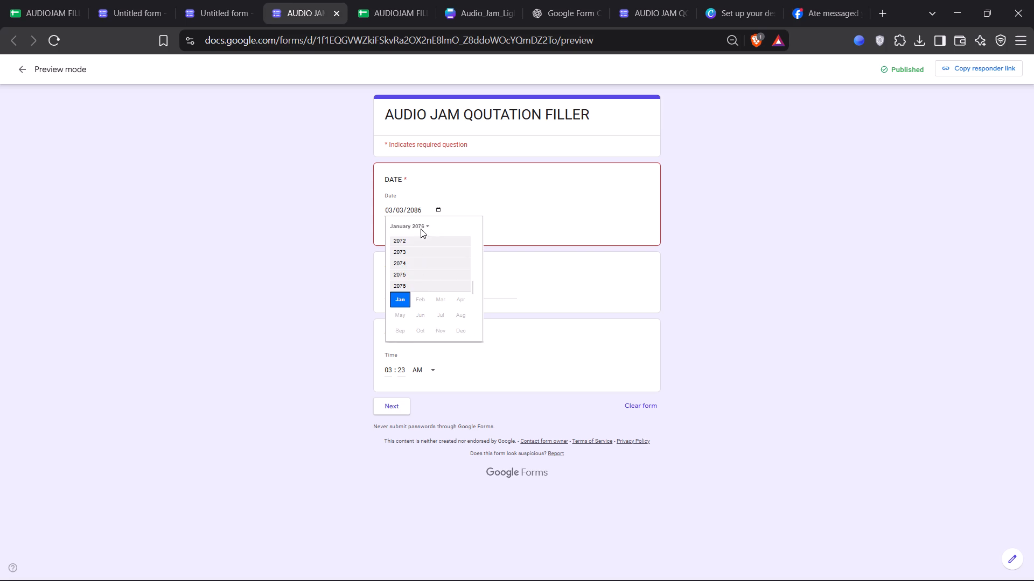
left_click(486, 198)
Set the year of the DATE answer to 2020 and continue to the equipment-choice section.
left_click(417, 211)
type("2099")
key("BackSpace")
key("BackSpace")
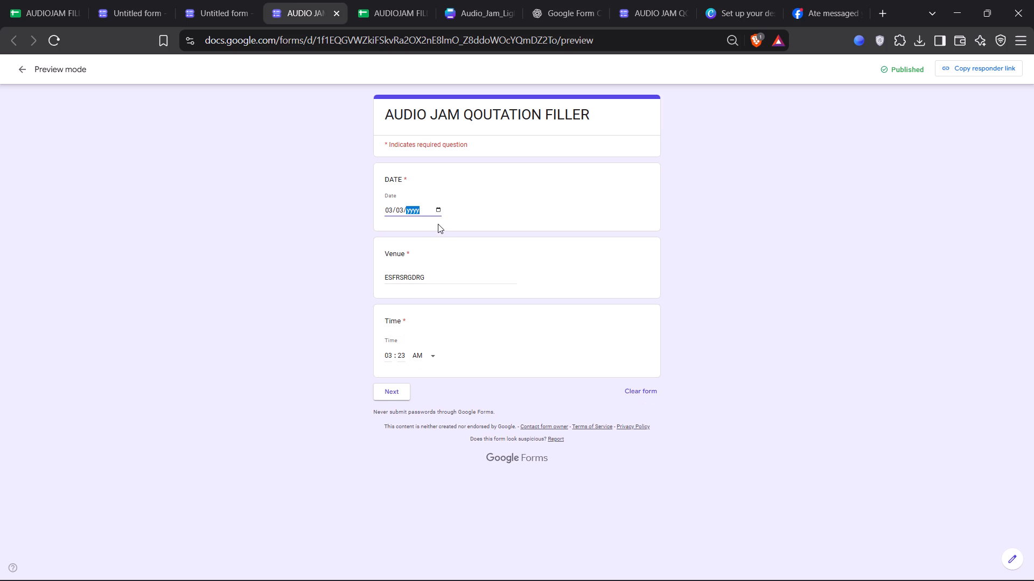
key("2")
key("0")
type("20")
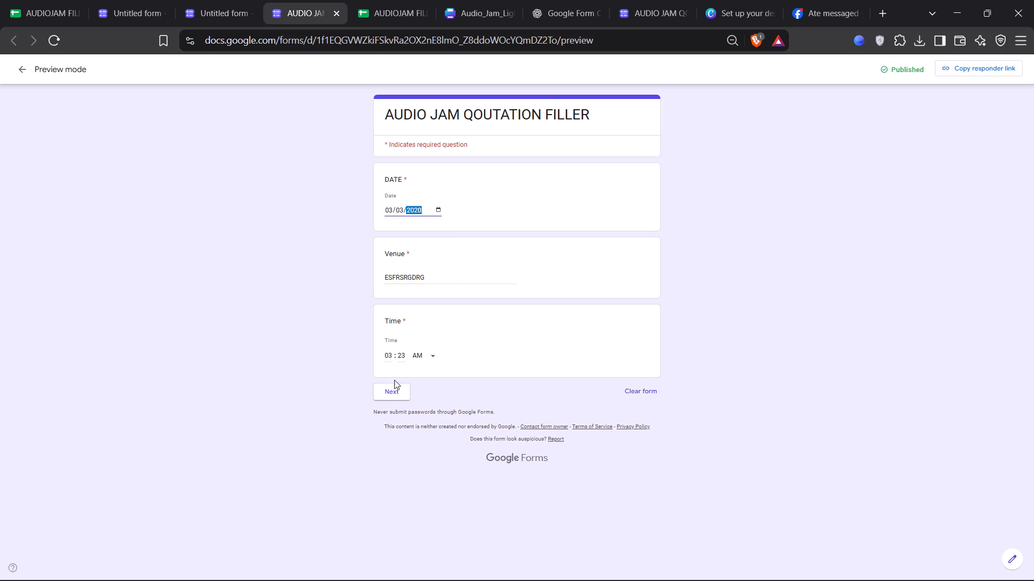
left_click(393, 386)
Choose LED WALL EQUIPMENT as the equipment needed in the form preview and continue to its section.
left_click(433, 210)
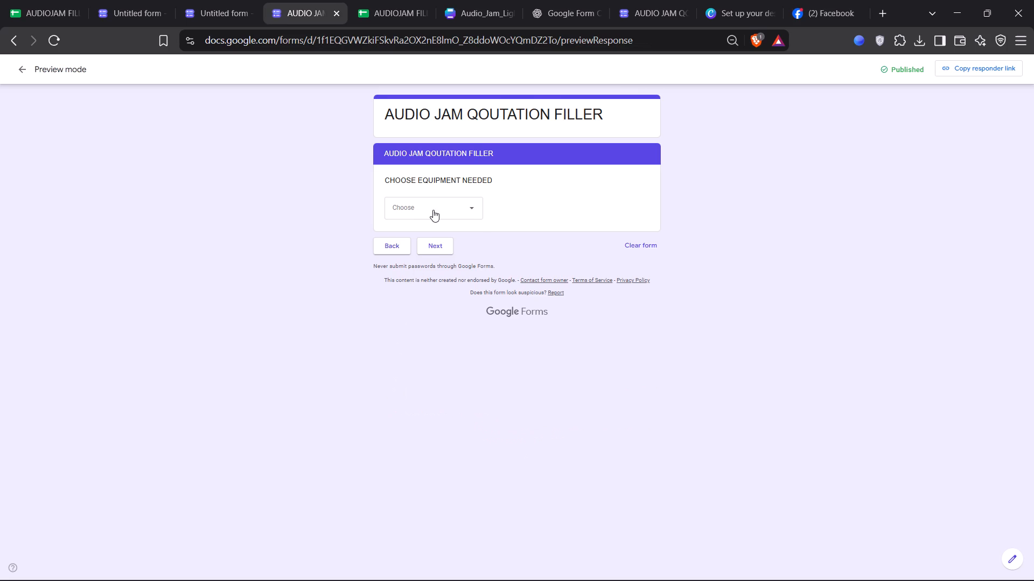
left_click(451, 234)
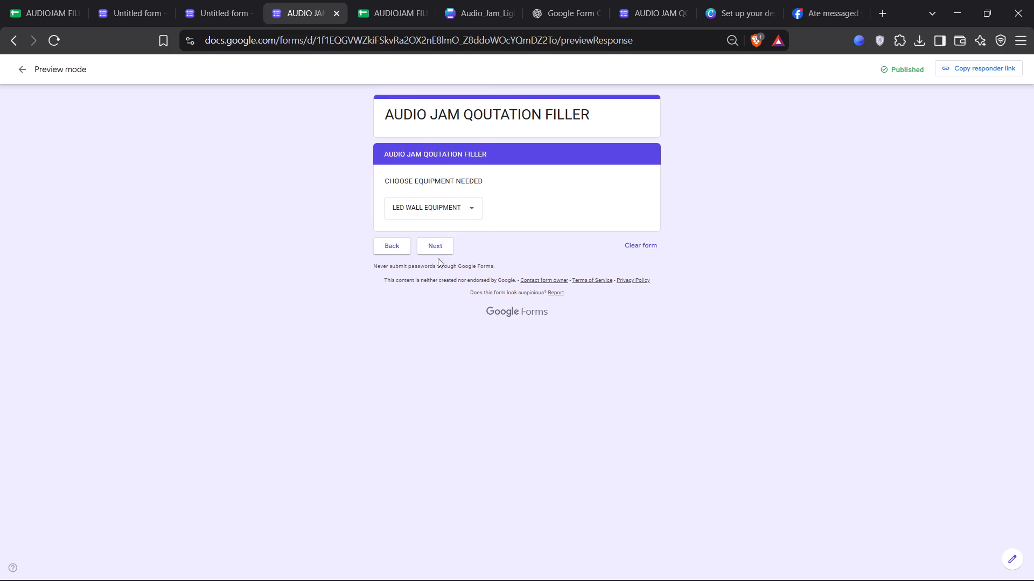
left_click(437, 246)
Tick Option 1 through Option 5 under LEDWALL EQUIPMENT and continue to the next section.
left_click(388, 203)
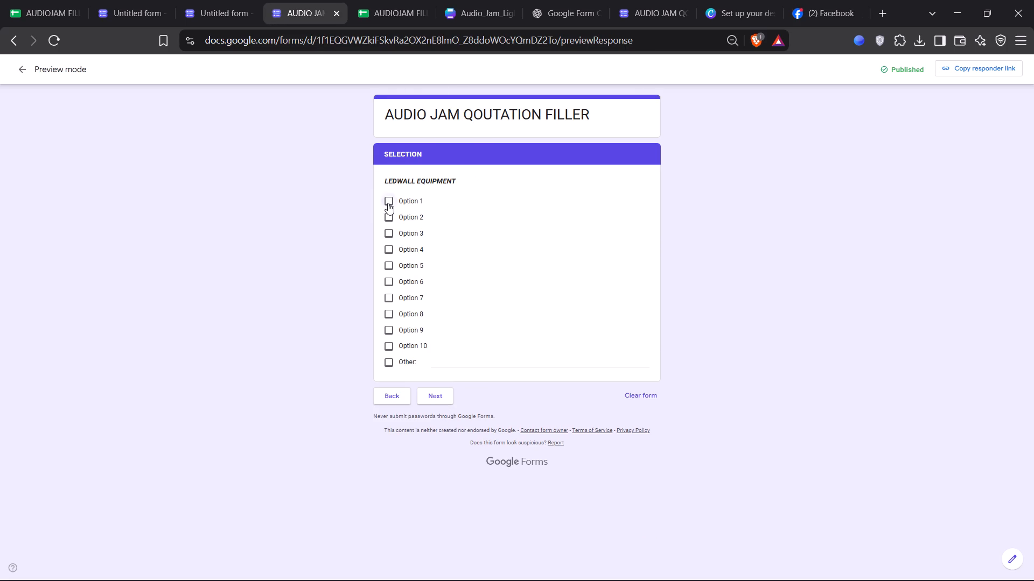
left_click(387, 219)
left_click(388, 231)
left_click(387, 244)
left_click(387, 265)
left_click_drag(420, 387, 427, 387)
left_click(428, 389)
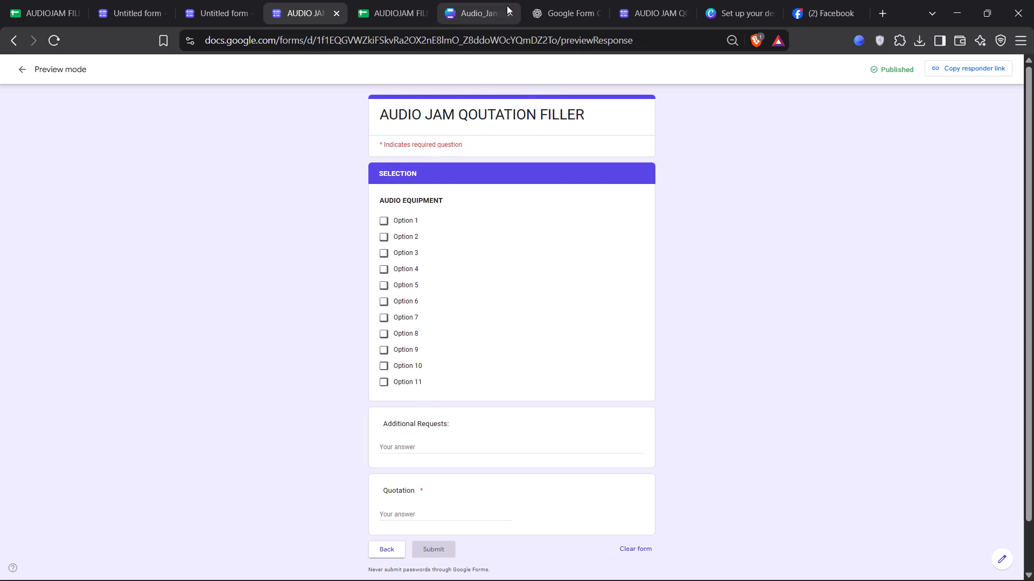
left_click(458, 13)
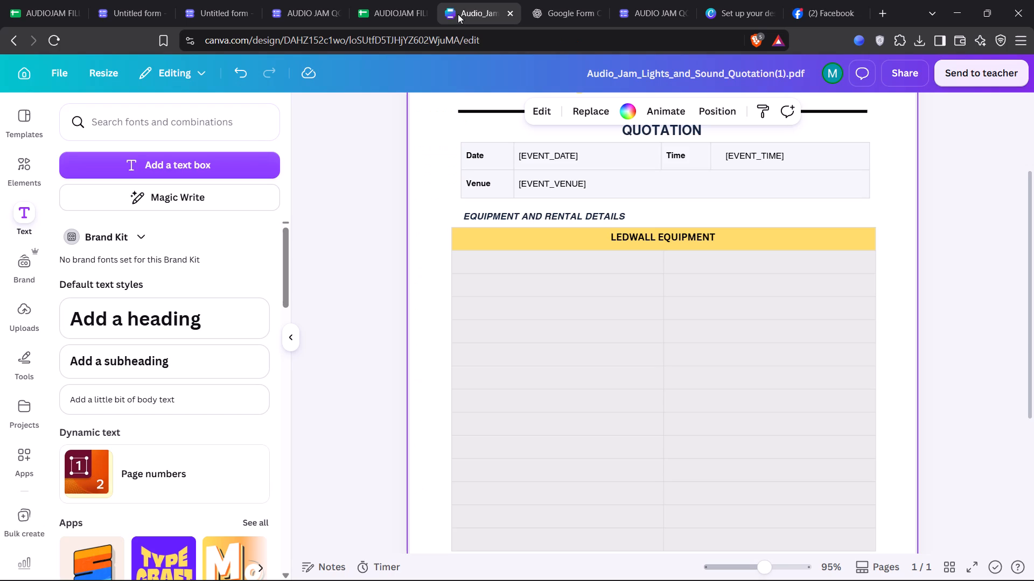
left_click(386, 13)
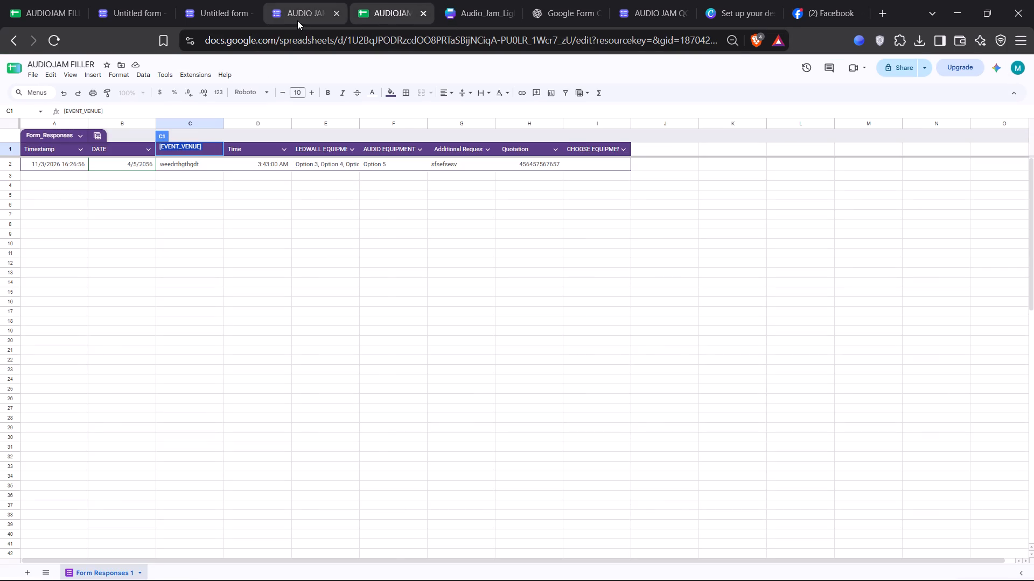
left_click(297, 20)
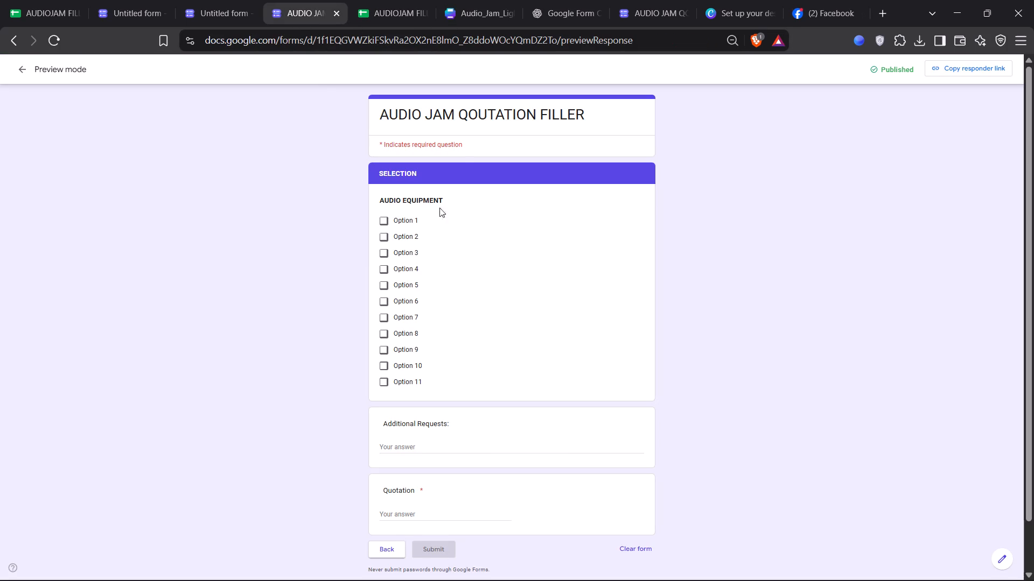
Switch back to the form editor and review the equipment branching and the destination choices after section 3.
left_click(214, 17)
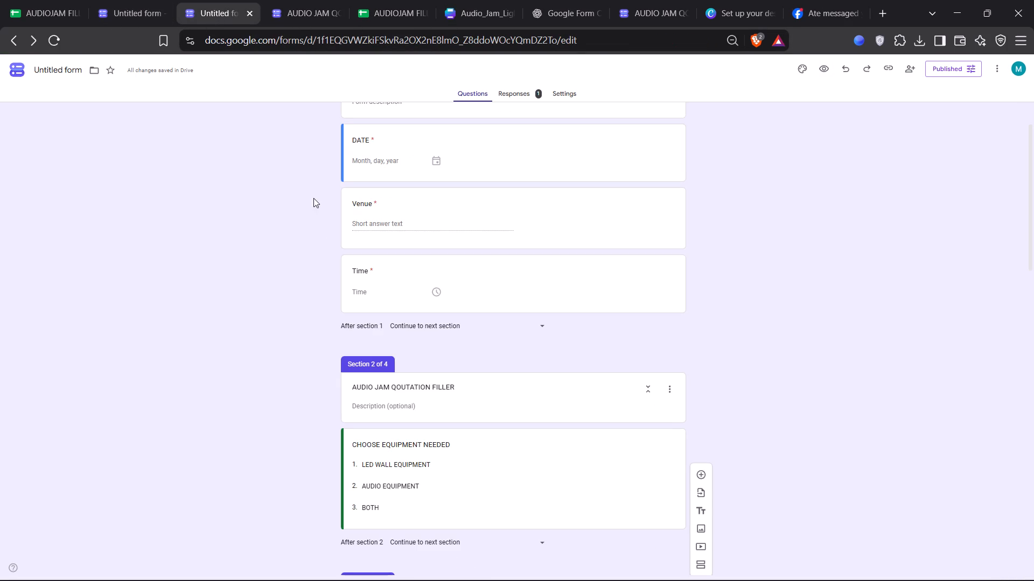
left_click(131, 12)
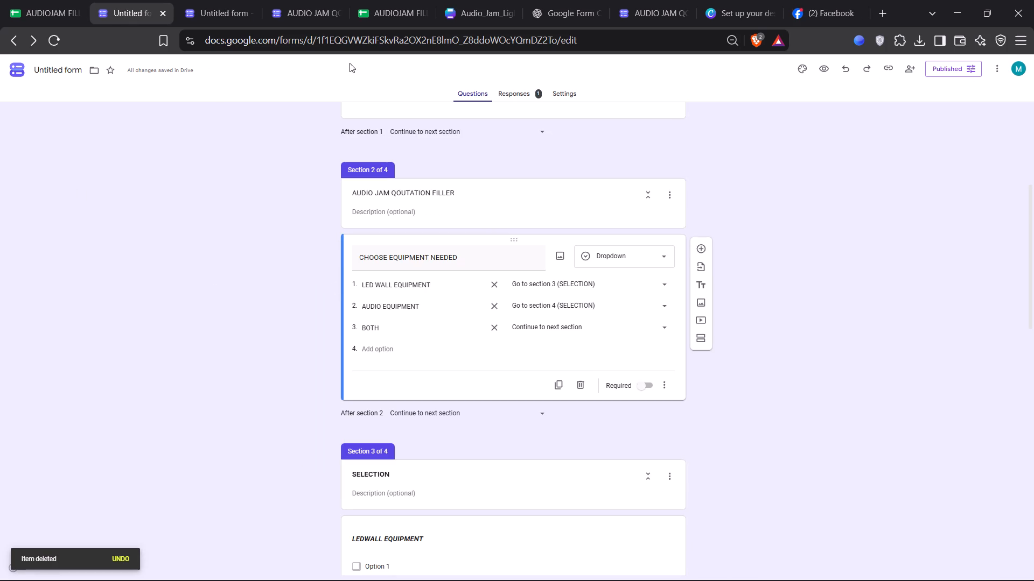
scroll(703, 327, "down", 2)
left_click_drag(824, 352, 819, 357)
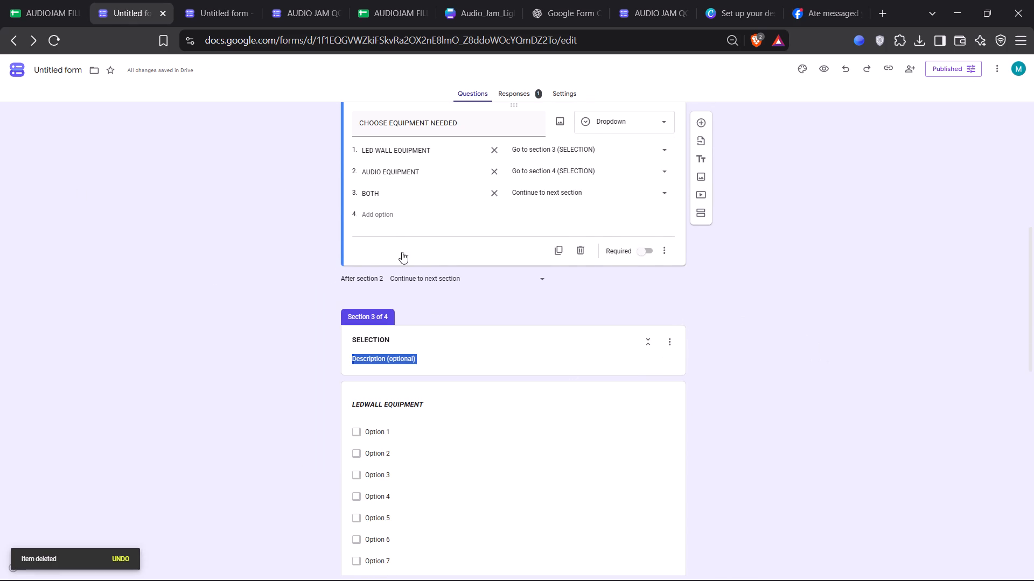
scroll(390, 220, "down", 3)
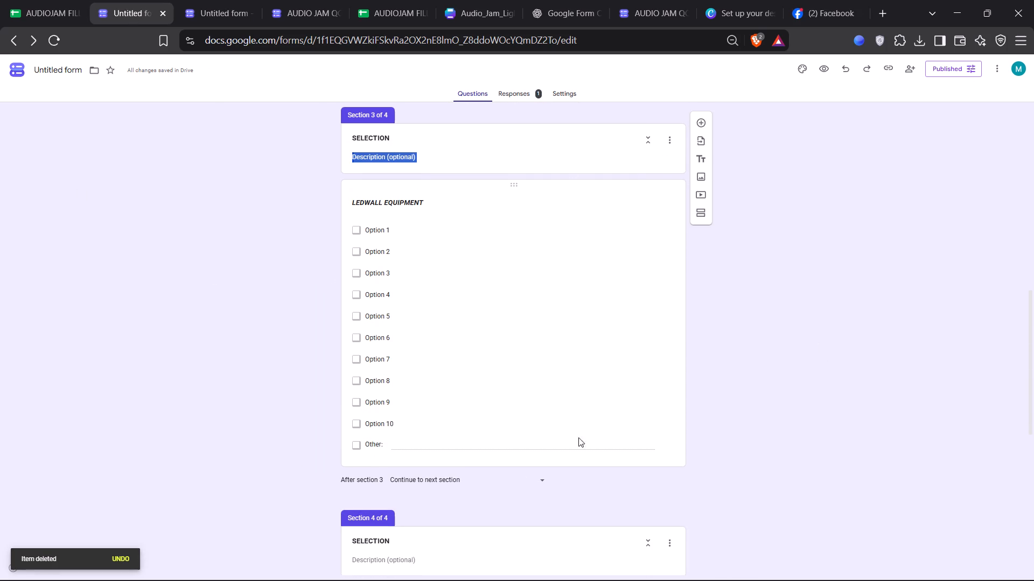
left_click(442, 482)
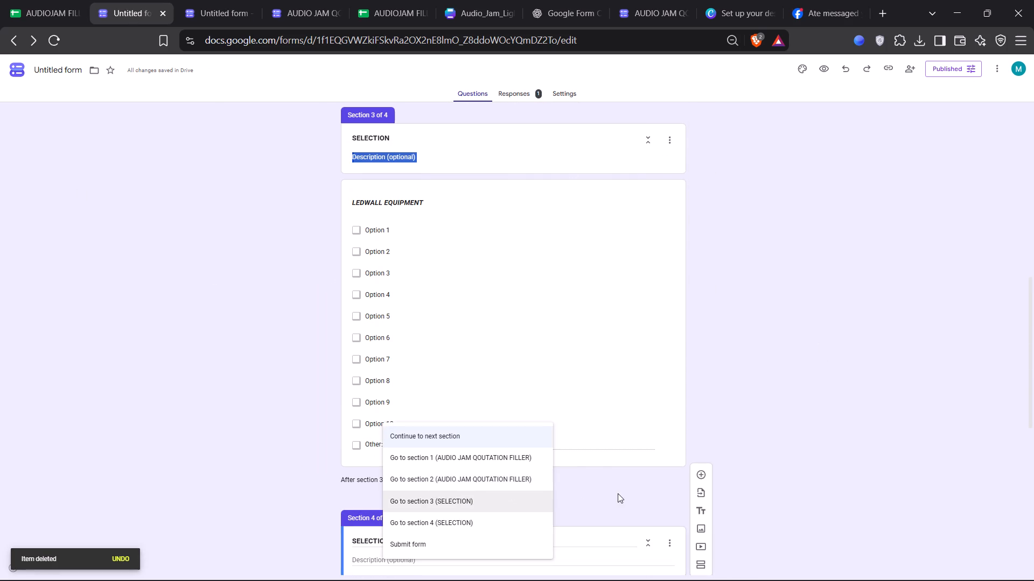
left_click(618, 493)
scroll(409, 358, "down", 1)
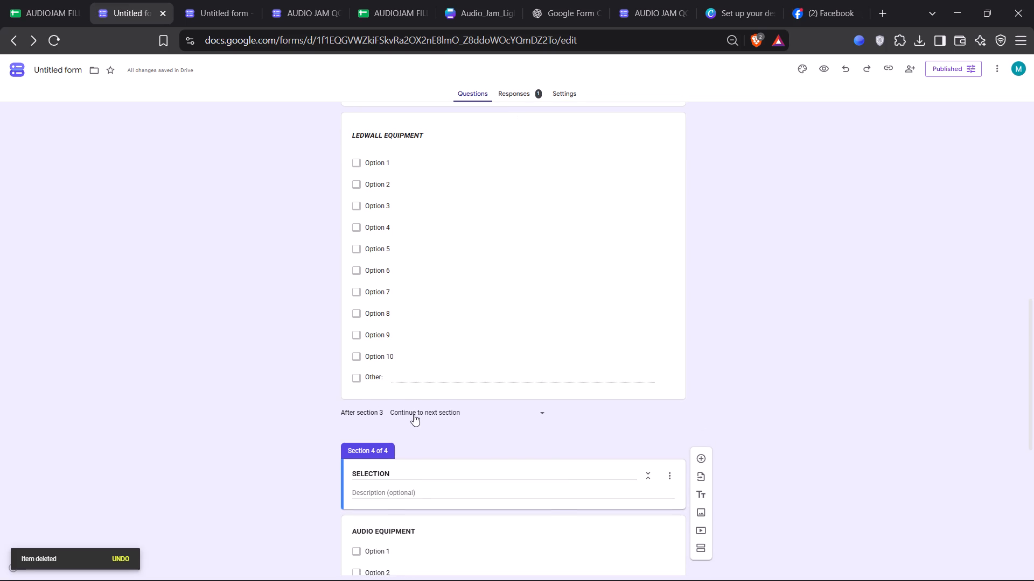
left_click(414, 414)
left_click(639, 423)
scroll(633, 430, "down", 3)
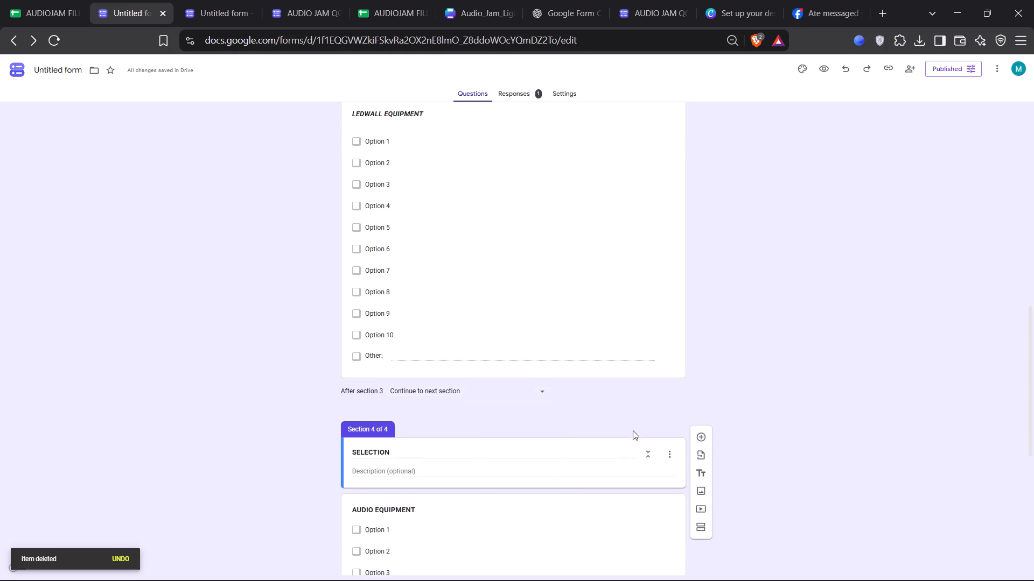
scroll(633, 430, "down", 7)
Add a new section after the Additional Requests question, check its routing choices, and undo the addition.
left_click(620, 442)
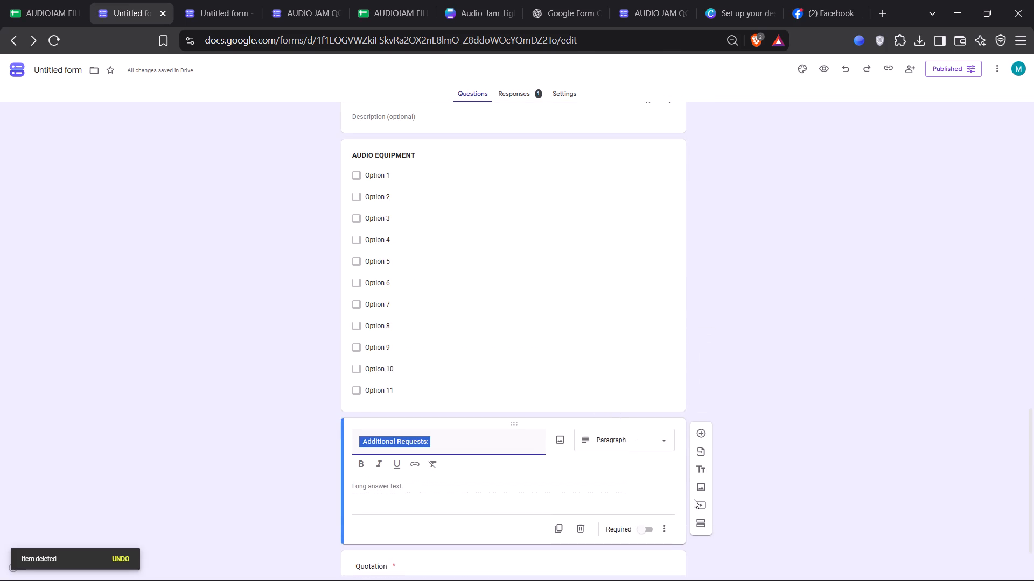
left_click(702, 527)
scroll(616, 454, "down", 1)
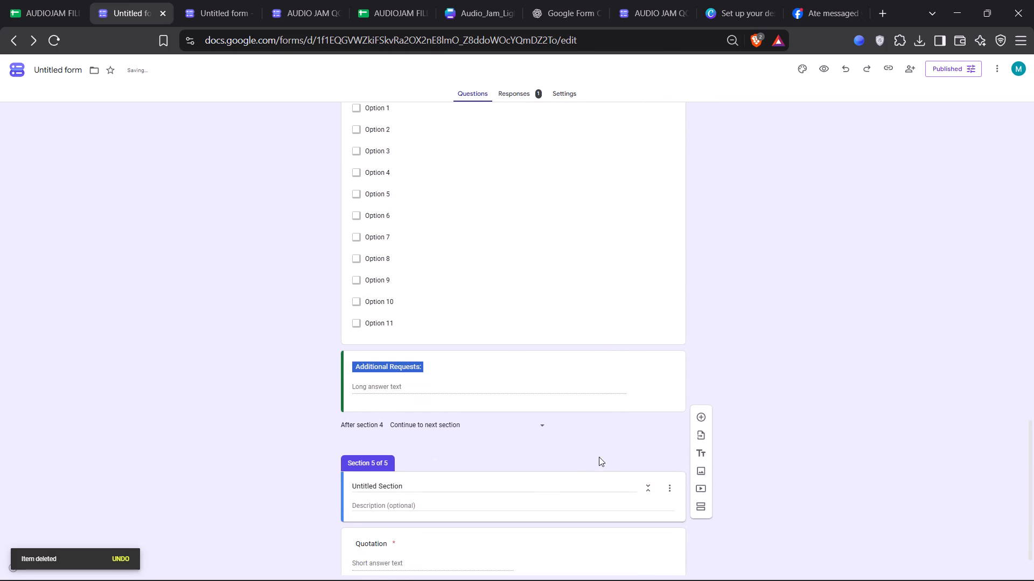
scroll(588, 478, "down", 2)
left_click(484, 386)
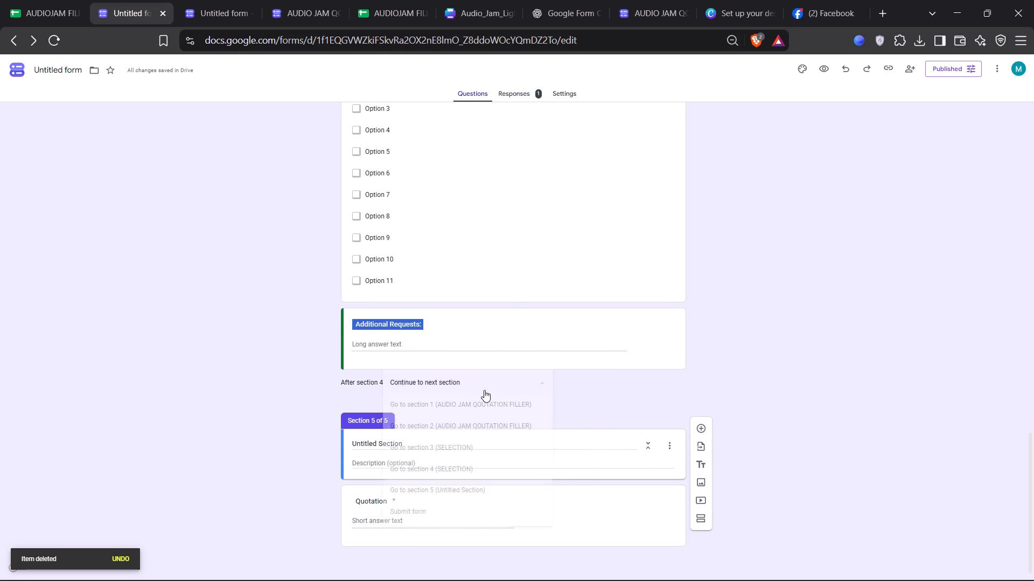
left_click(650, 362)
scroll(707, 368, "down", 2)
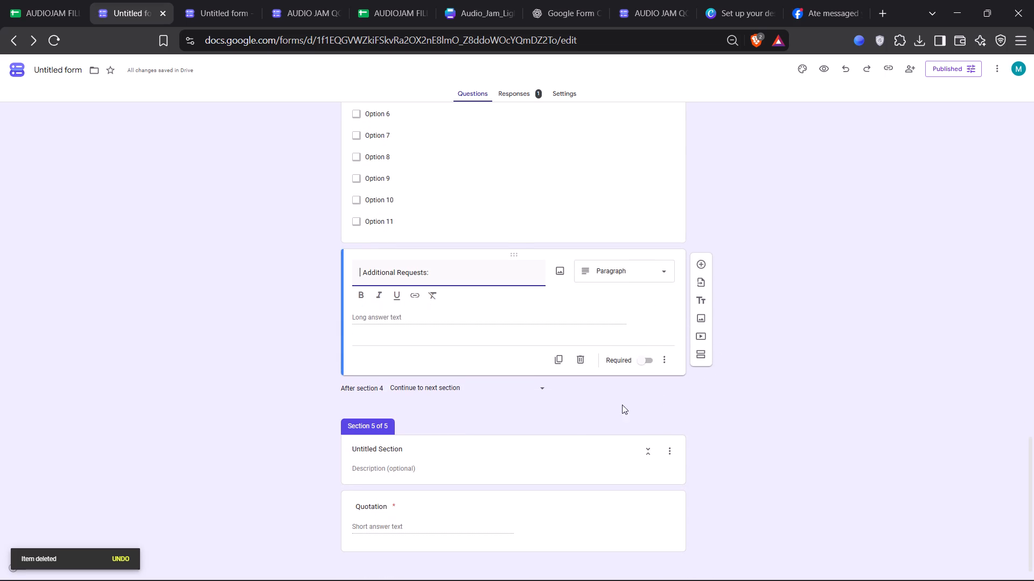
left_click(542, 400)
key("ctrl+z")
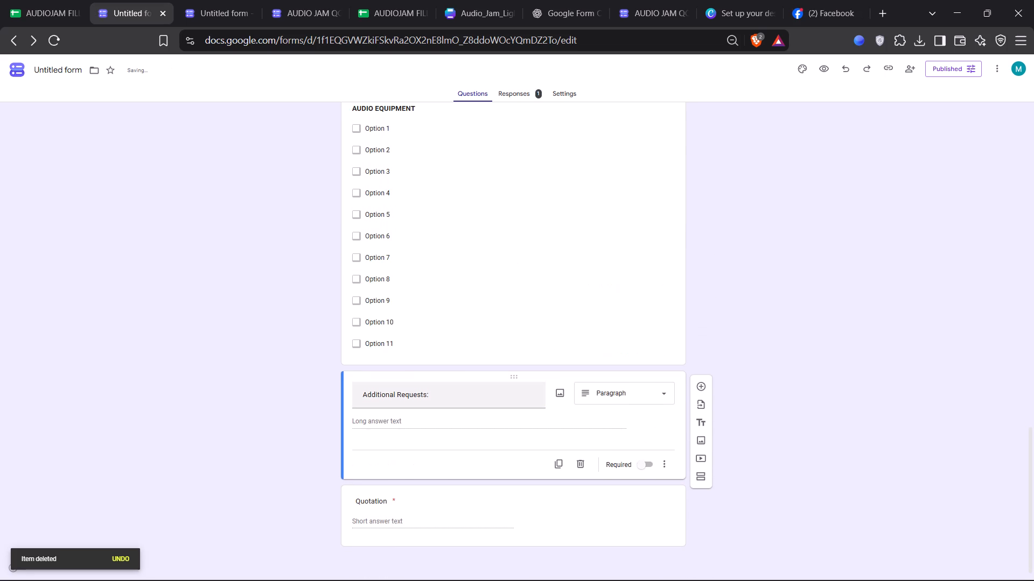
Add a new section directly after the AUDIO EQUIPMENT question, ahead of Additional Requests and Quotation.
left_click(568, 298)
left_click(668, 402)
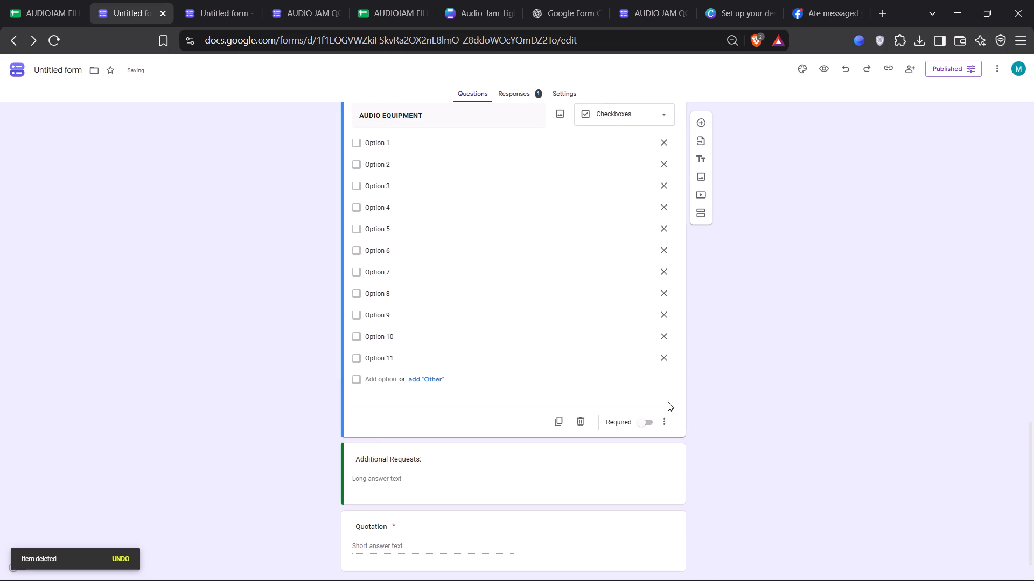
left_click(703, 208)
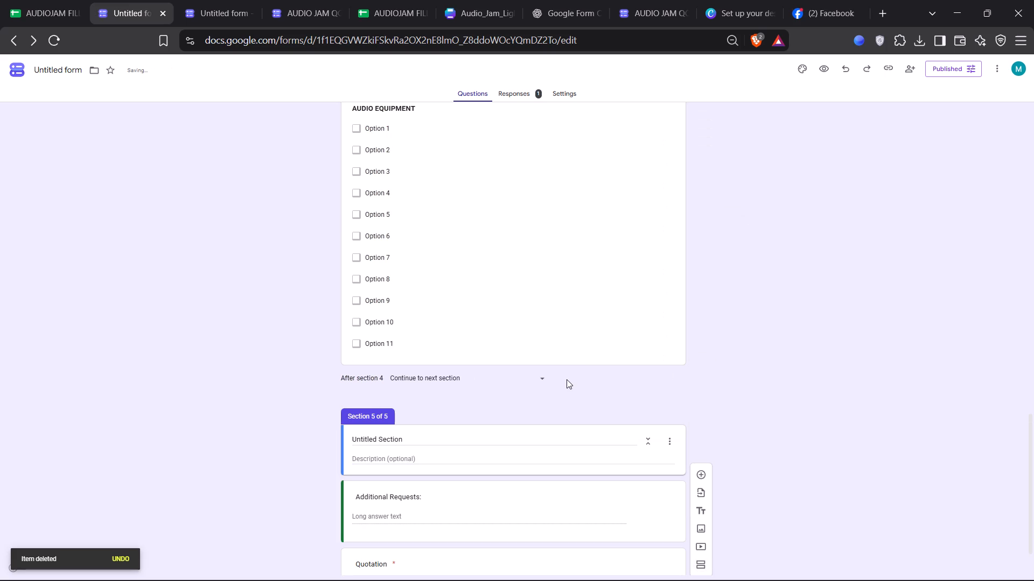
Review the layout of the equipment sections and the destination choices after section 3.
scroll(584, 383, "down", 4)
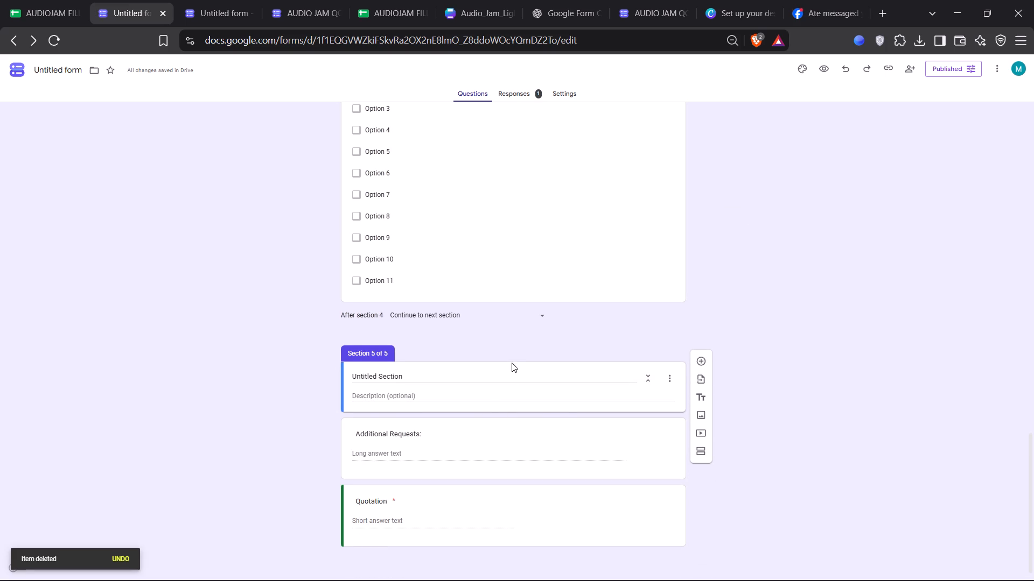
scroll(501, 372, "up", 6)
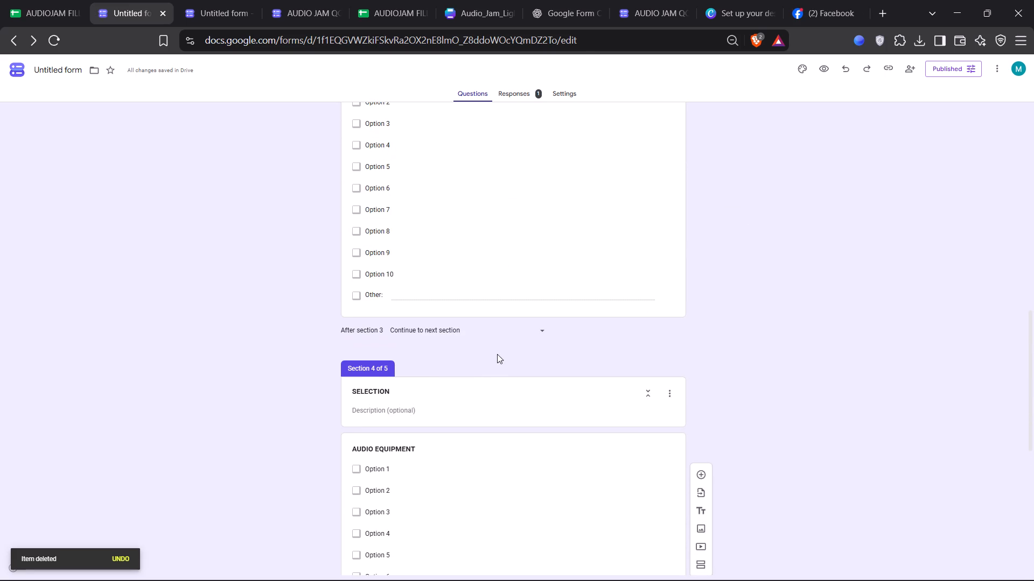
scroll(501, 351, "up", 4)
scroll(519, 341, "down", 4)
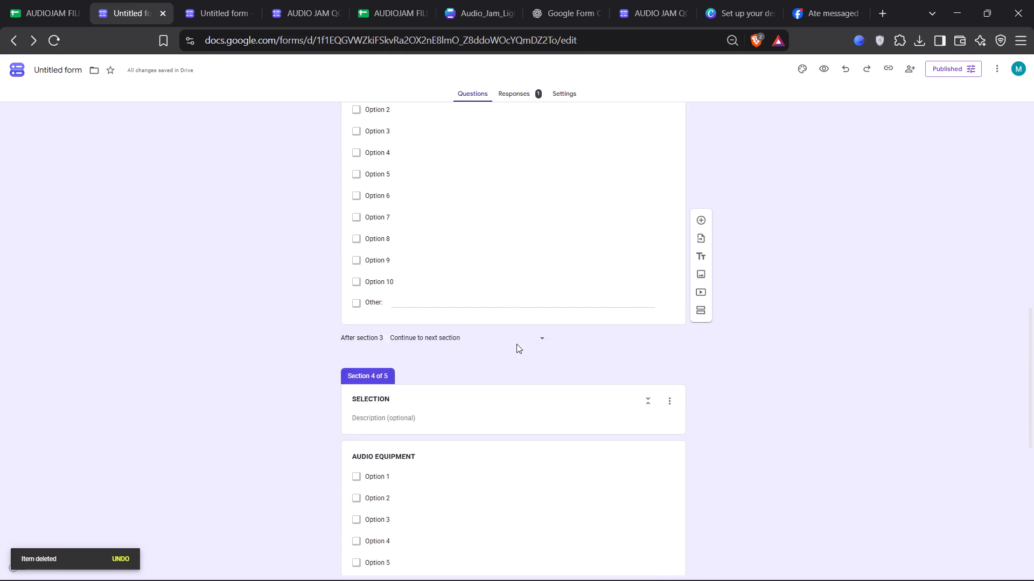
scroll(516, 344, "down", 5)
scroll(499, 363, "up", 5)
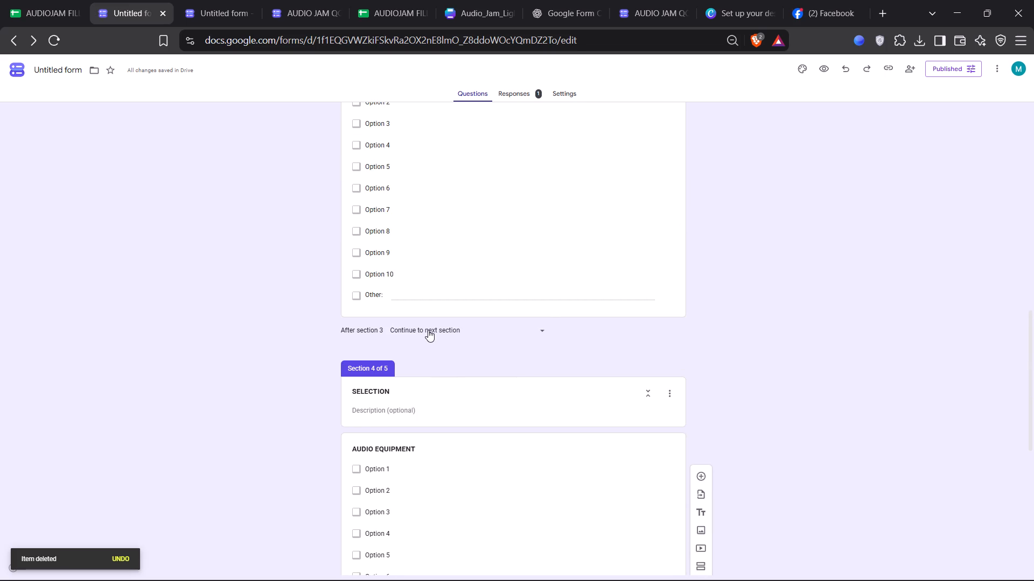
left_click(430, 328)
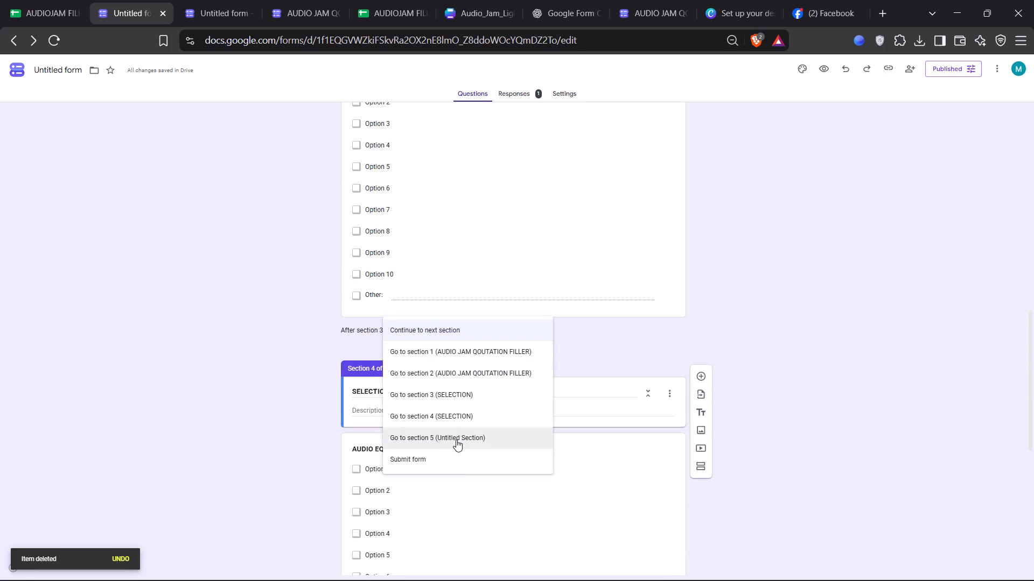
scroll(457, 439, "down", 7)
left_click(871, 440)
Title the new section 5 ADDONS.
scroll(800, 429, "down", 5)
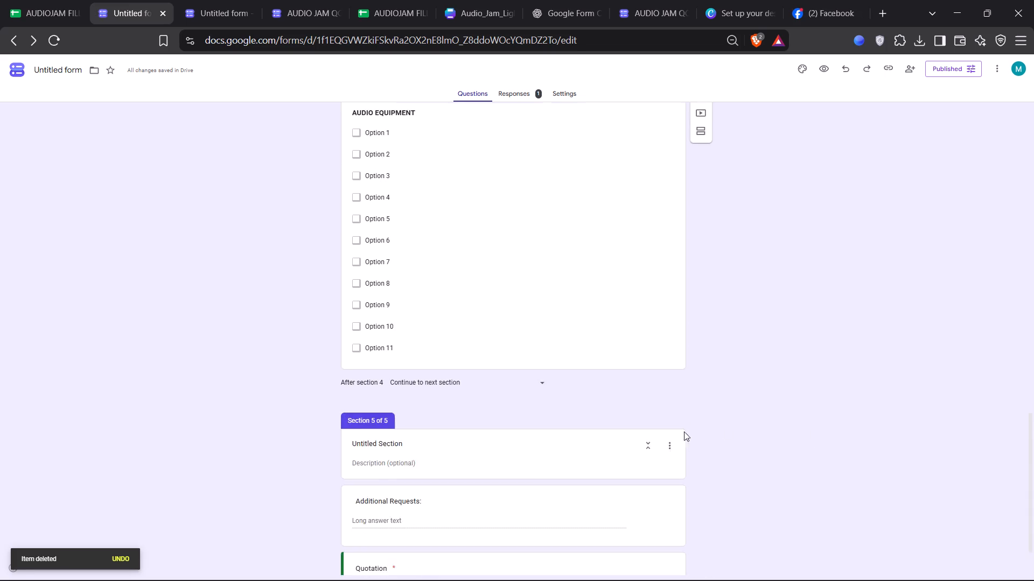
scroll(684, 431, "down", 3)
left_click(472, 392)
triple_click(480, 375)
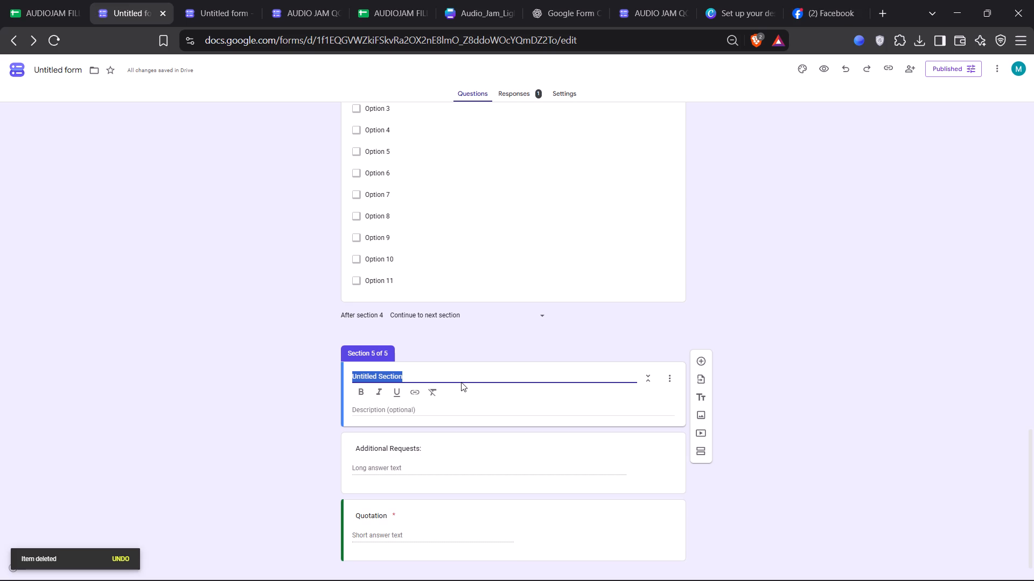
type("ADD")
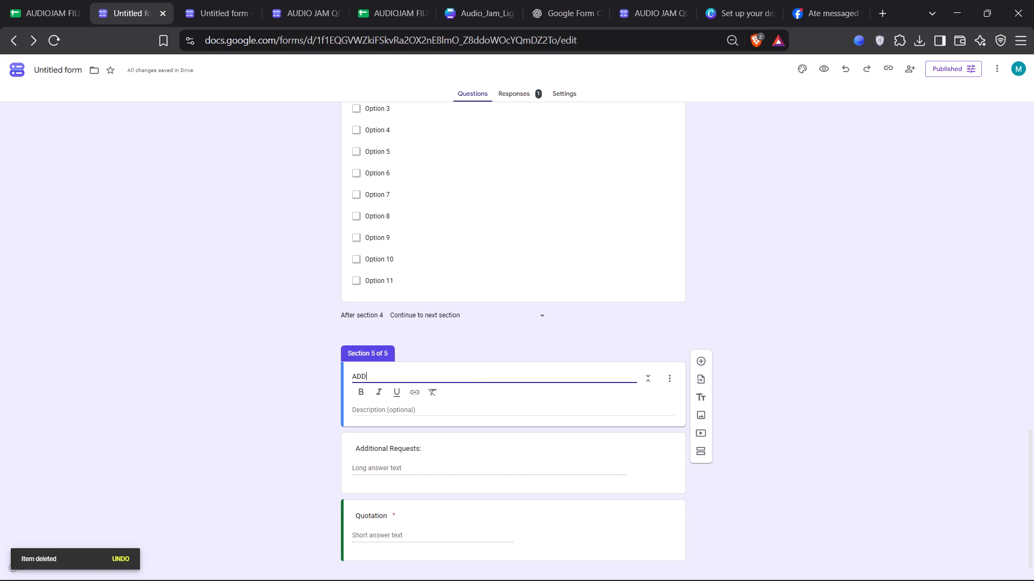
type("ON")
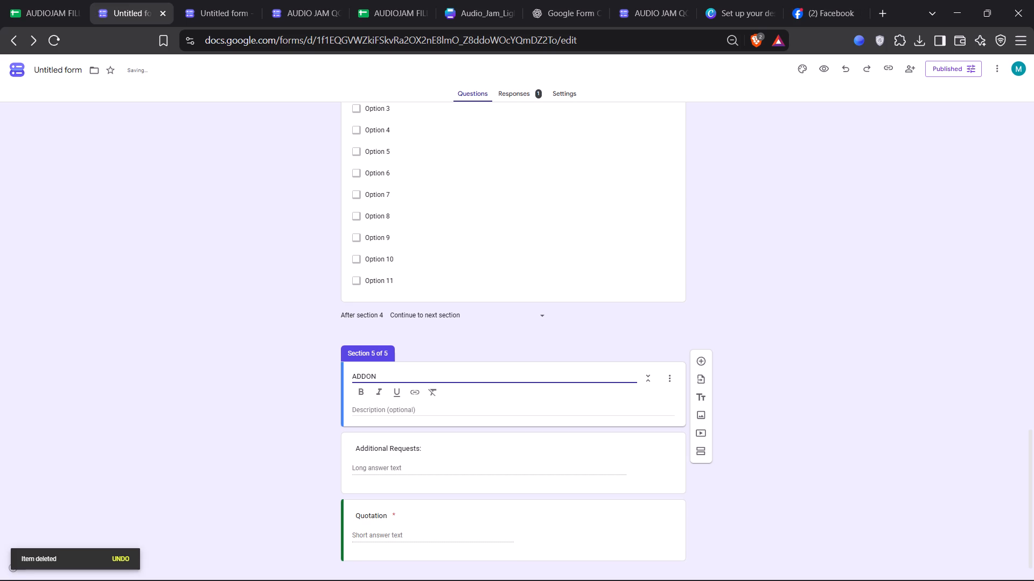
key("shift+s")
left_click(595, 322)
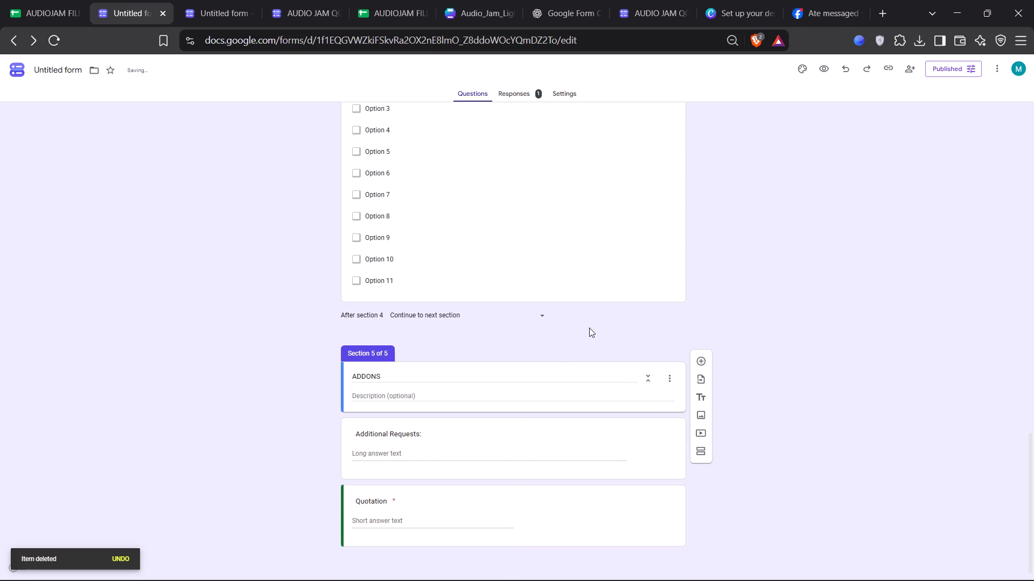
Route the form after section 3, the LEDWALL EQUIPMENT section, to section 5 (ADDONS).
scroll(589, 328, "up", 3)
scroll(440, 371, "up", 2)
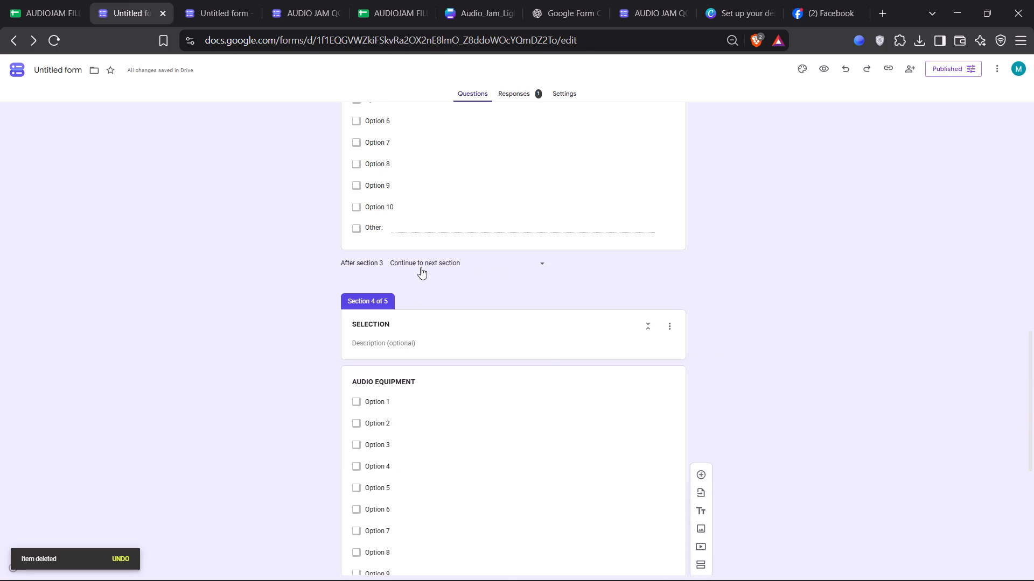
left_click(423, 266)
left_click(477, 366)
Route the form after section 4, the AUDIO EQUIPMENT section, to section 5 (ADDONS).
scroll(435, 359, "down", 3)
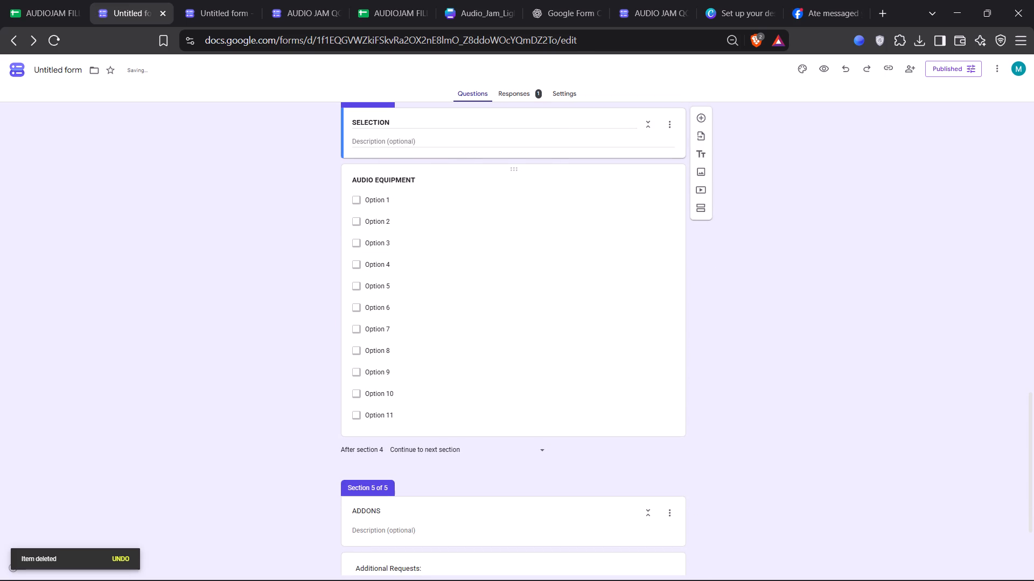
left_click(411, 442)
left_click(465, 527)
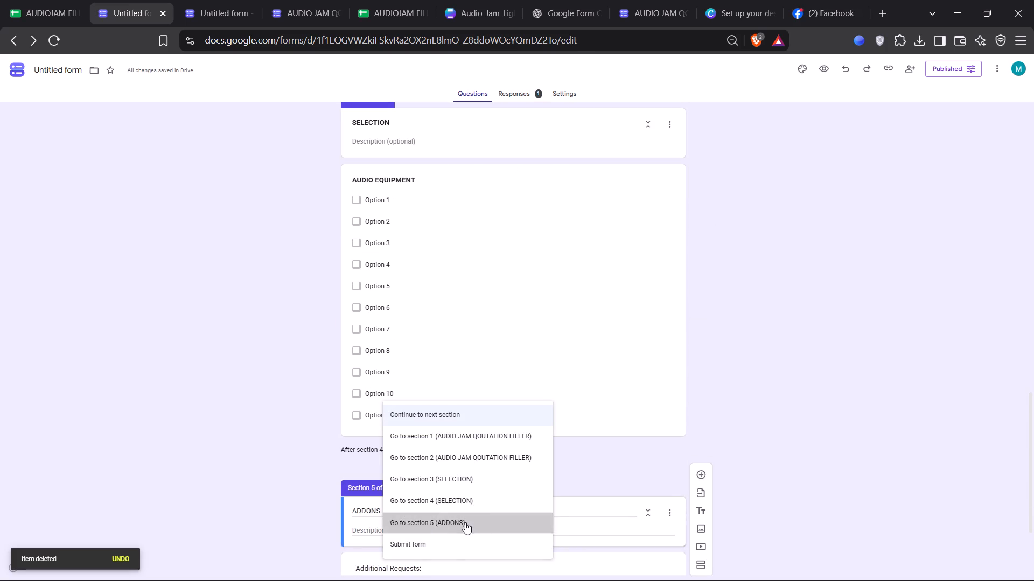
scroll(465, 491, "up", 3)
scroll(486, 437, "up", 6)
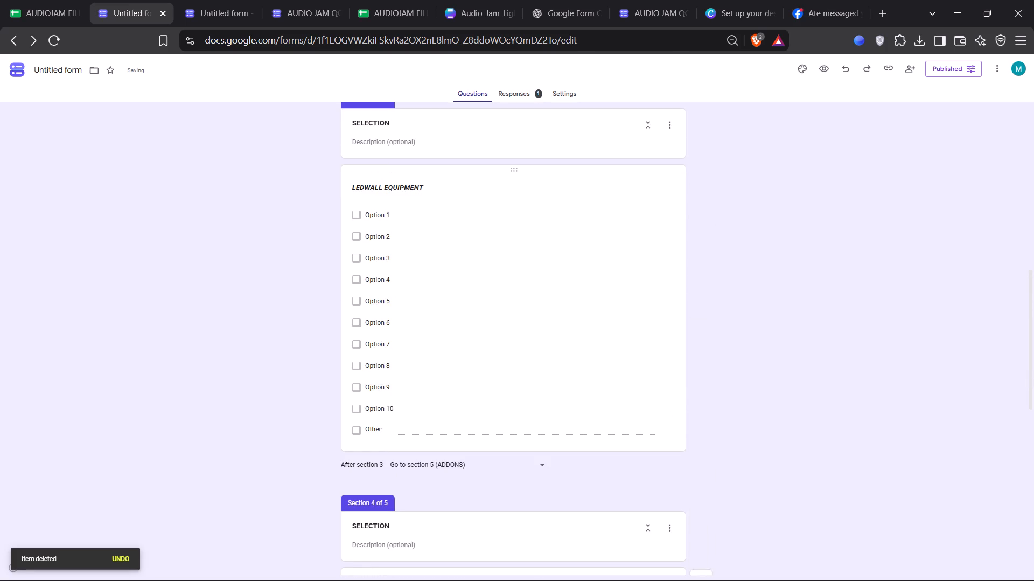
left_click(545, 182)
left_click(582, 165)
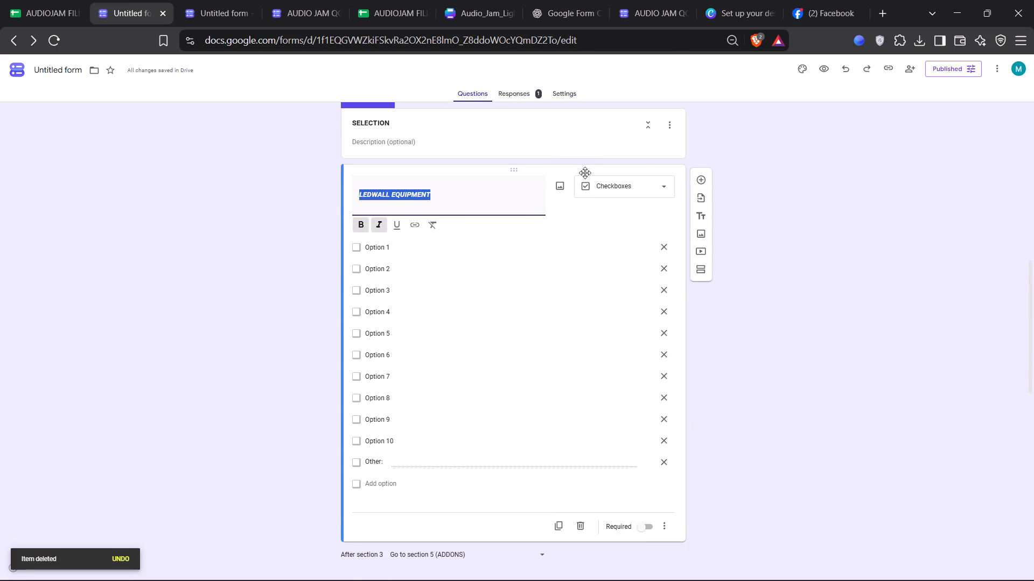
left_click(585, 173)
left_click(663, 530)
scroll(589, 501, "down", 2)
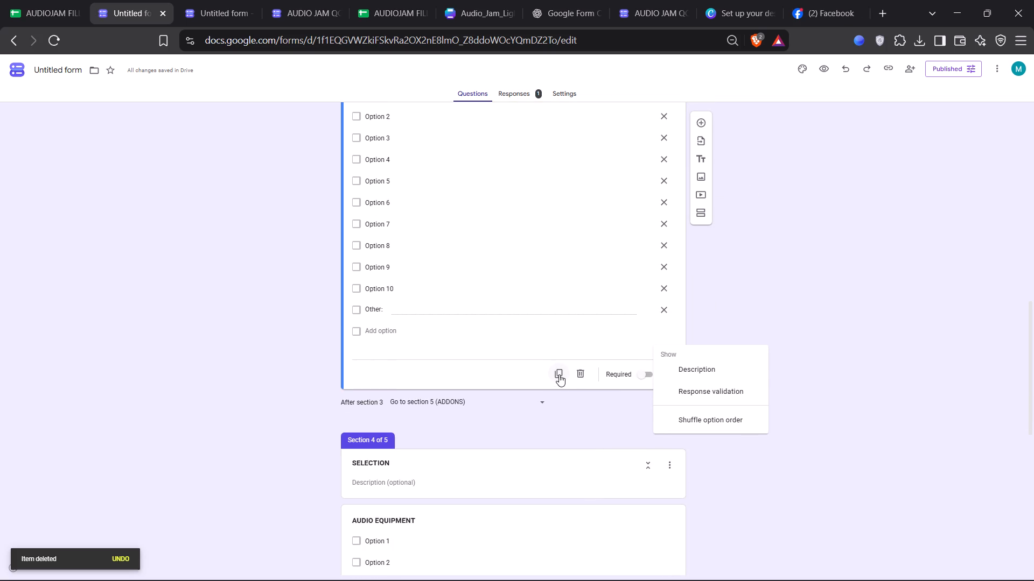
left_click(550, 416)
Add a new section after the Quotation question at the end of the ADDONS section.
scroll(548, 429, "down", 5)
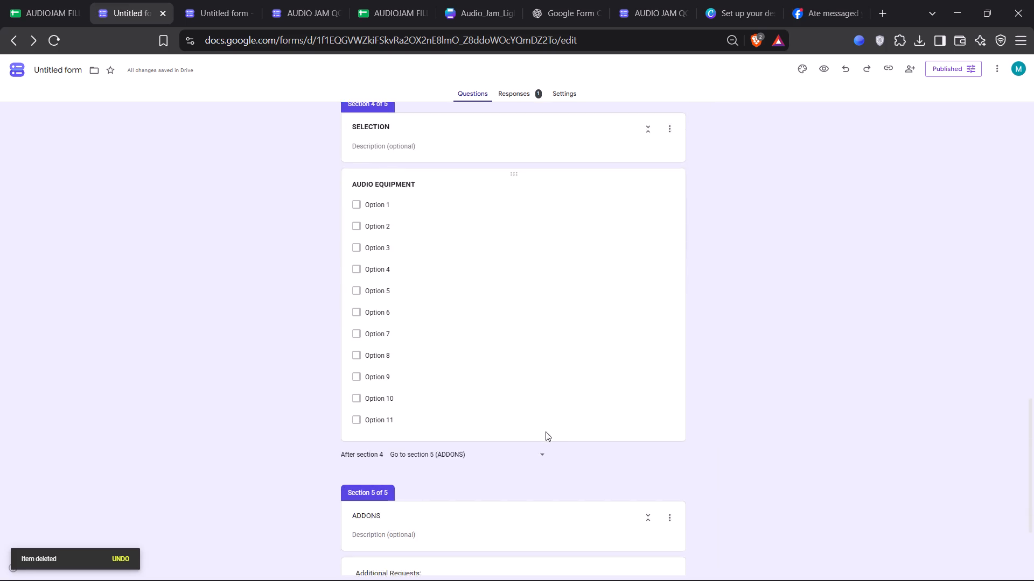
scroll(546, 431, "down", 3)
left_click(583, 487)
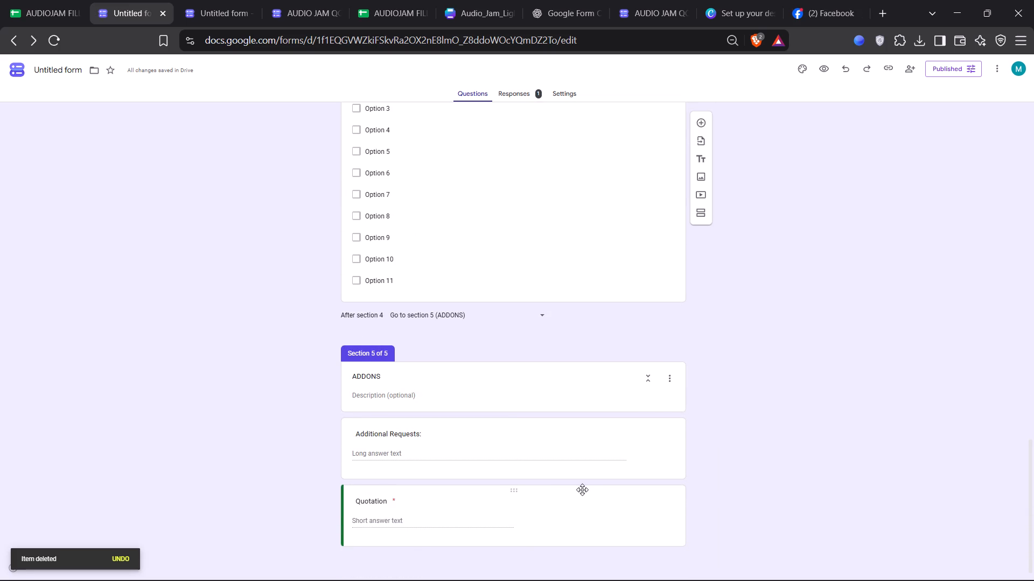
scroll(599, 493, "down", 2)
left_click(703, 529)
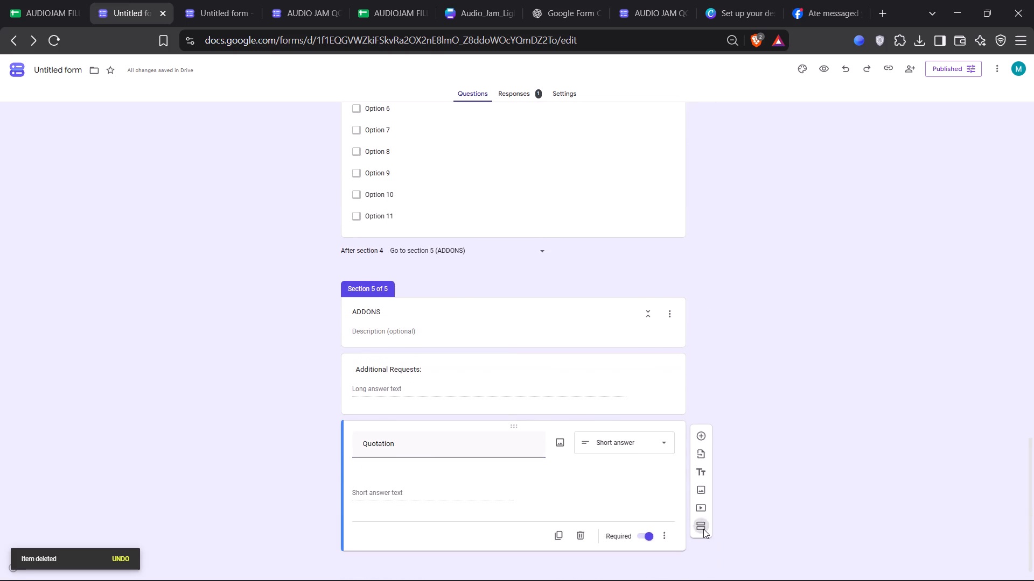
scroll(579, 511, "down", 3)
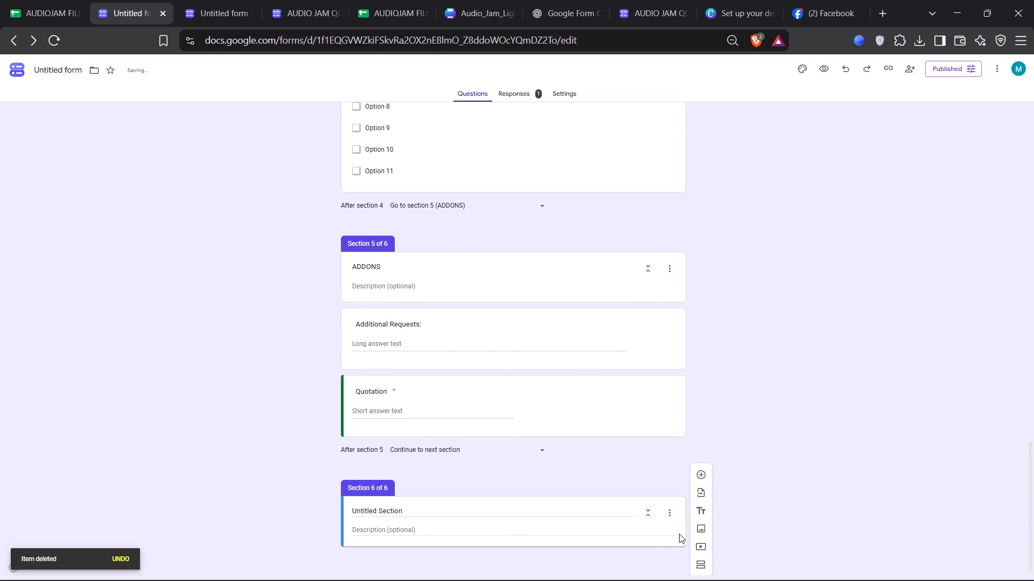
Duplicate the LEDWALL EQUIPMENT question from section 3 and move the copy into the new untitled section 6.
scroll(620, 531, "up", 4)
scroll(560, 456, "up", 5)
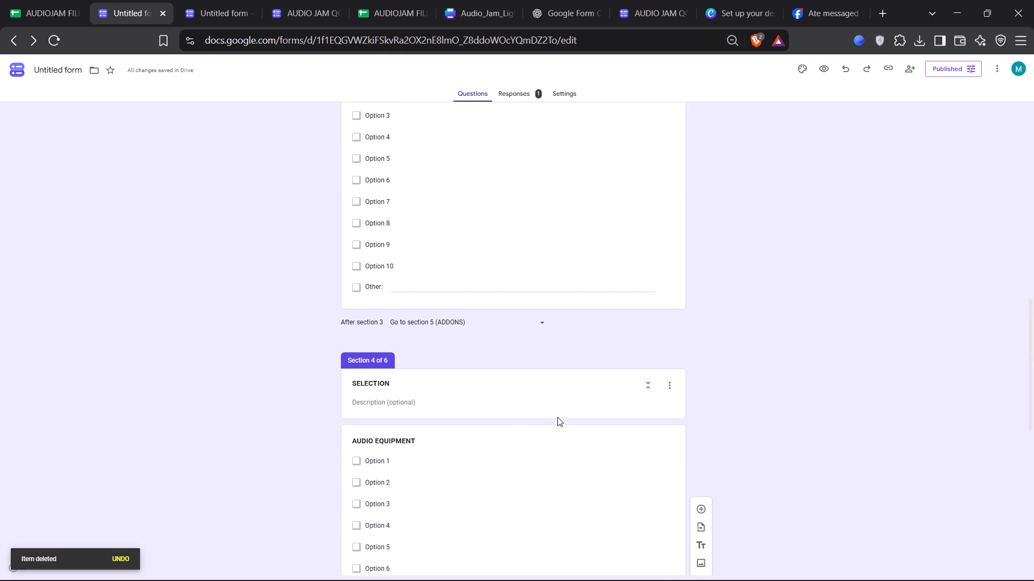
scroll(605, 430, "up", 6)
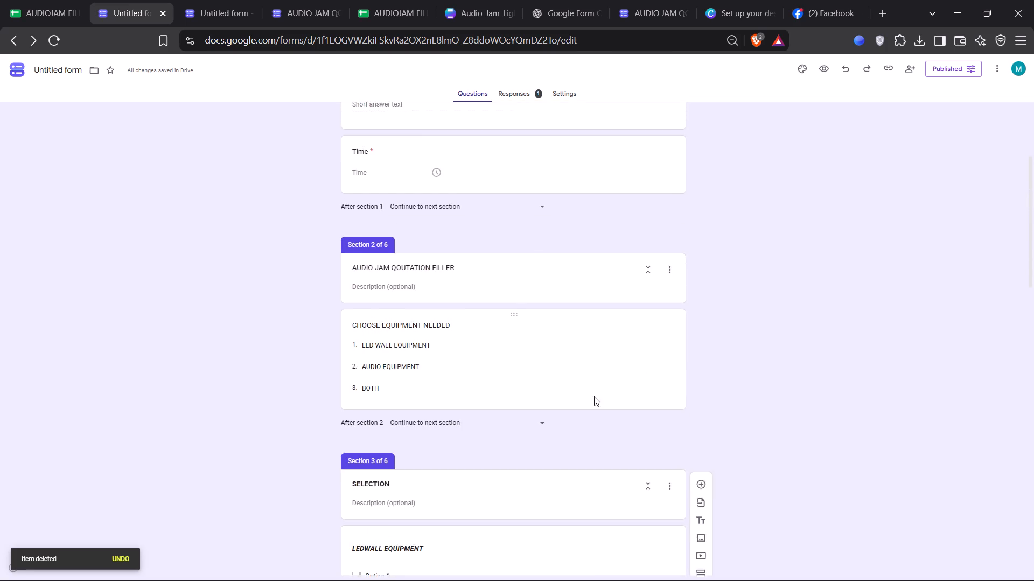
scroll(594, 396, "down", 7)
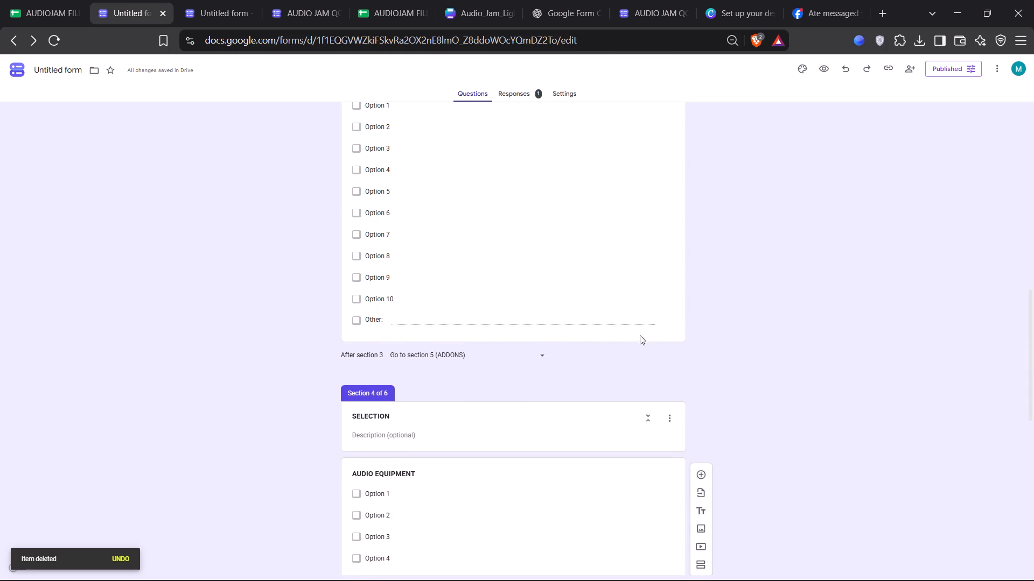
scroll(618, 349, "up", 2)
left_click(614, 214)
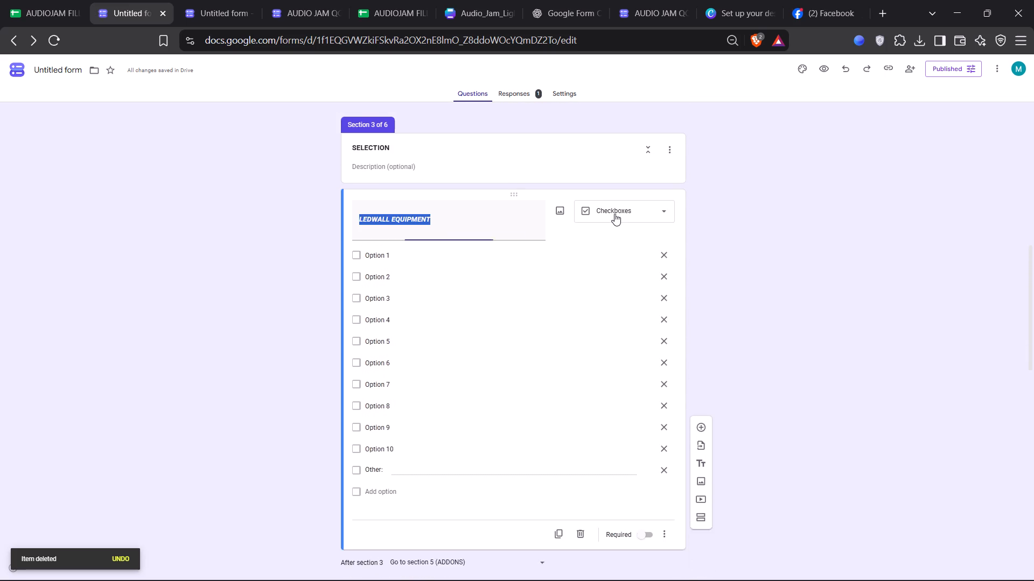
scroll(542, 412, "down", 2)
left_click(554, 414)
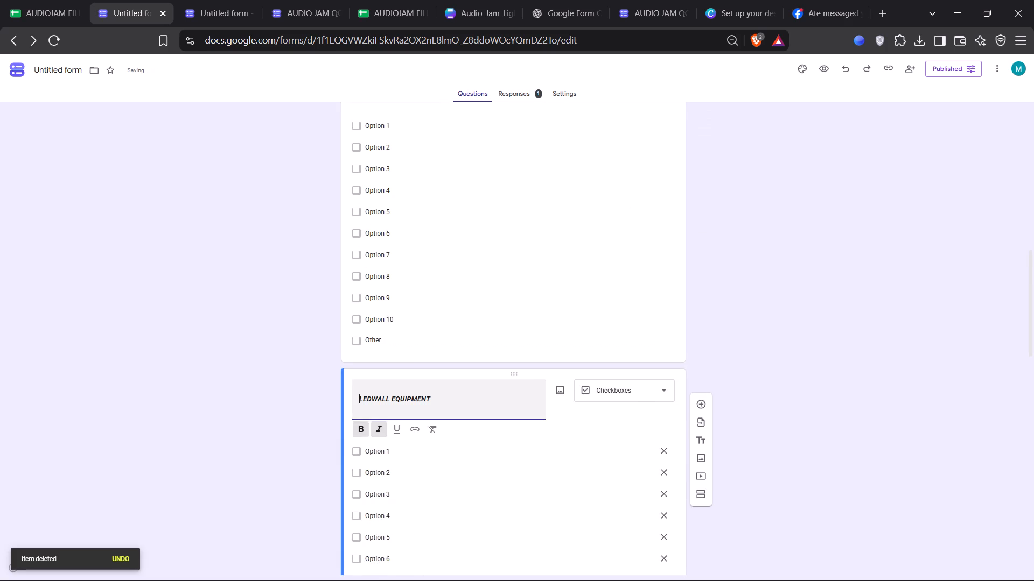
left_click_drag(515, 374, 541, 570)
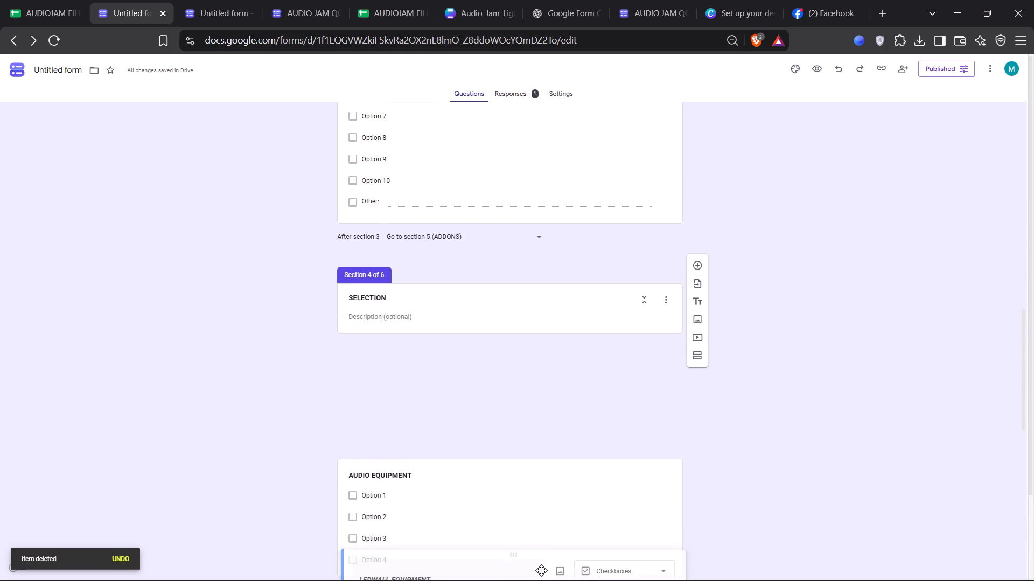
left_click_drag(541, 570, 499, 449)
scroll(515, 469, "down", 3)
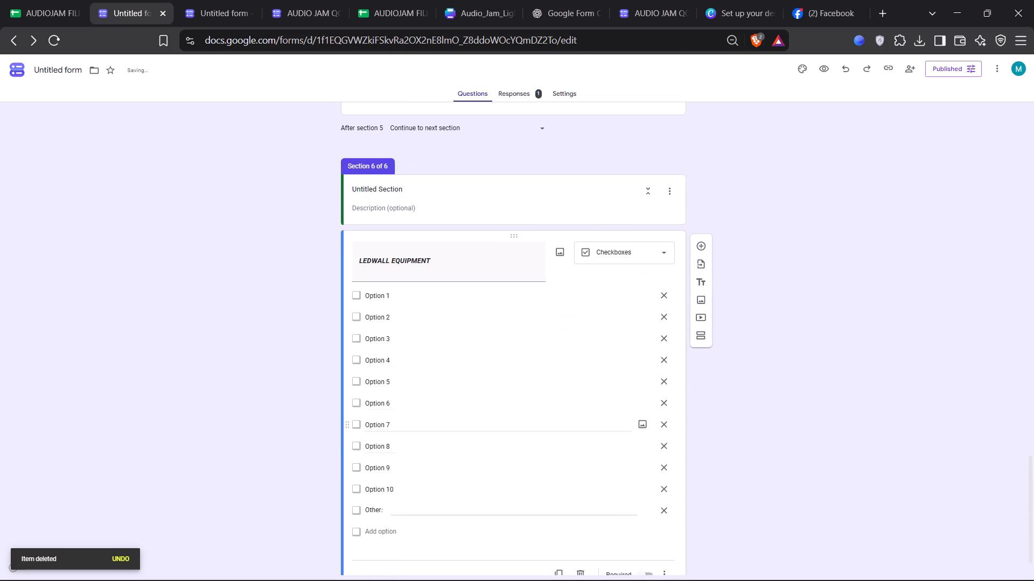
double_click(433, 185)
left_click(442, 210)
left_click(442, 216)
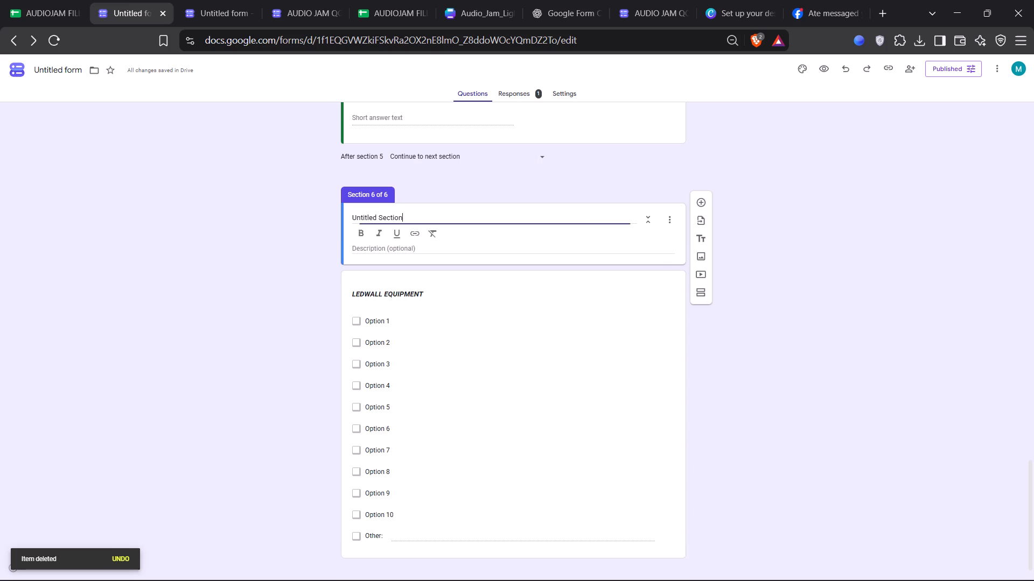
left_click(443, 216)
Duplicate the AUDIO EQUIPMENT question from section 4 and move the copy below LEDWALL EQUIPMENT in section 6.
scroll(388, 353, "up", 11)
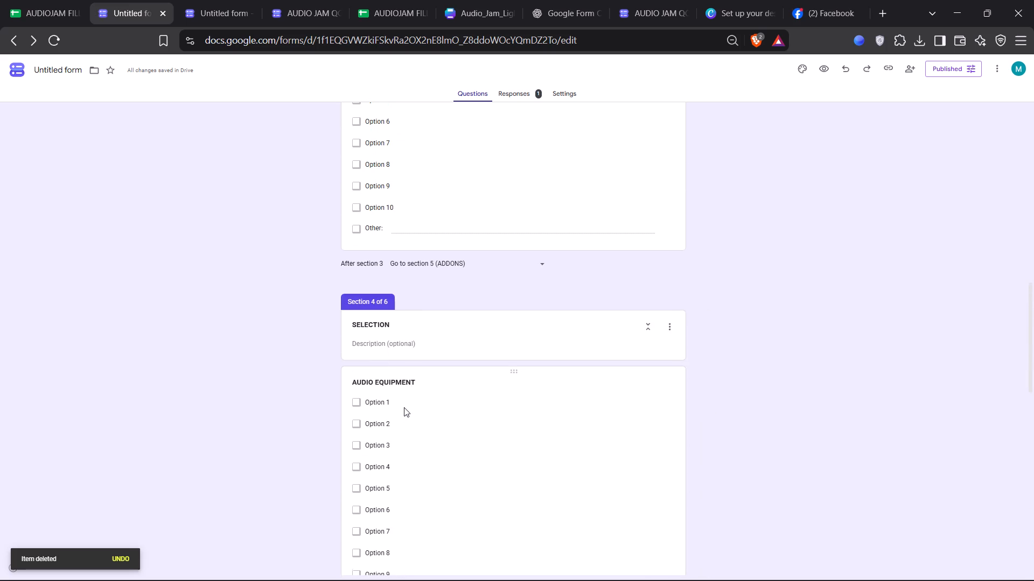
left_click(564, 342)
left_click(571, 316)
scroll(574, 355, "down", 1)
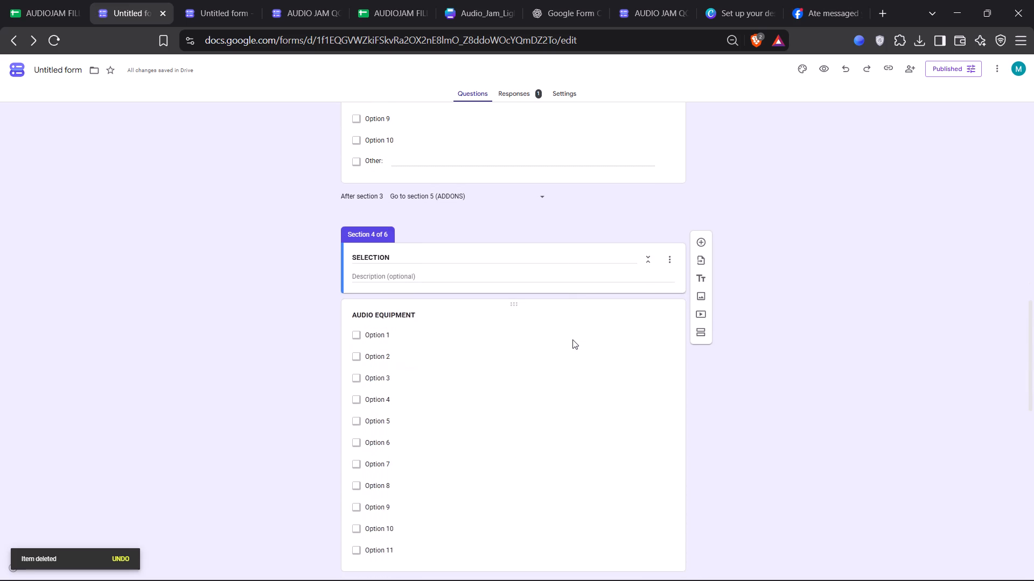
left_click(576, 310)
scroll(572, 316, "down", 3)
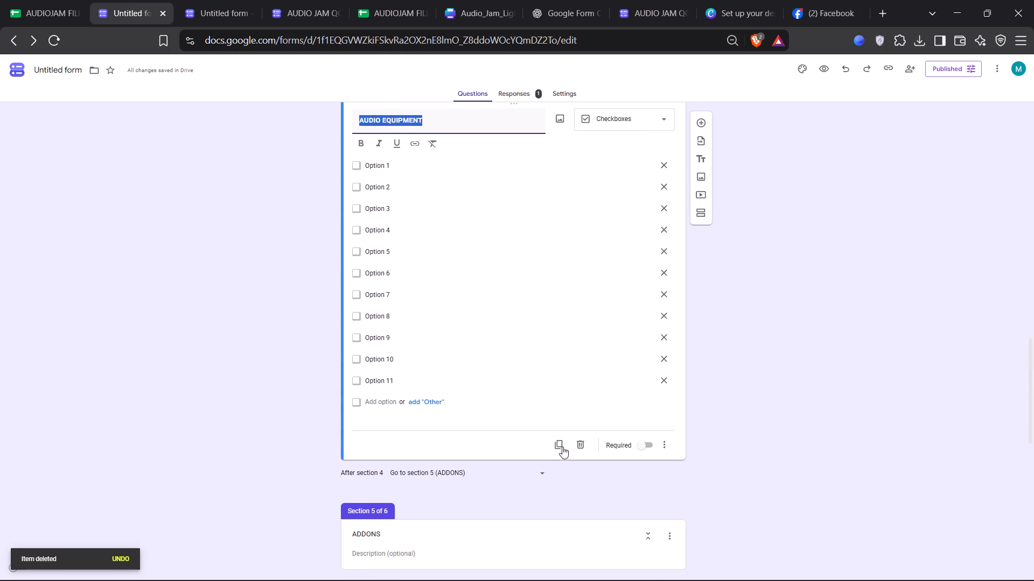
left_click(560, 445)
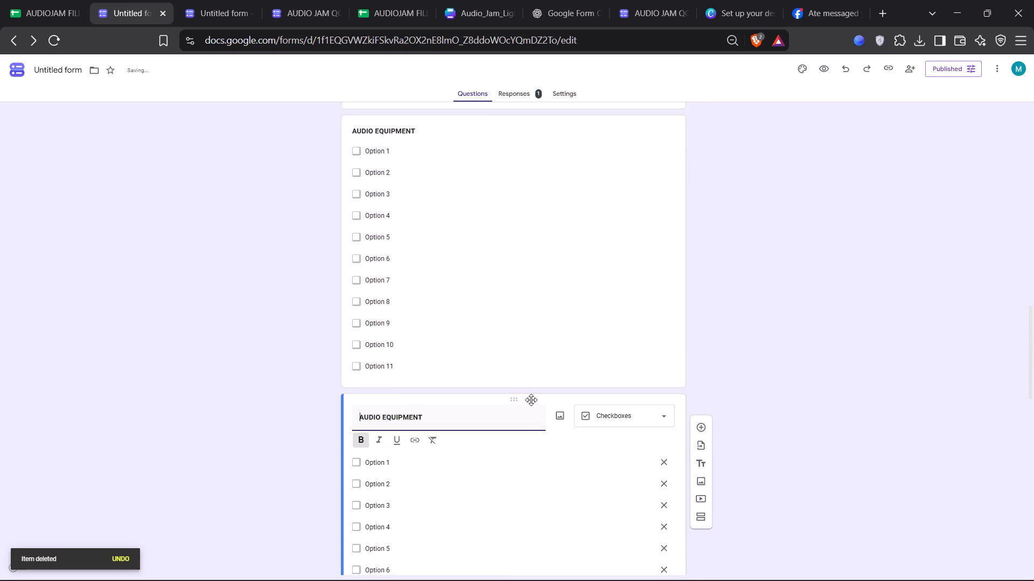
left_click_drag(531, 400, 515, 462)
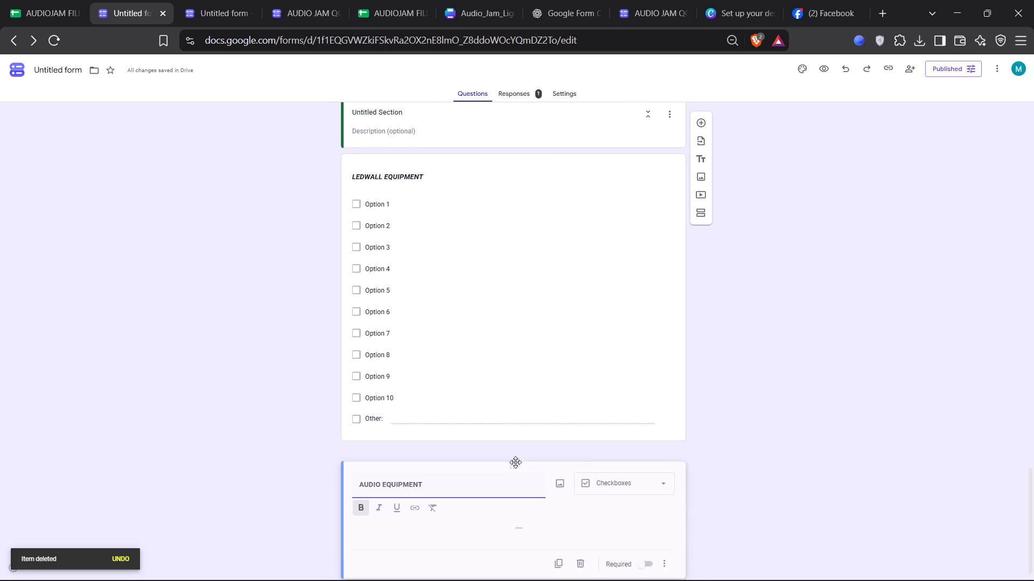
left_click_drag(515, 462, 513, 466)
scroll(516, 494, "down", 2)
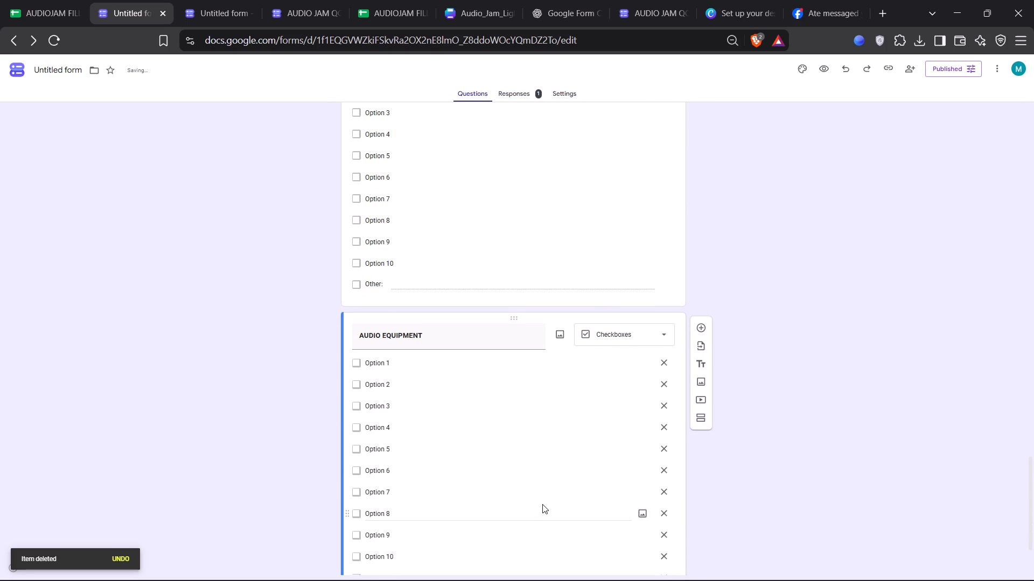
Title section 6 BOTH SELECTION.
scroll(542, 504, "up", 3)
triple_click(456, 180)
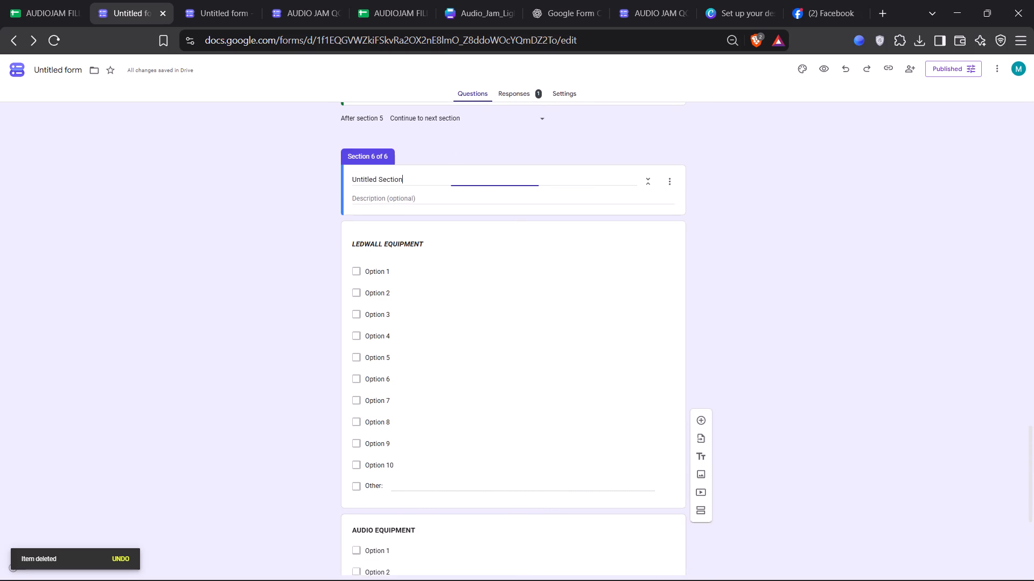
left_click(456, 181)
type("BOTH SELECTION")
left_click(861, 334)
Route the BOTH option of the CHOOSE EQUIPMENT NEEDED question to section 6 (BOTH SELECTION).
scroll(824, 358, "up", 5)
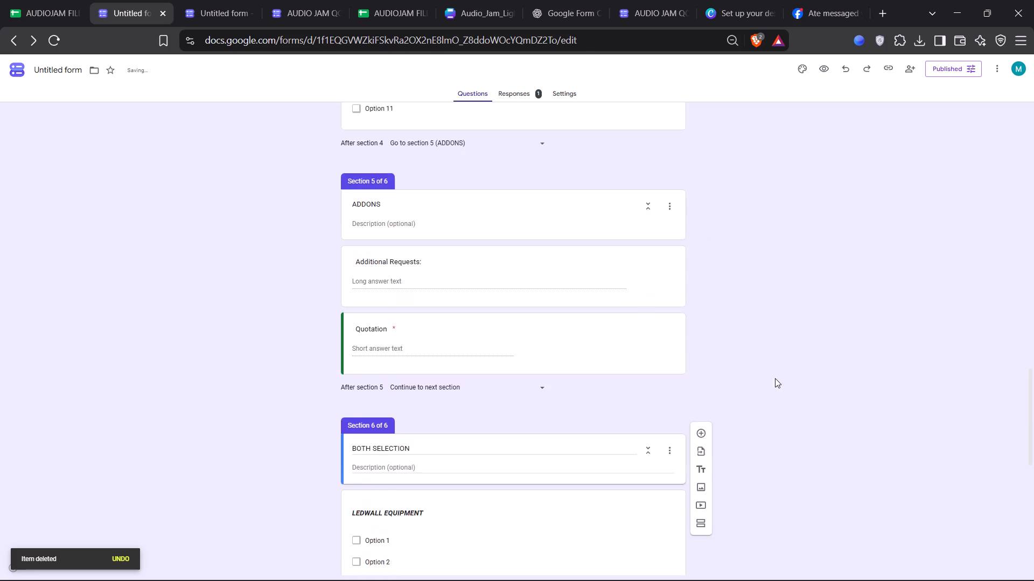
scroll(775, 378, "up", 6)
scroll(565, 253, "up", 10)
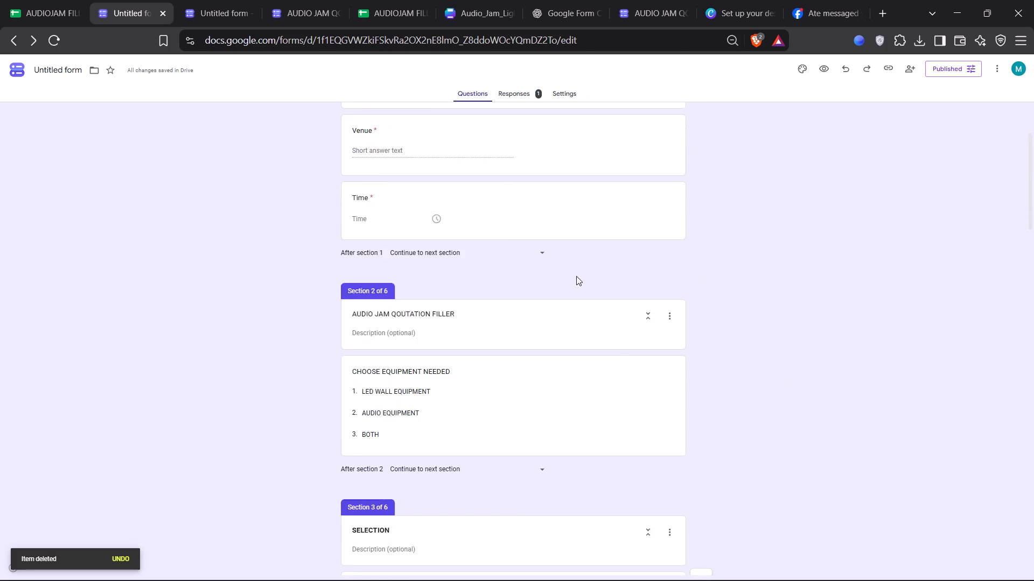
scroll(574, 274, "up", 1)
scroll(576, 272, "down", 4)
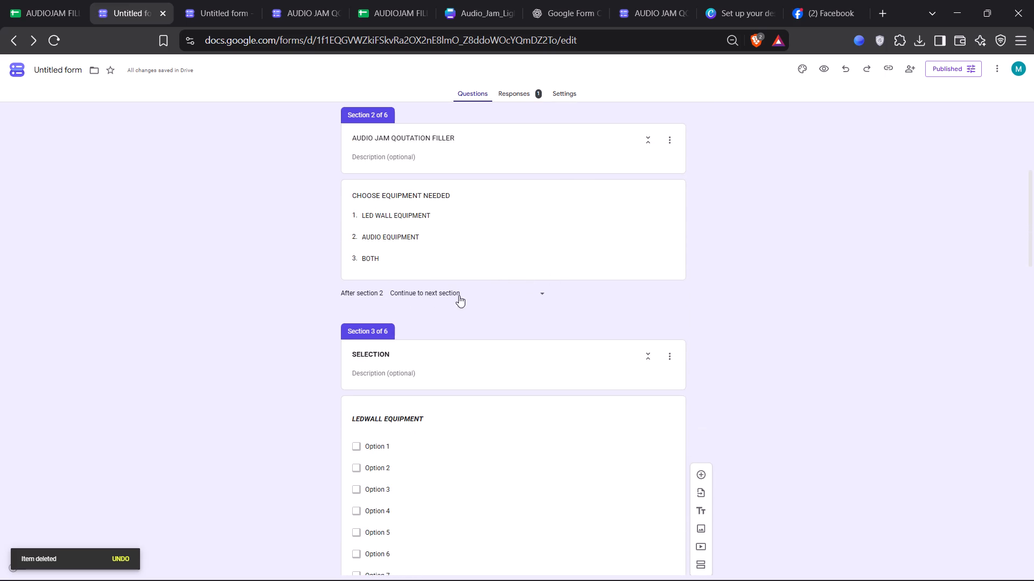
left_click(528, 255)
left_click(558, 271)
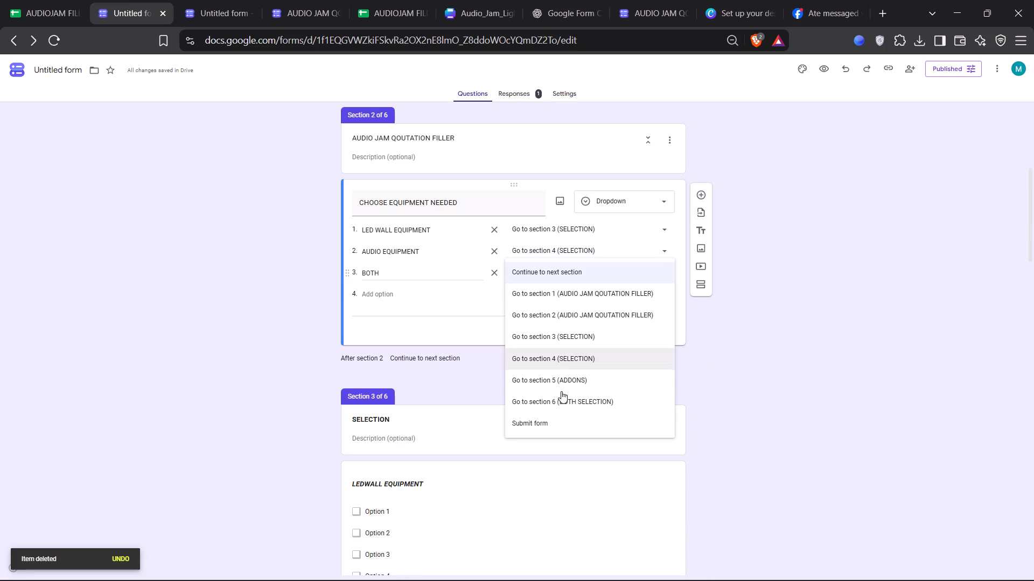
left_click(566, 405)
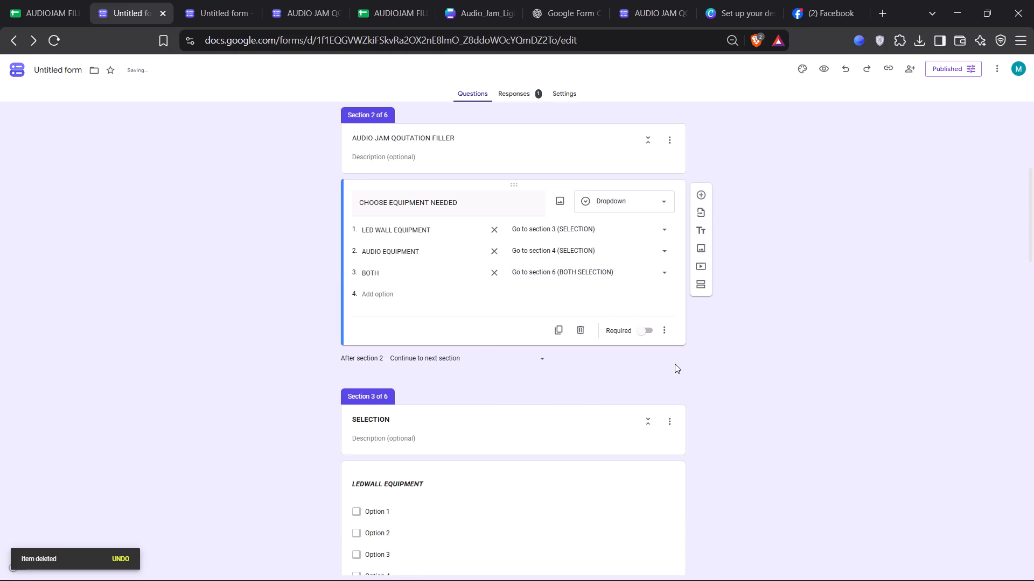
Switch to the AUDIOJAM FILLER responses sheet and commit the open [EVENT_VENUE] column header.
scroll(625, 357, "down", 2)
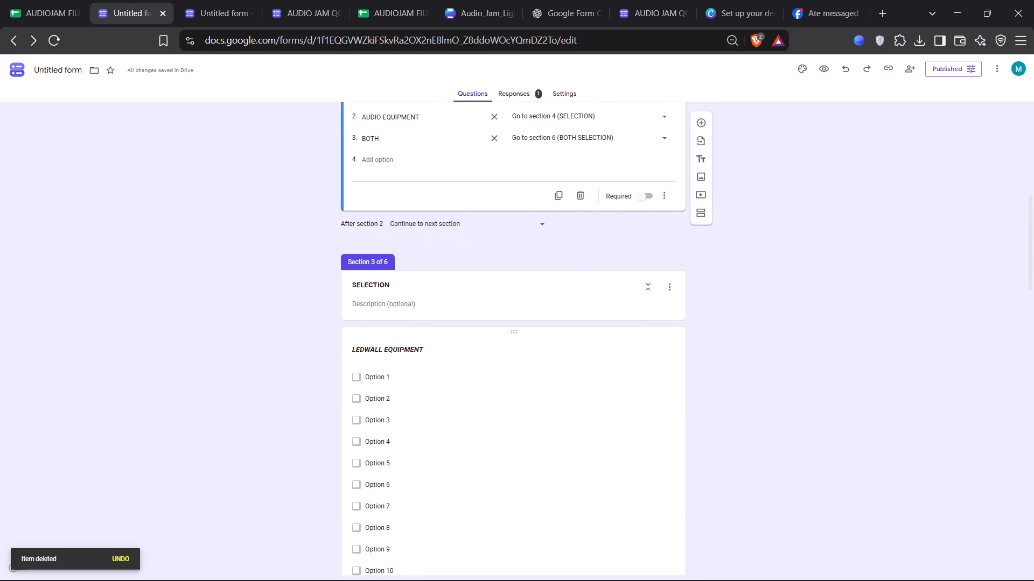
scroll(516, 348, "down", 2)
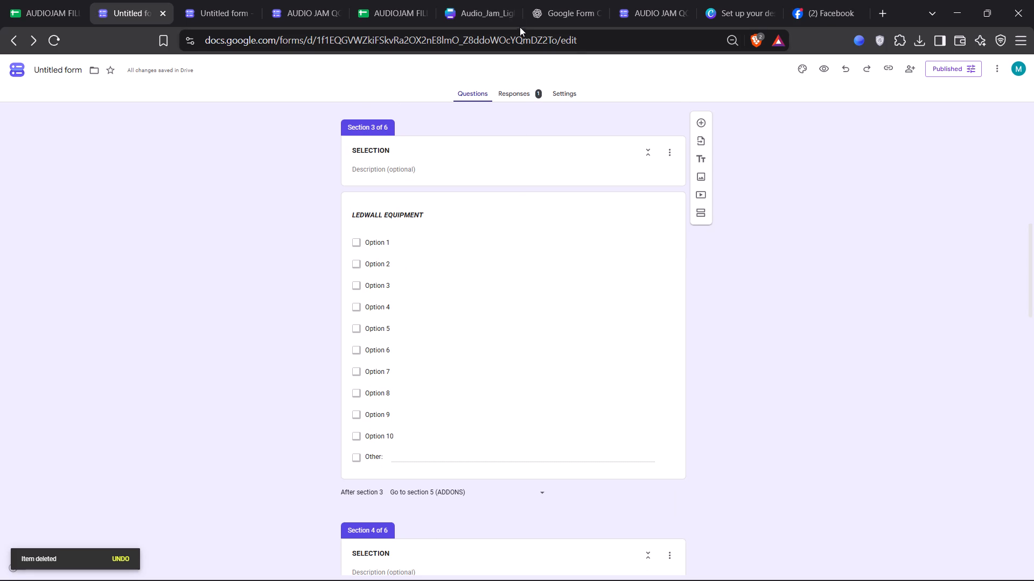
left_click(382, 19)
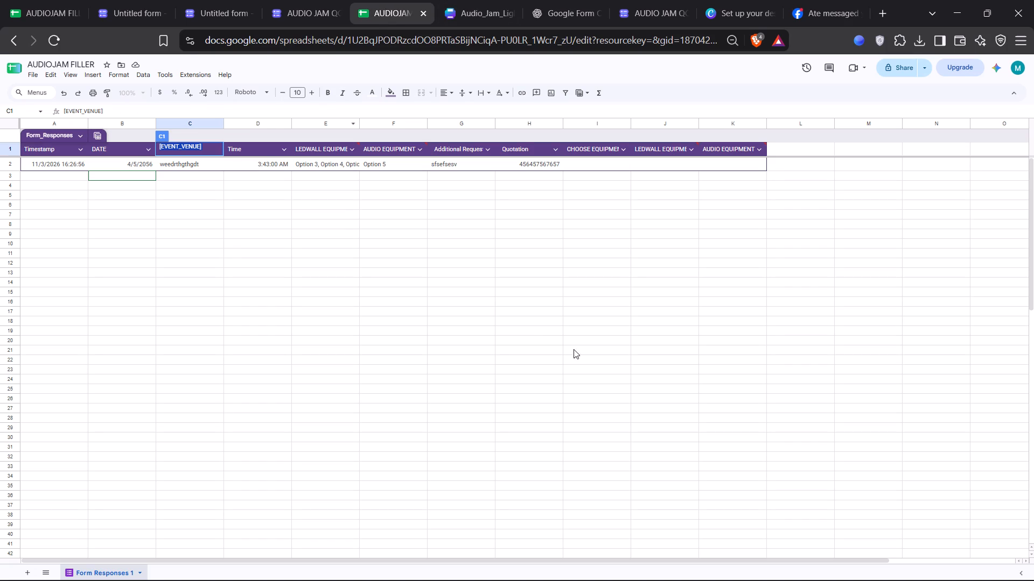
left_click_drag(627, 318, 617, 322)
left_click(455, 286)
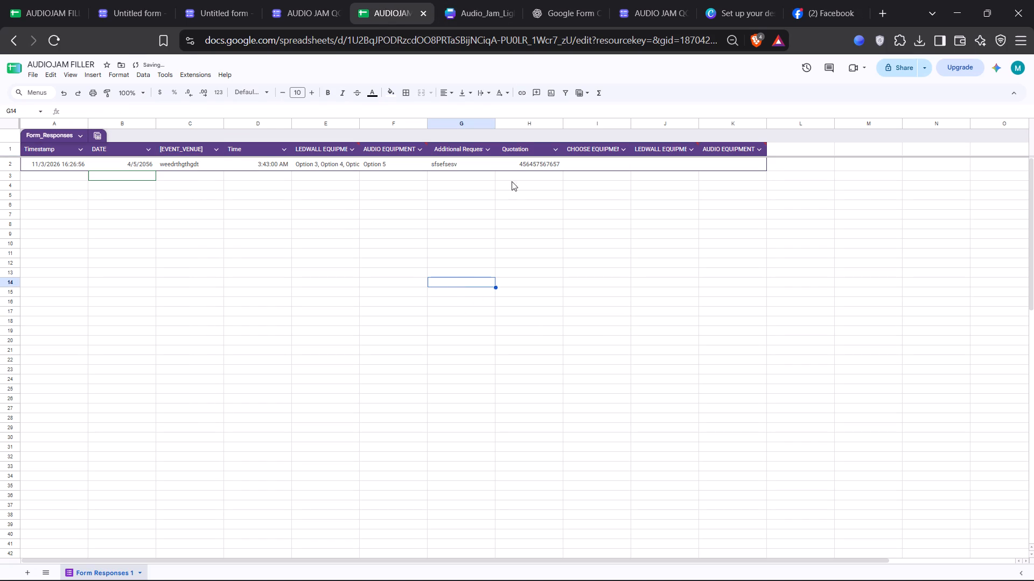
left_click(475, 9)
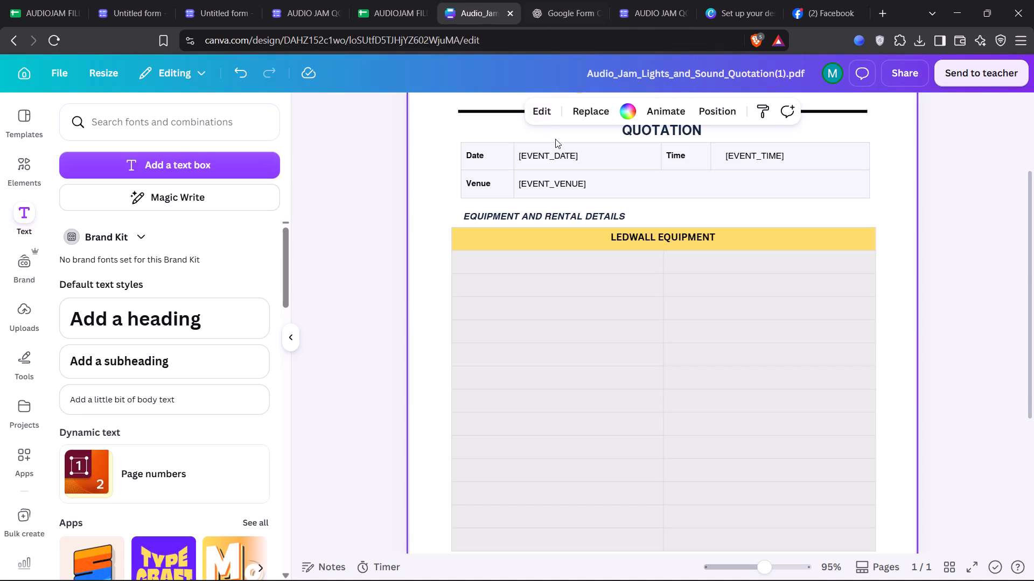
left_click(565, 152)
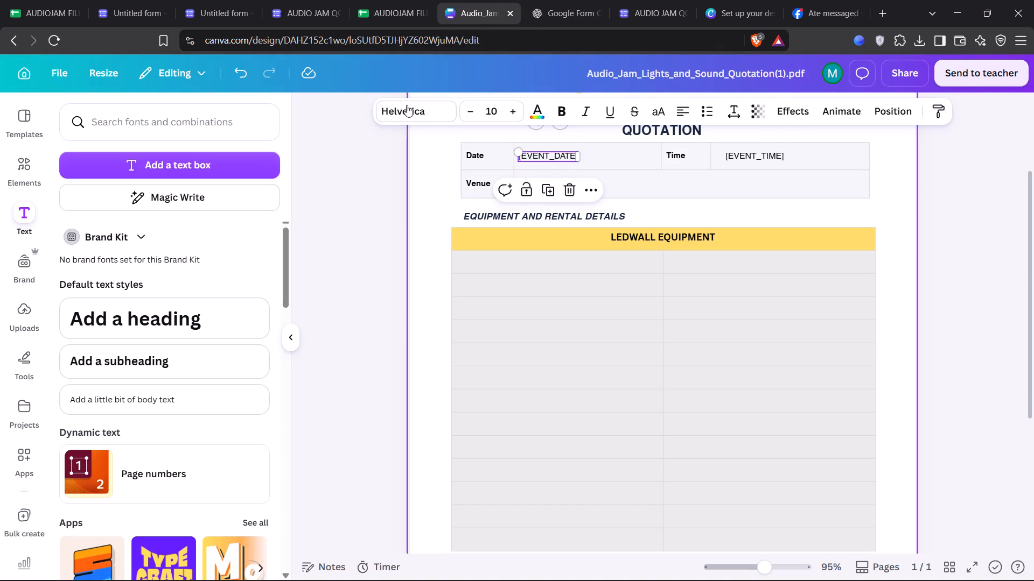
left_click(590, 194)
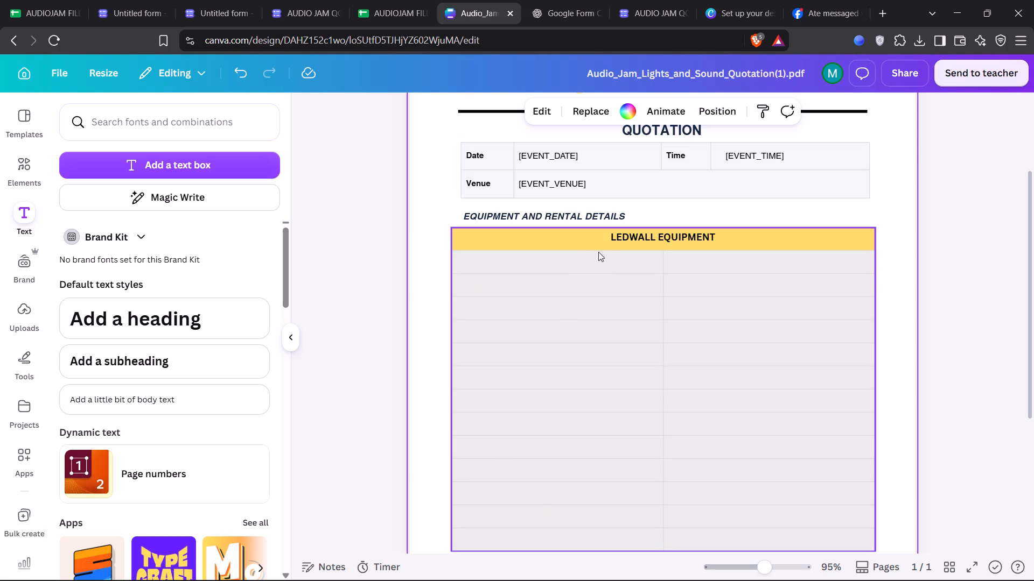
Compare the Canva quotation layout and its LEDWALL EQUIPMENT table with the Google Form's preview, its questions and the AUDIOJAM FILLER response sheet.
left_click(670, 237)
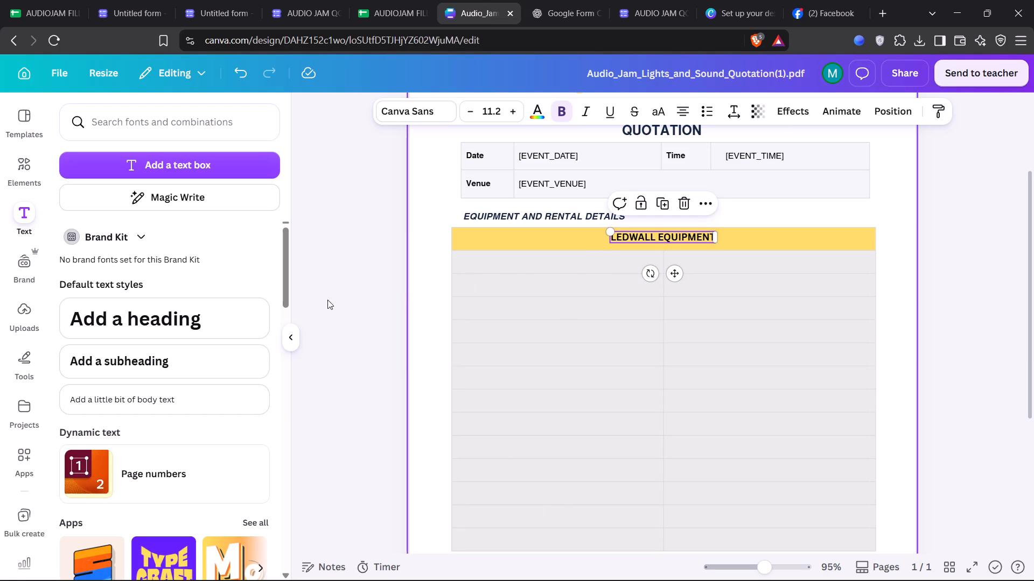
left_click(369, 193)
left_click(313, 16)
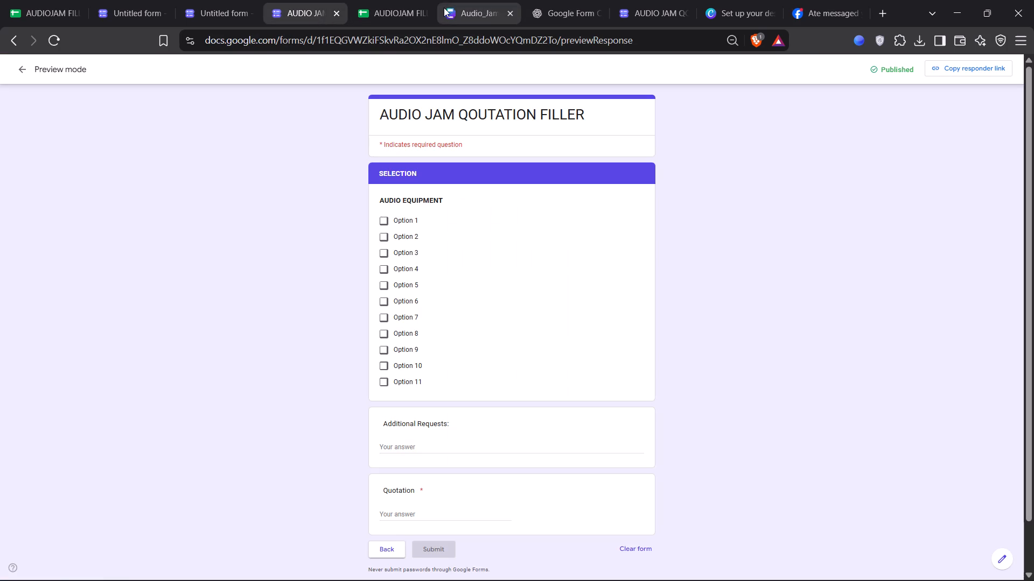
left_click(458, 20)
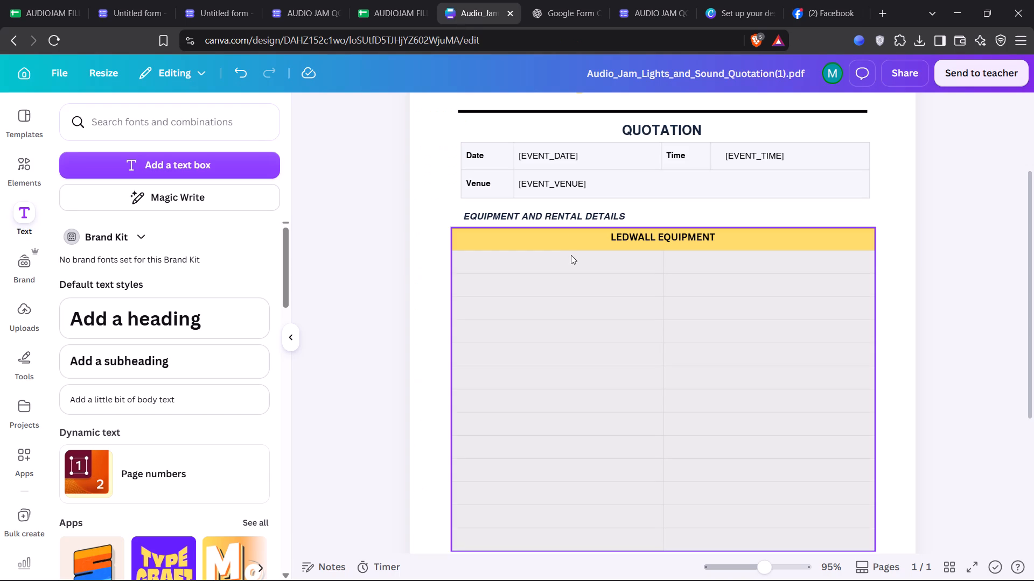
scroll(430, 323, "up", 2)
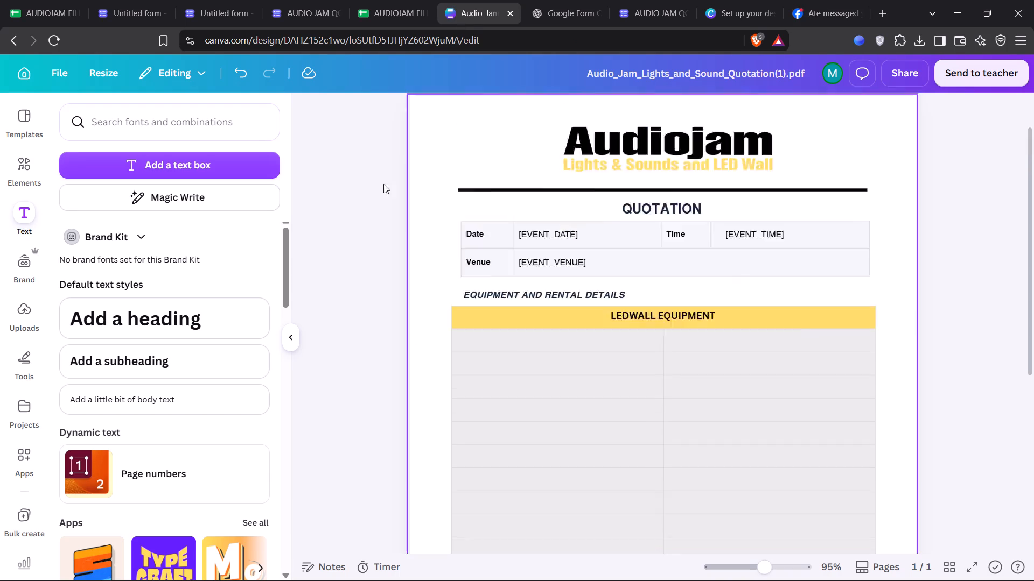
scroll(462, 487, "down", 1, "ctrl")
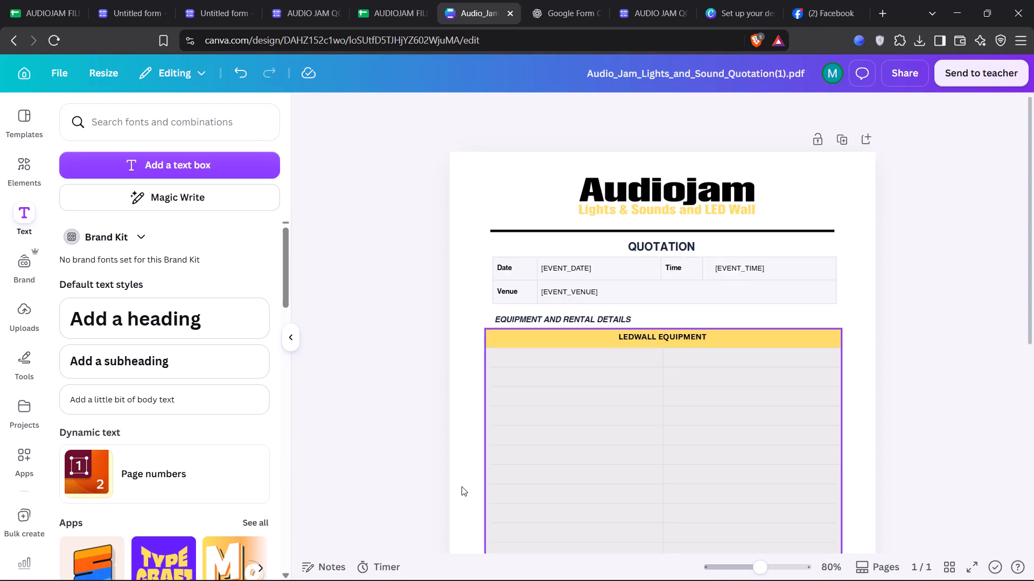
scroll(462, 483, "down", 1, "ctrl")
scroll(319, 505, "down", 2)
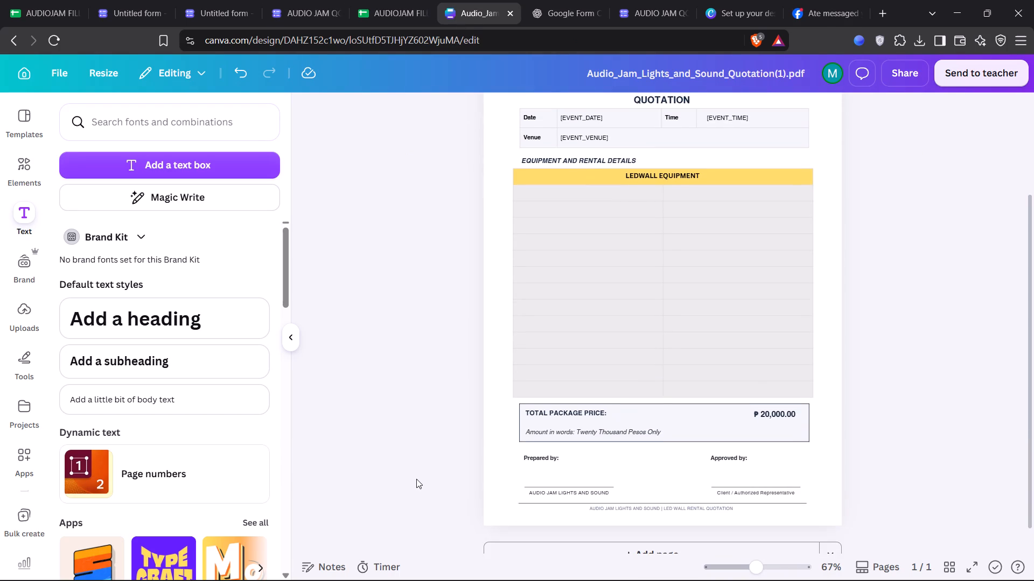
scroll(418, 479, "up", 1)
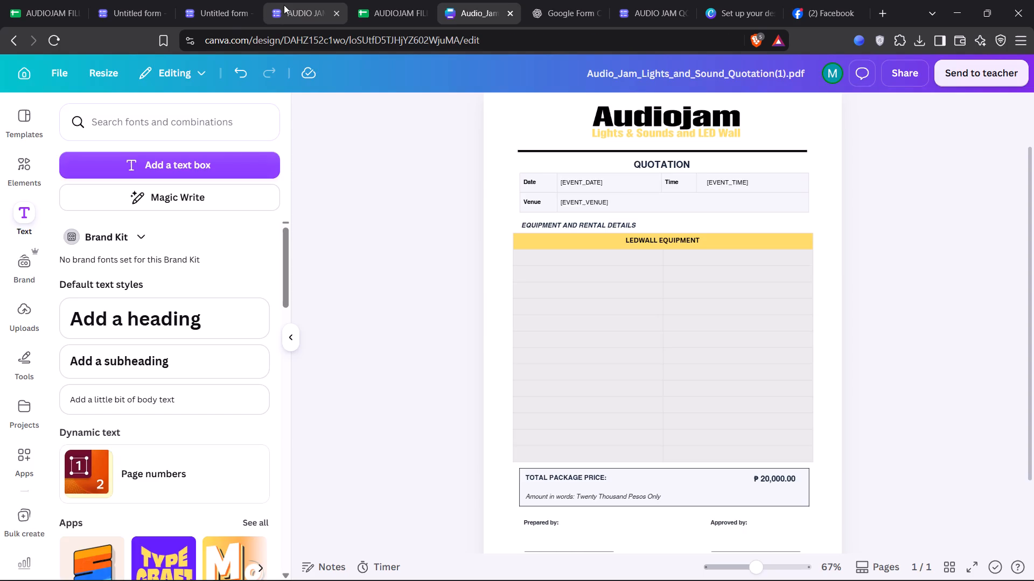
left_click(284, 5)
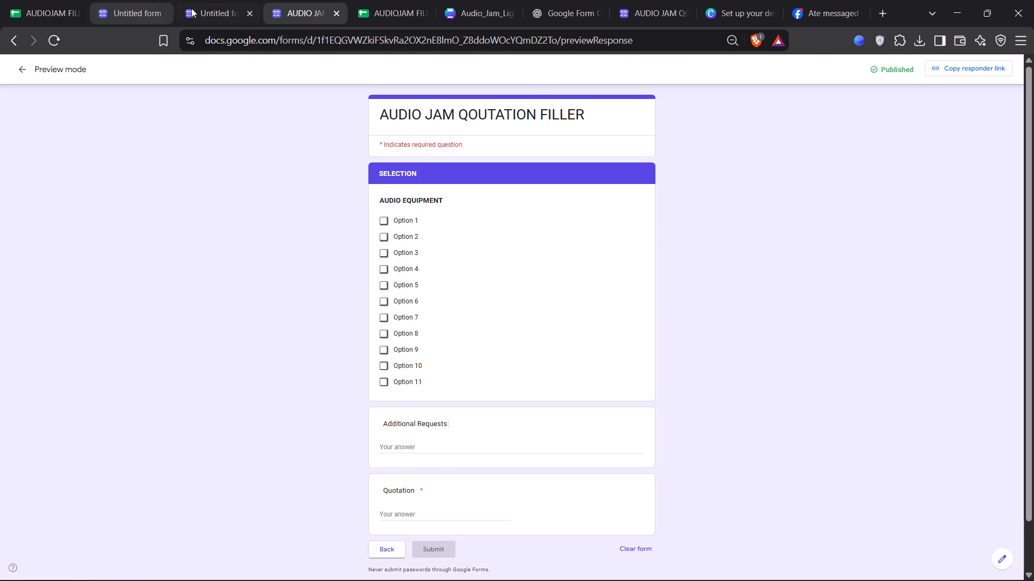
left_click(193, 8)
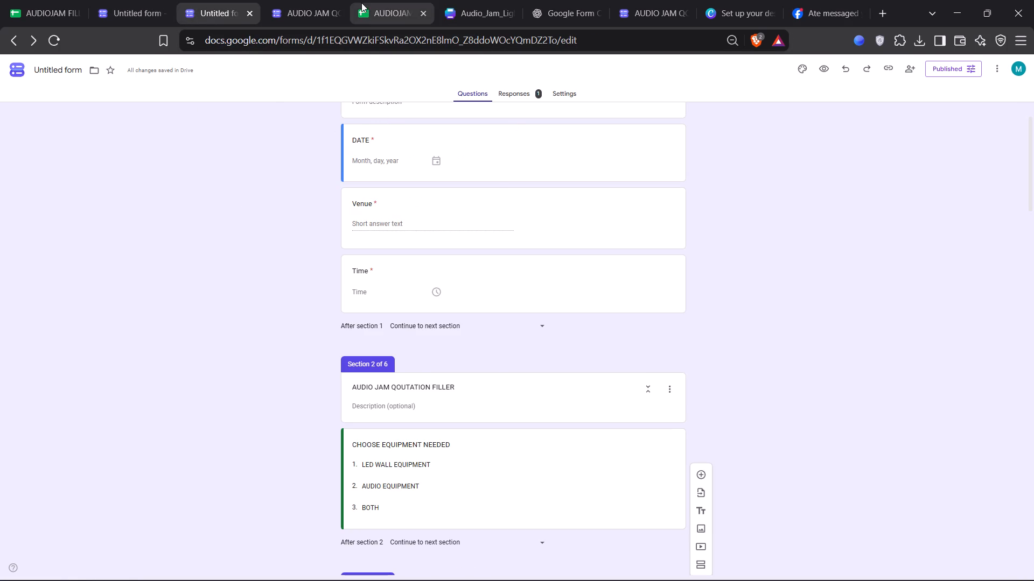
left_click(372, 12)
left_click(297, 3)
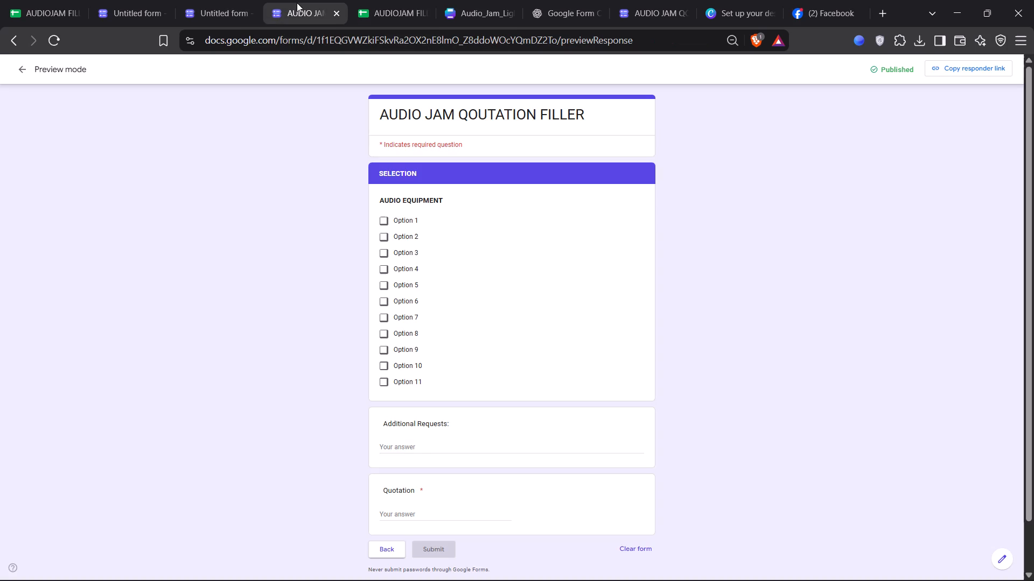
left_click(392, 14)
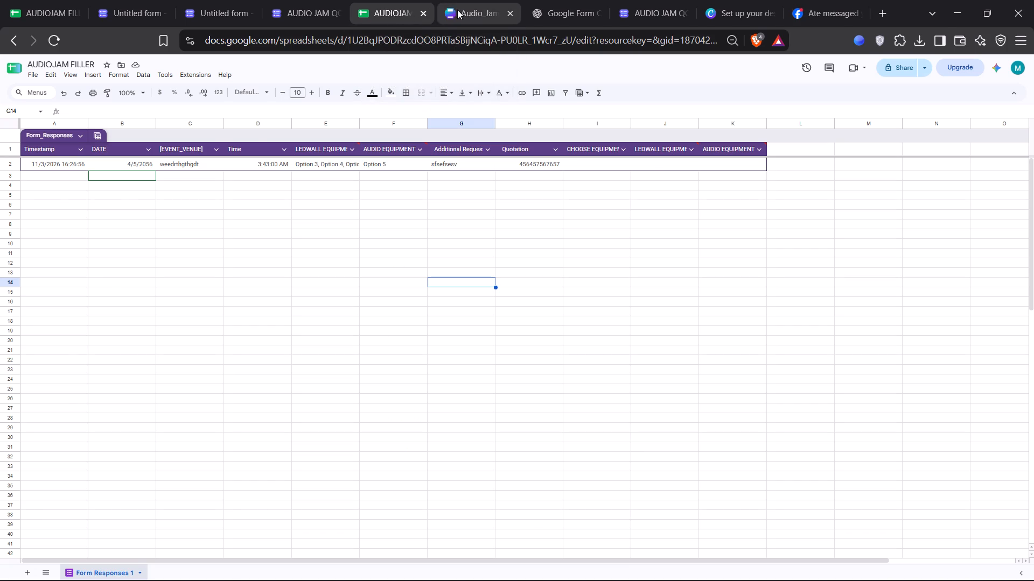
In Canva, import the Form Responses 1 sheet of AUDIOJAM FILLER from Google Sheets into the LEDWALL EQUIPMENT table, with row 2 selected.
left_click(457, 10)
left_click(710, 259)
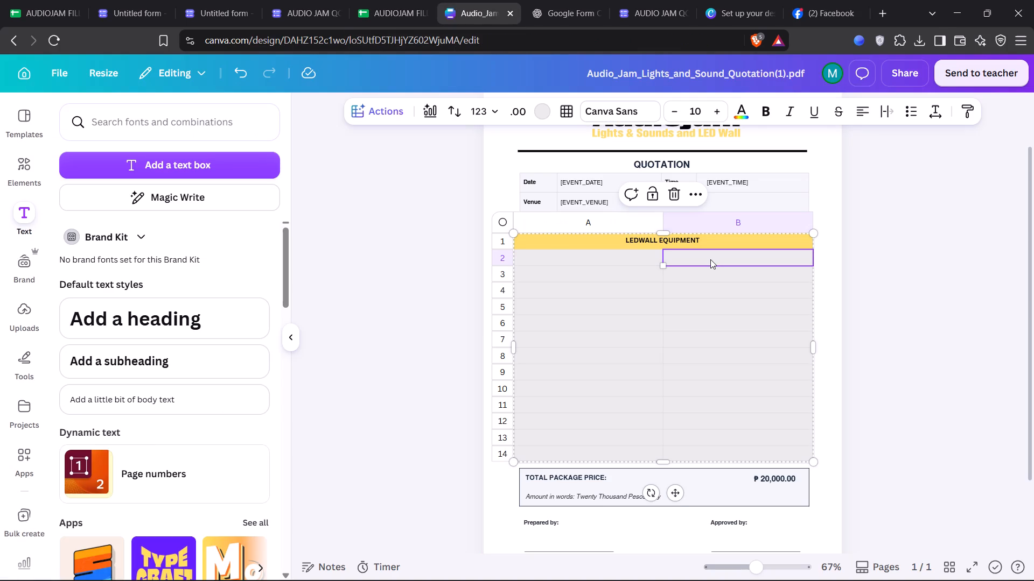
left_click(623, 256)
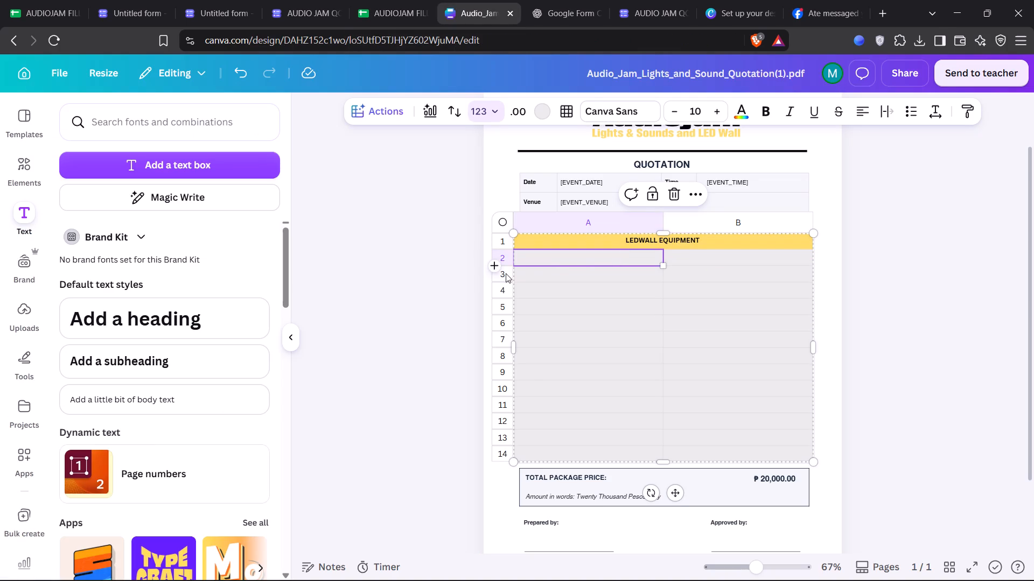
left_click(506, 273)
left_click(505, 266)
left_click(504, 259)
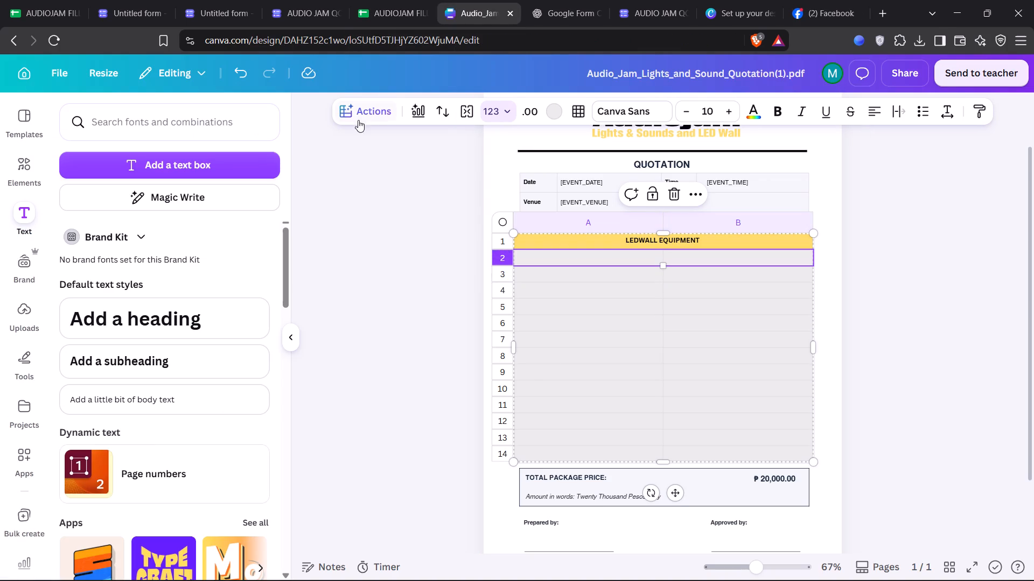
left_click(367, 114)
left_click(493, 203)
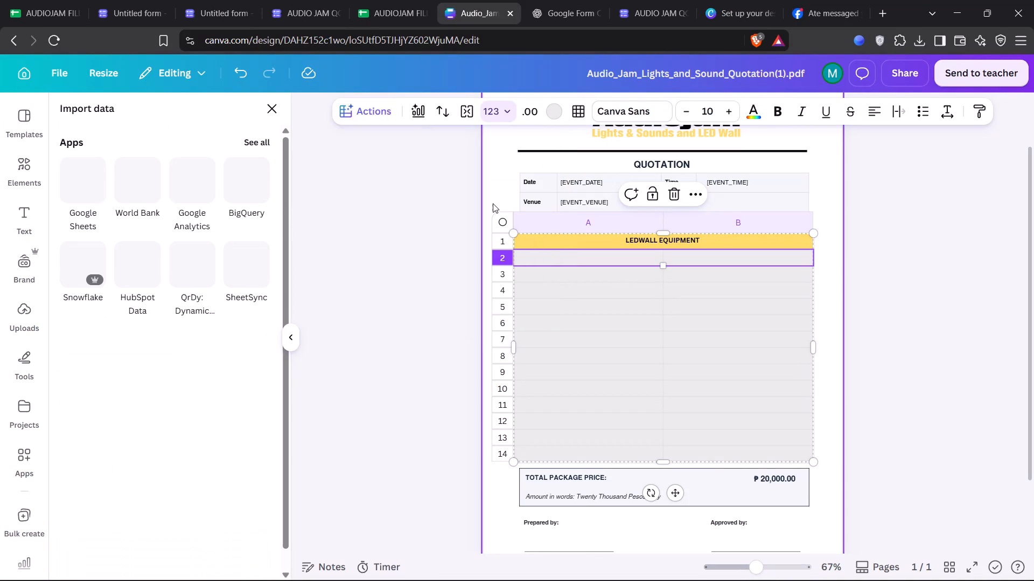
left_click(73, 205)
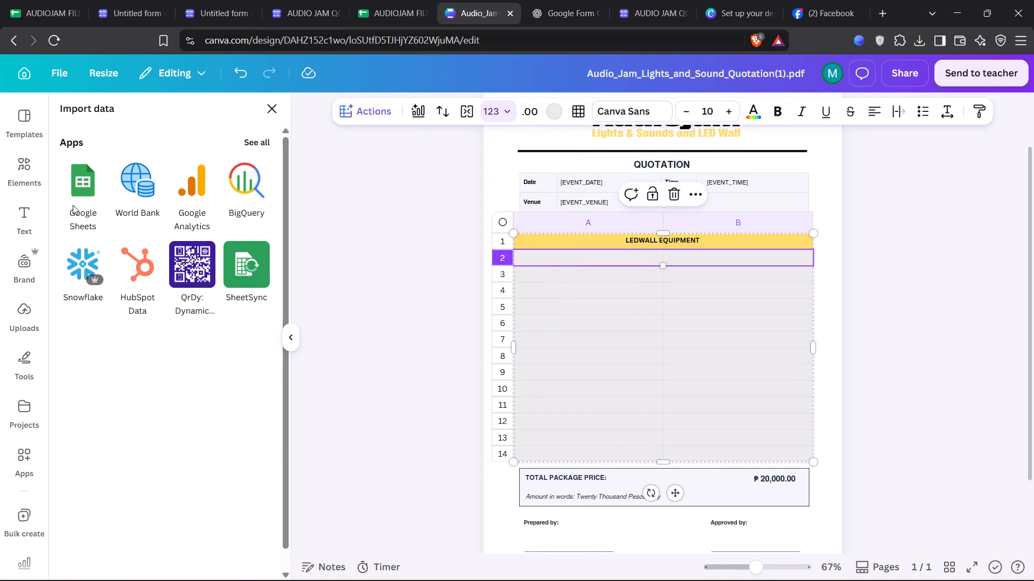
left_click(116, 260)
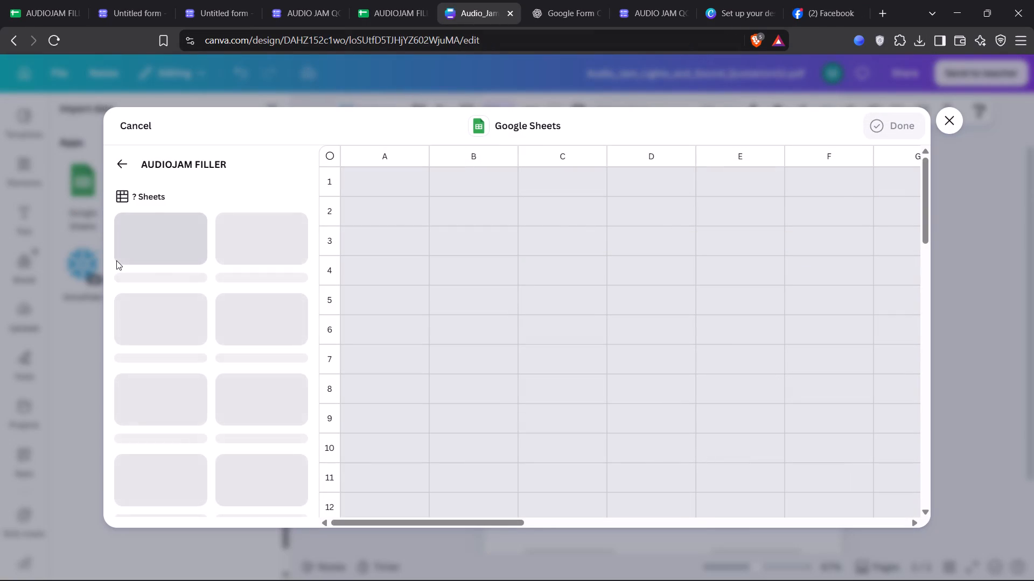
left_click(131, 245)
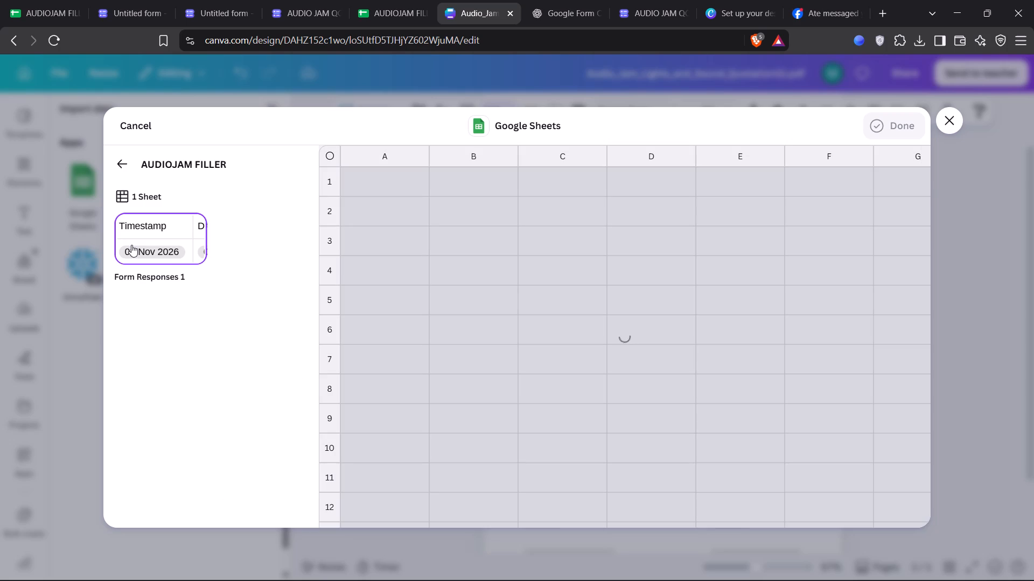
left_click(900, 131)
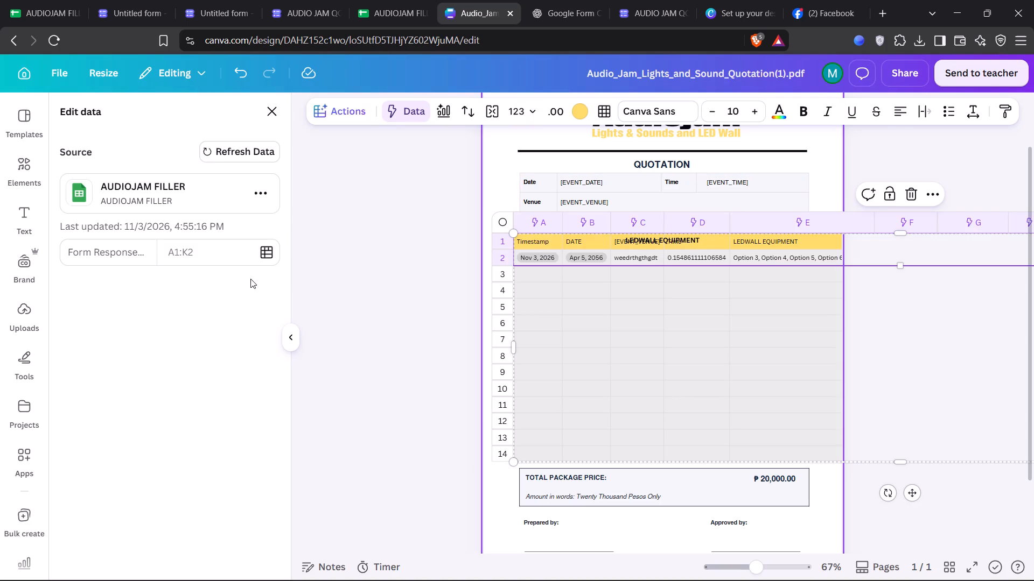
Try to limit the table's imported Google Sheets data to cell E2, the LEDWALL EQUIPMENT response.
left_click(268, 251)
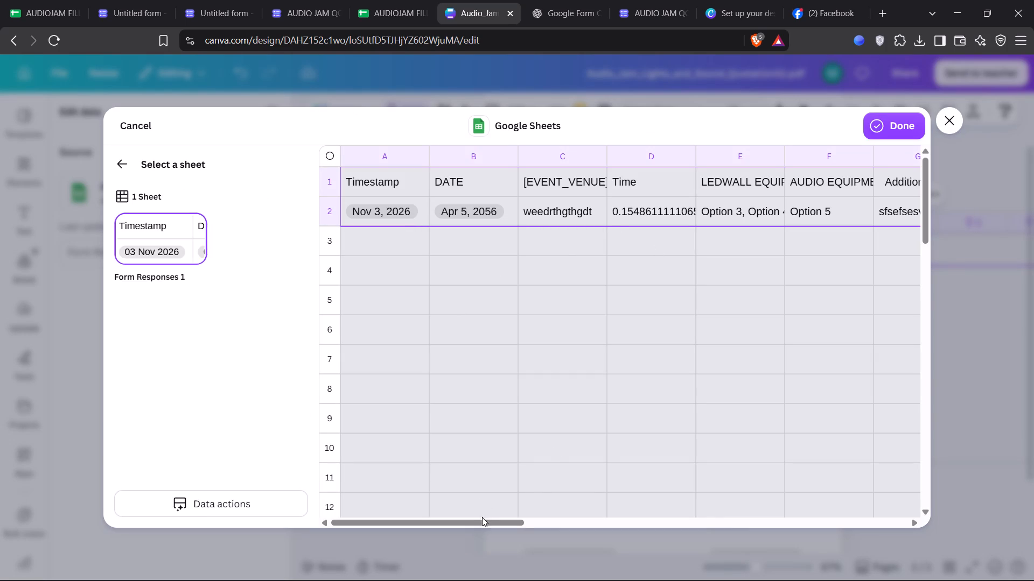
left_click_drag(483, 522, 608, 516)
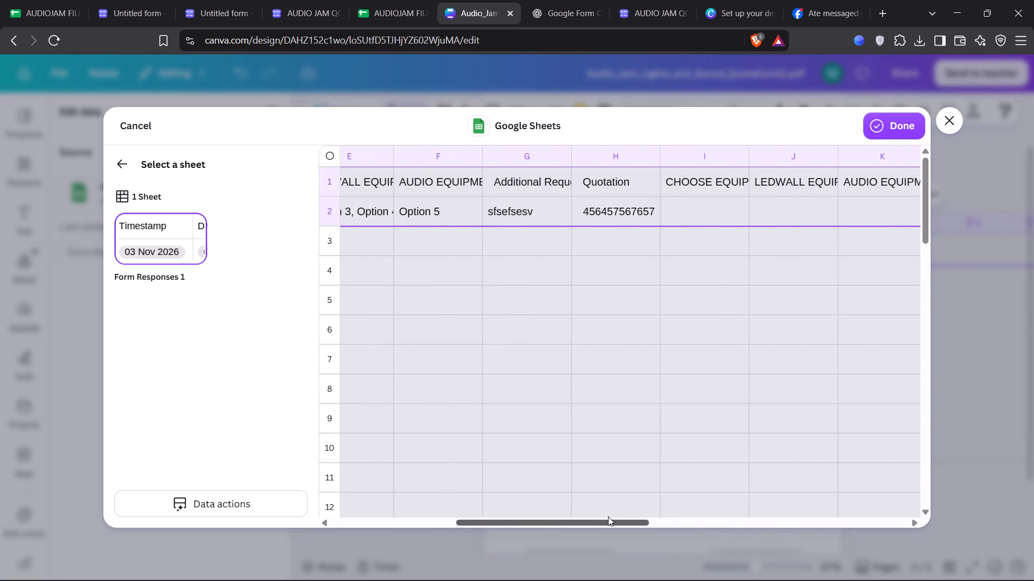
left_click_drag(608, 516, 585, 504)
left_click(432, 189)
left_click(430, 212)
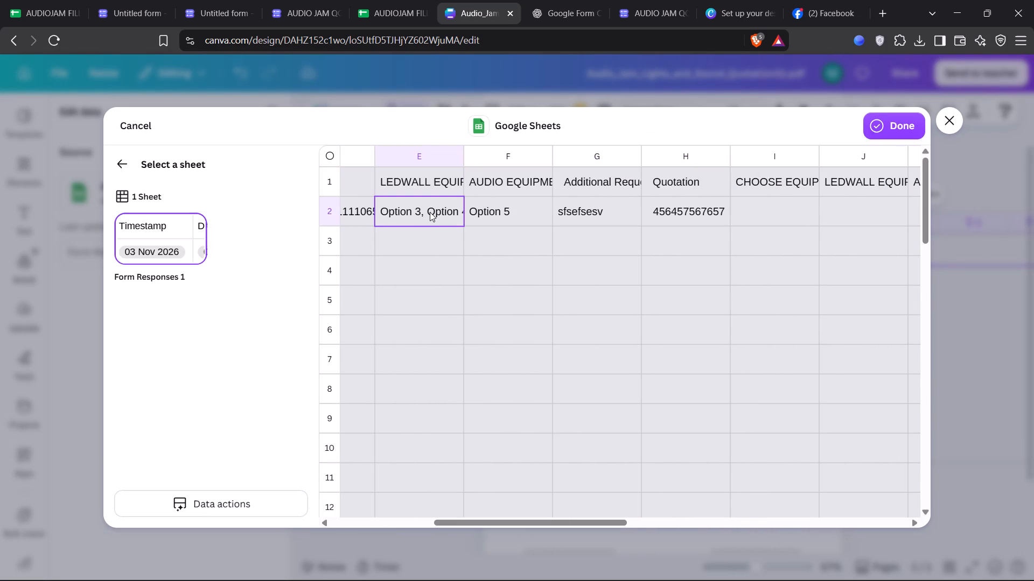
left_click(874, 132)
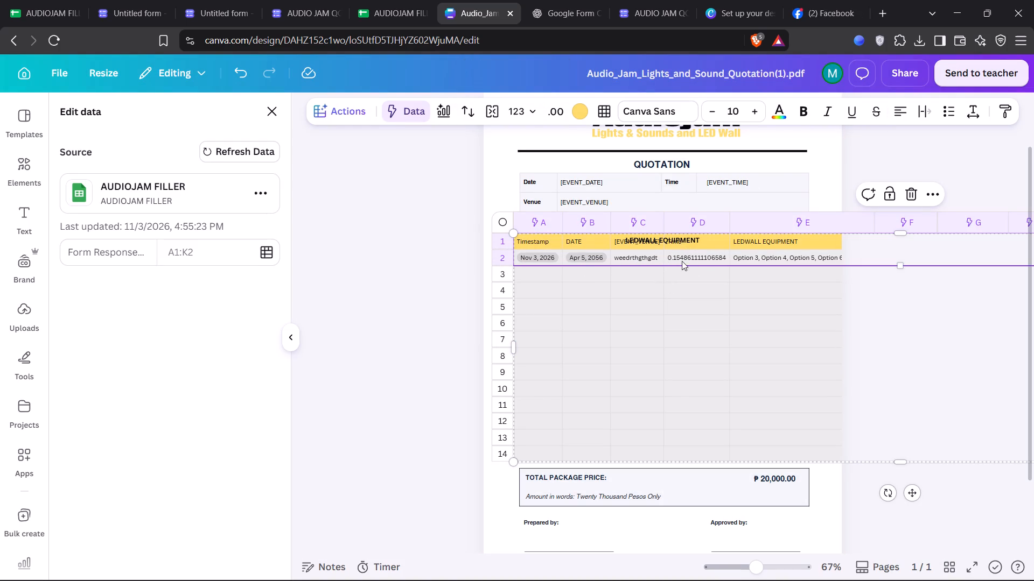
Reopen the LEDWALL EQUIPMENT table's Google Sheets source and check its available data actions and spreadsheets.
left_click(786, 262)
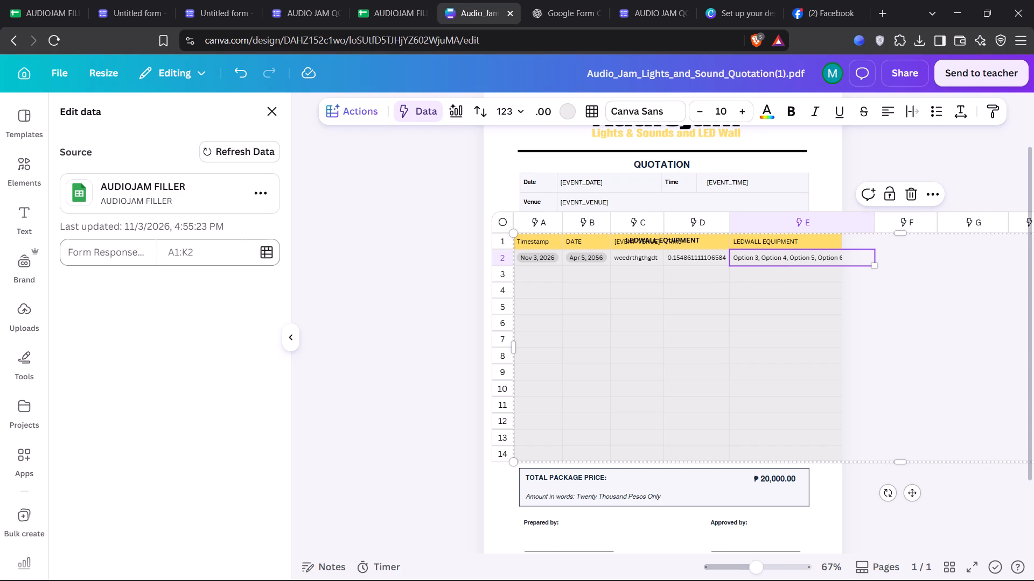
left_click(264, 252)
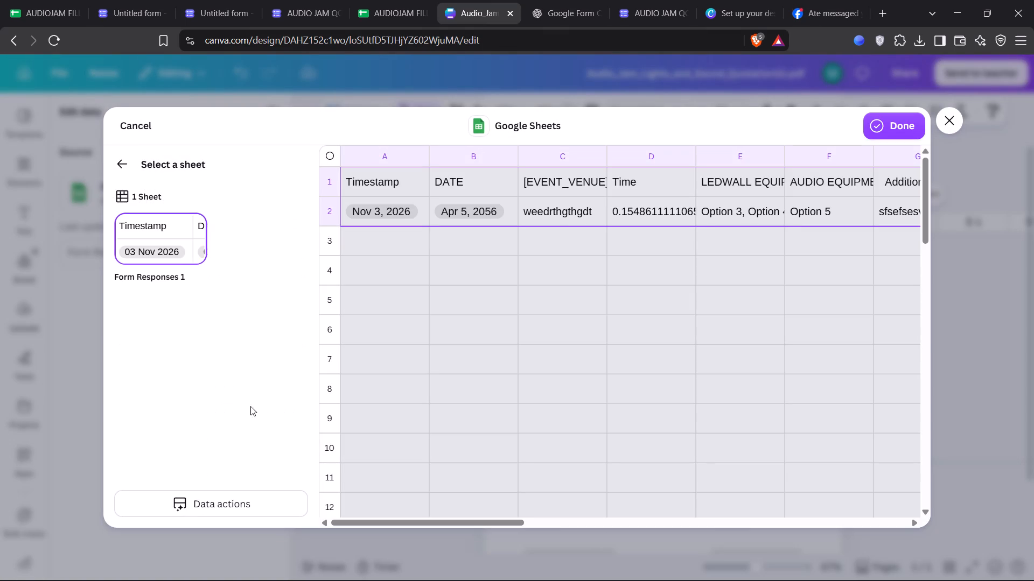
left_click(260, 501)
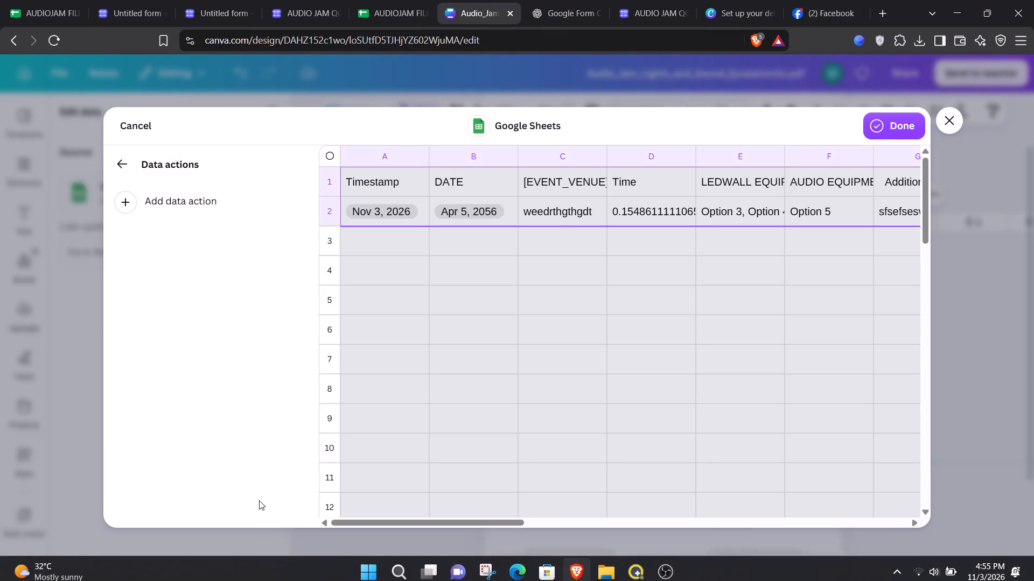
left_click(178, 211)
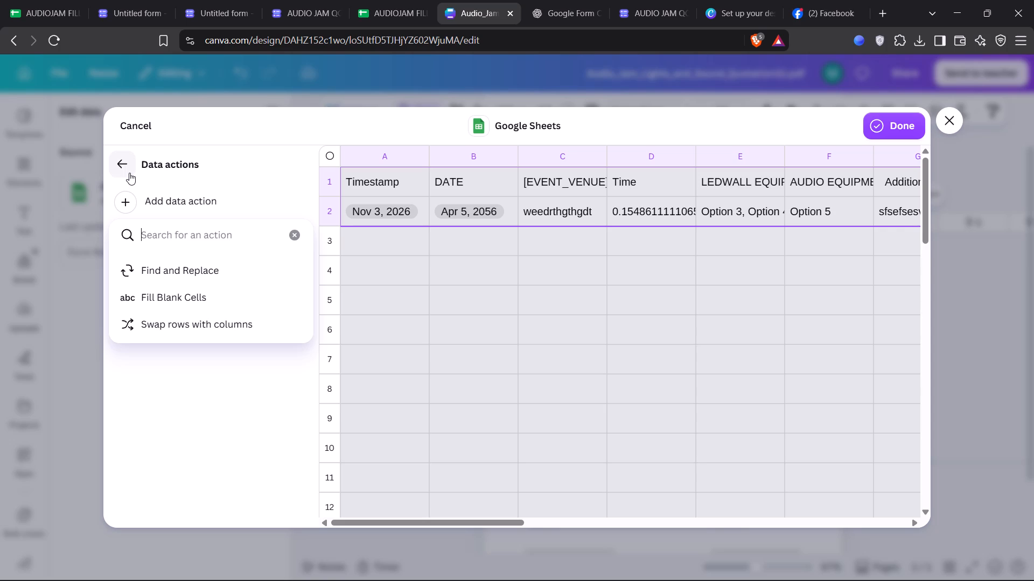
left_click(129, 173)
left_click(129, 173)
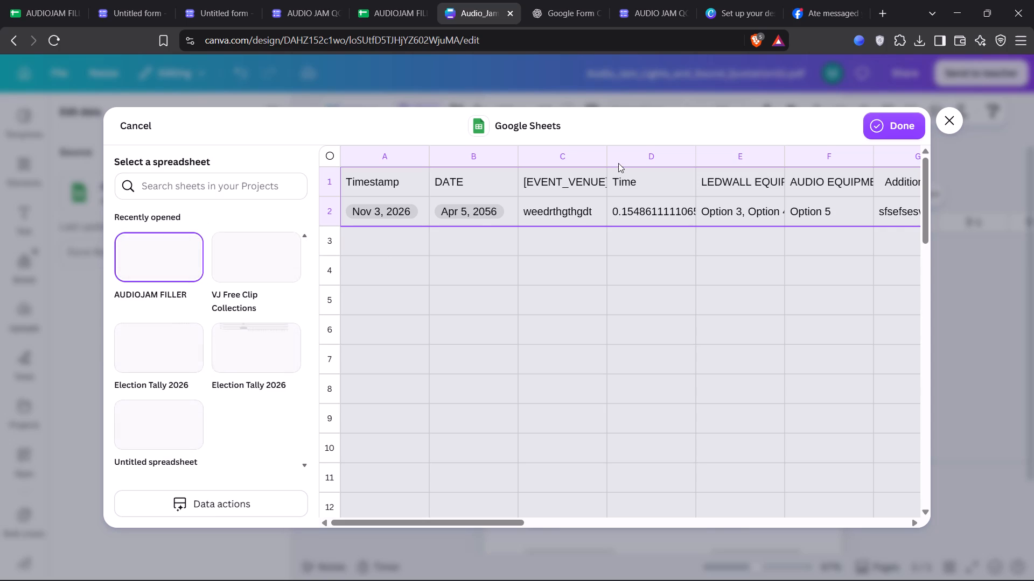
left_click(911, 118)
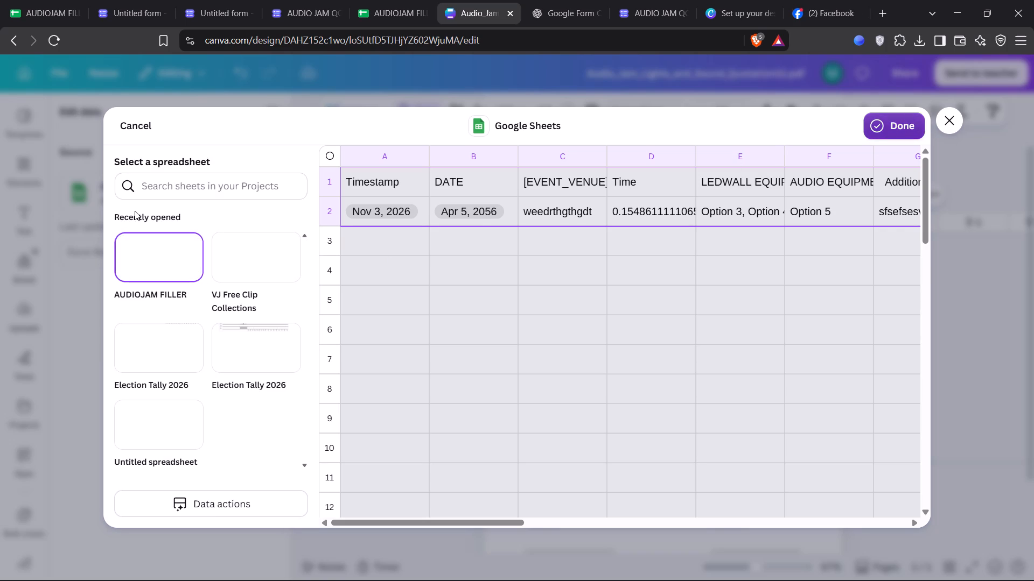
Undo the Google Sheets import into the LEDWALL EQUIPMENT table and deselect the table.
key("ctrl+z")
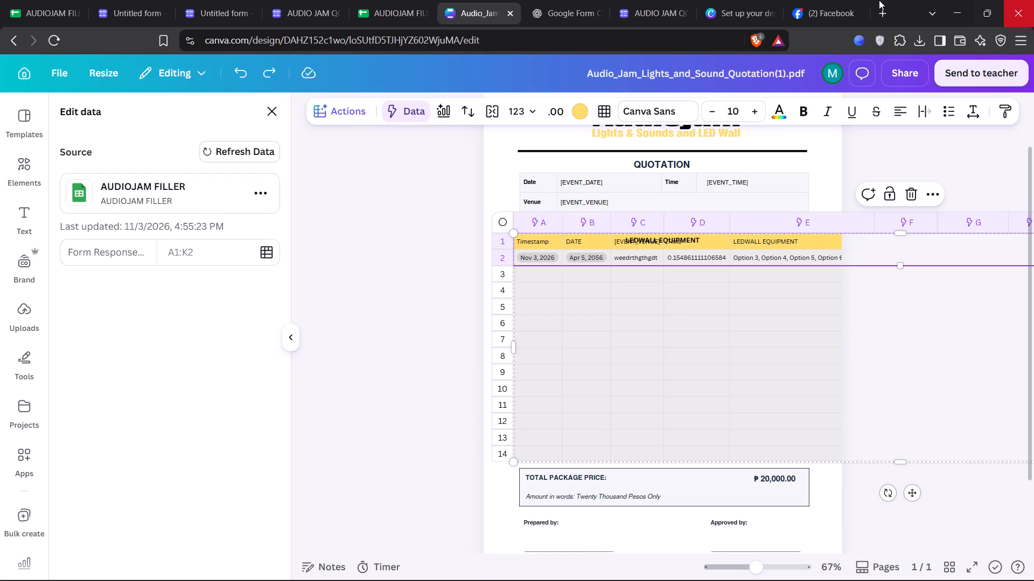
key("ctrl+z")
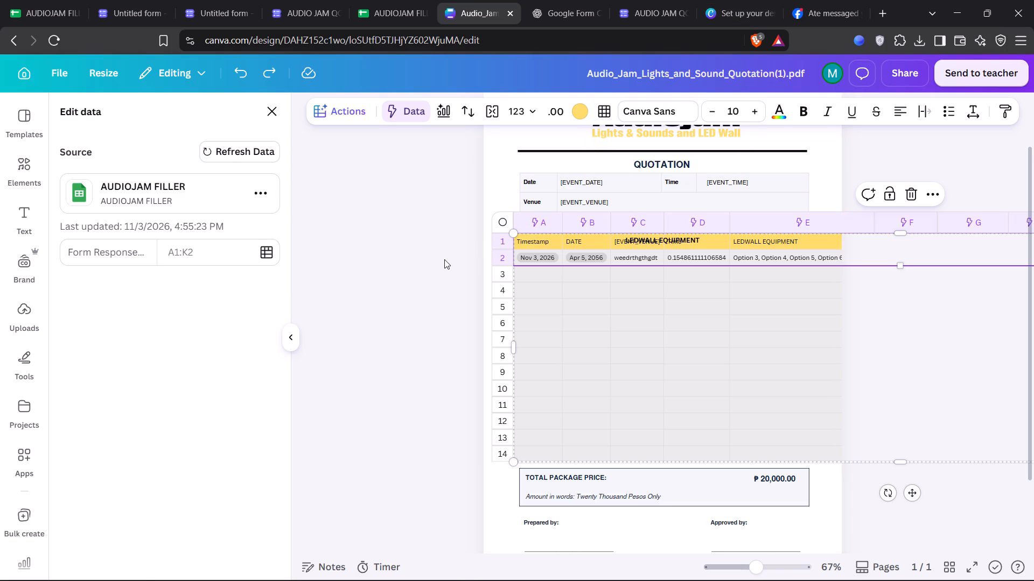
left_click(444, 259)
key("ctrl+z")
key("ctrl+z")
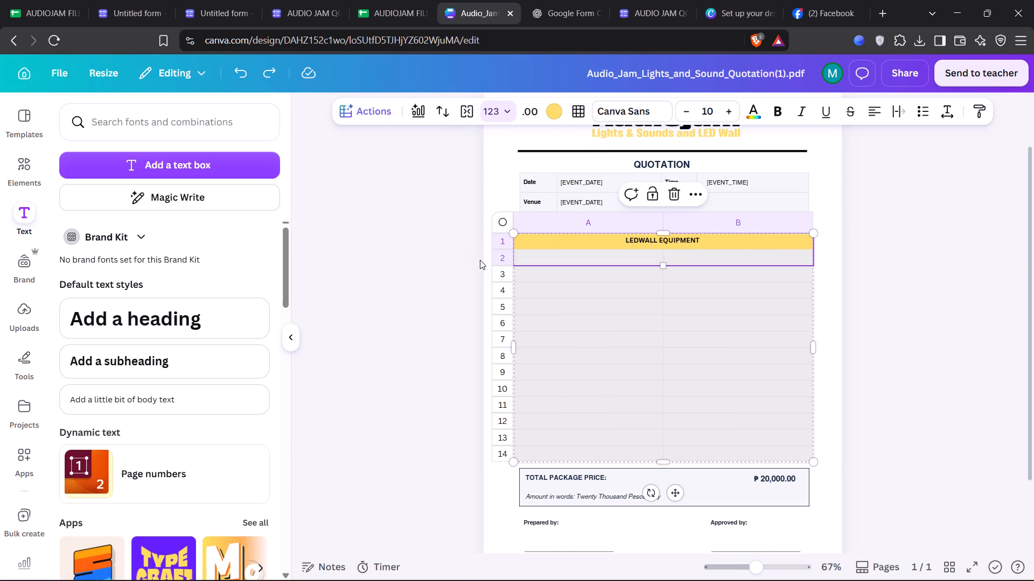
left_click(263, 69)
left_click(950, 290)
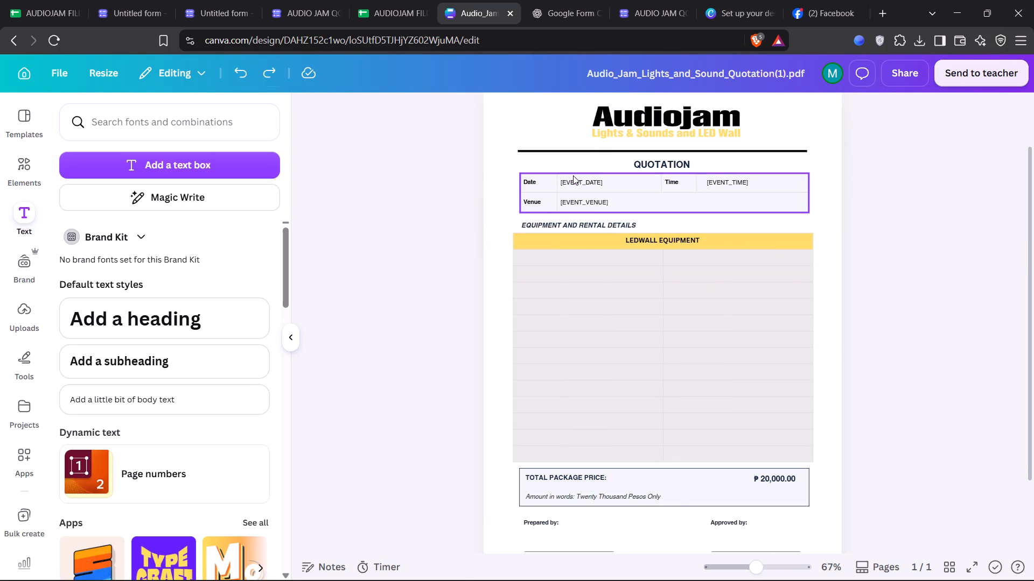
Open Bulk create and reset its field matching to disconnect all data fields from the quotation.
left_click(21, 528)
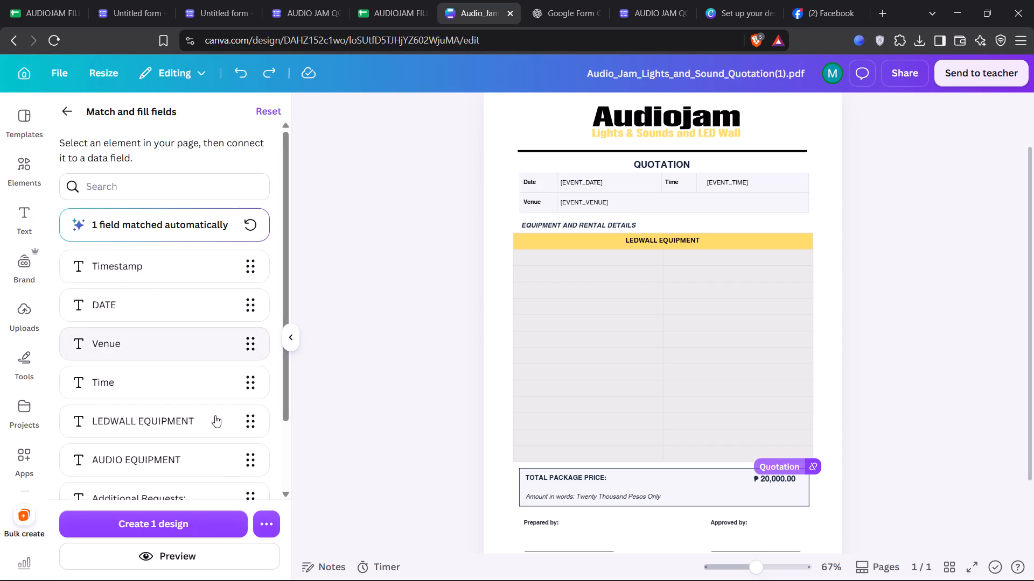
left_click(275, 108)
scroll(166, 447, "down", 4)
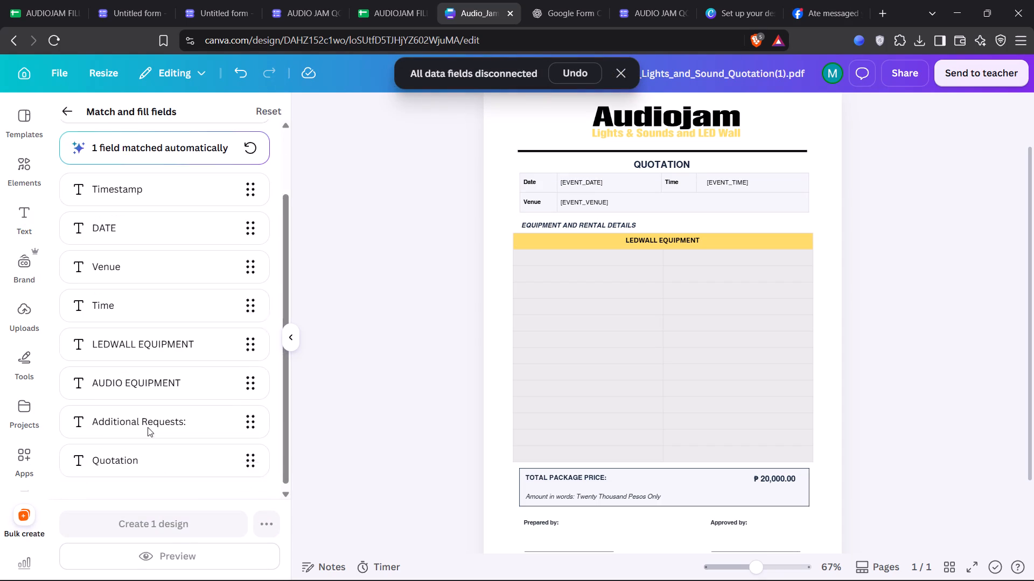
scroll(174, 386, "up", 3)
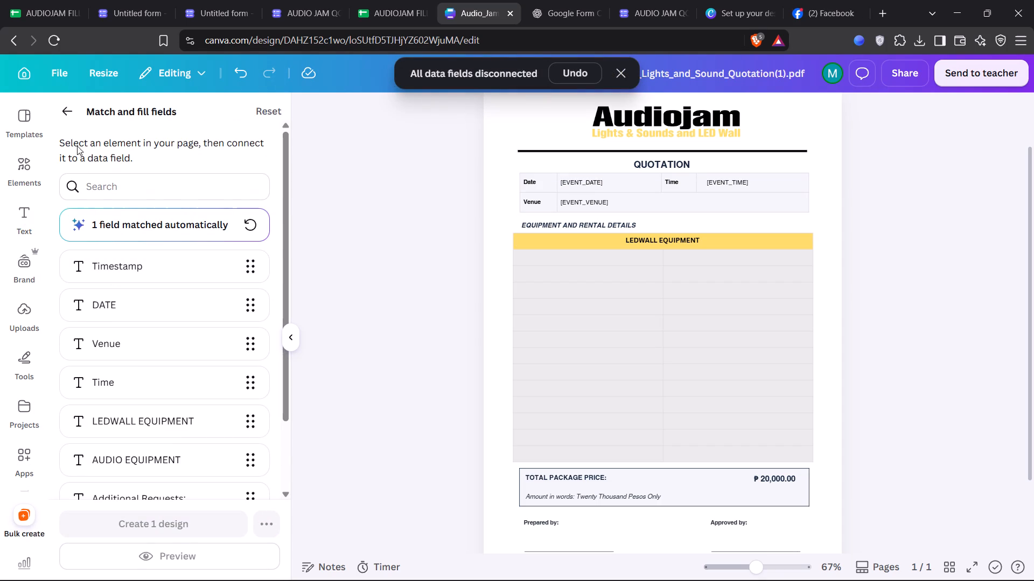
Reconnect Bulk create to the Form Responses 1 sheet of AUDIOJAM FILLER in Google Sheets, using range A1:K2.
left_click(78, 109)
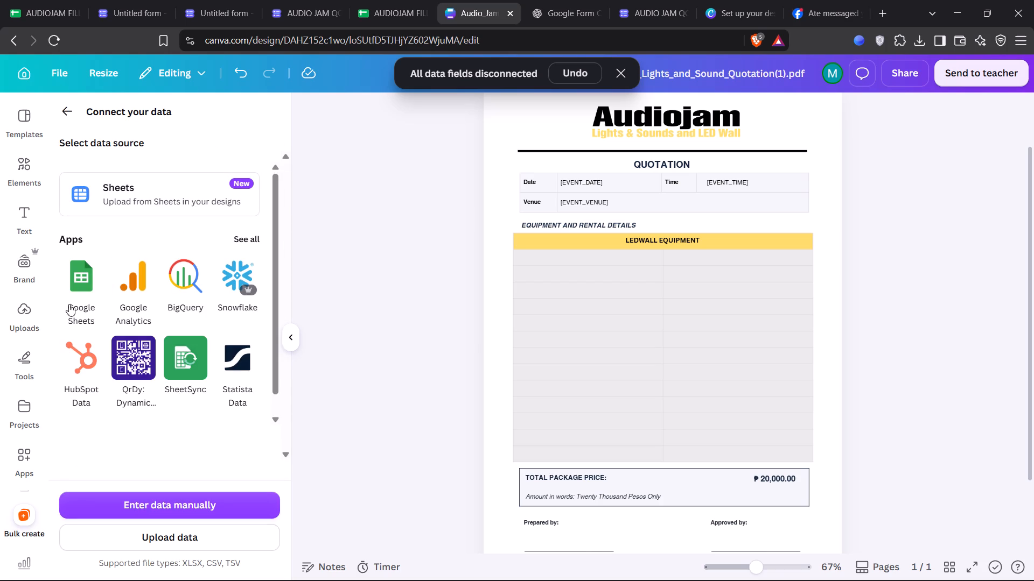
left_click(90, 286)
left_click(162, 257)
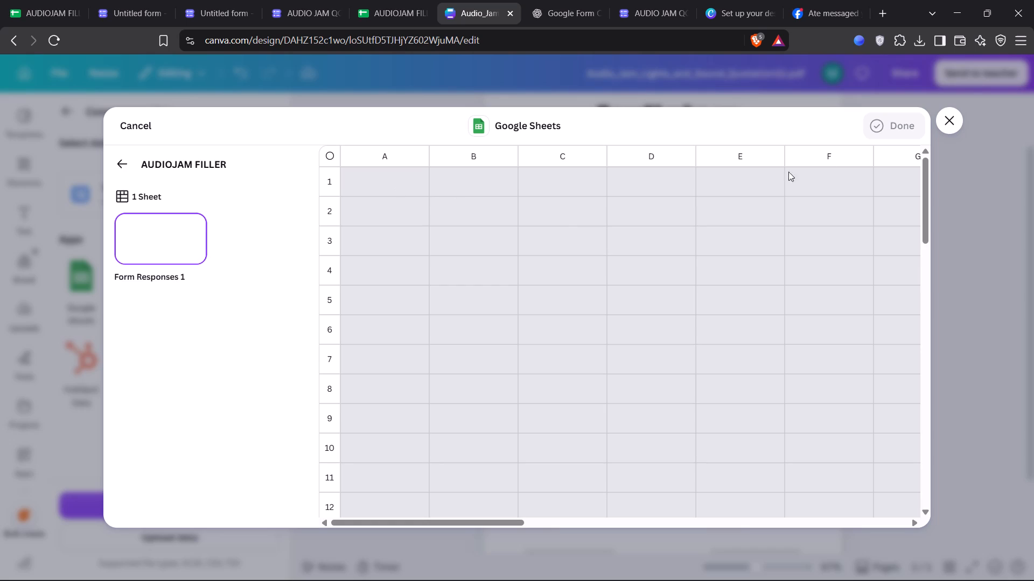
left_click(189, 243)
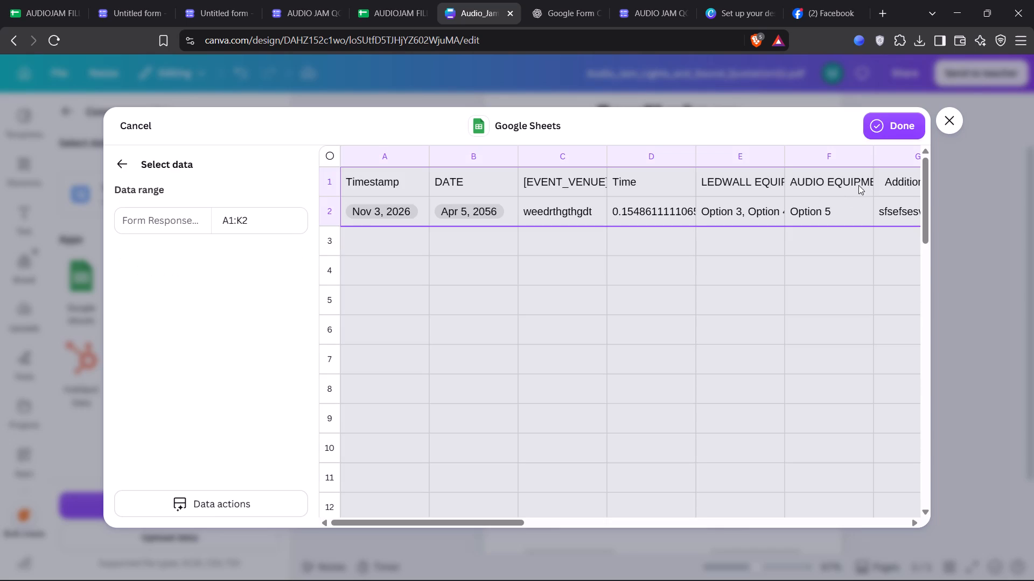
left_click(906, 123)
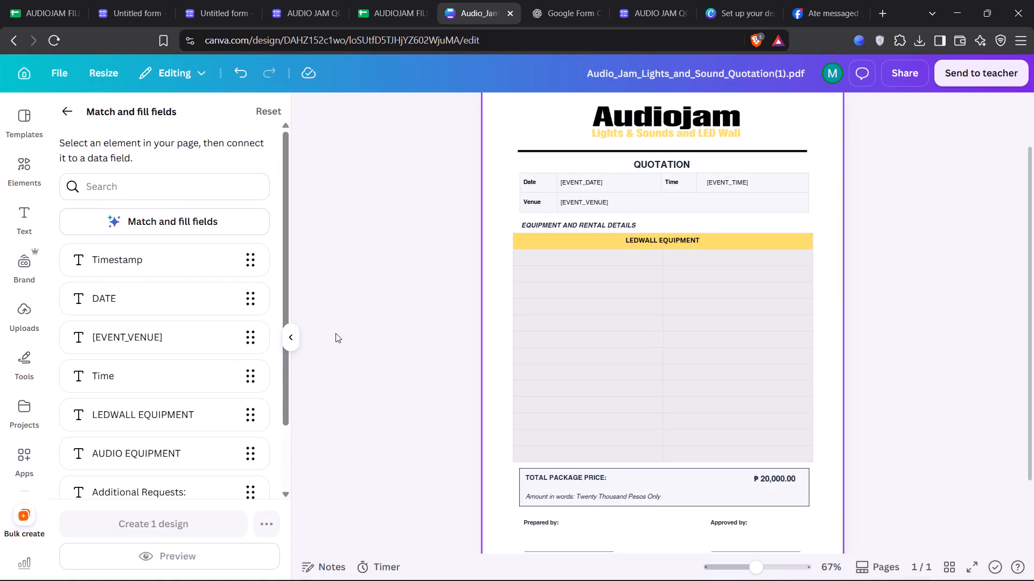
Connect the quotation's Venue placeholder to the [EVENT_VENUE] data field.
left_click(168, 328)
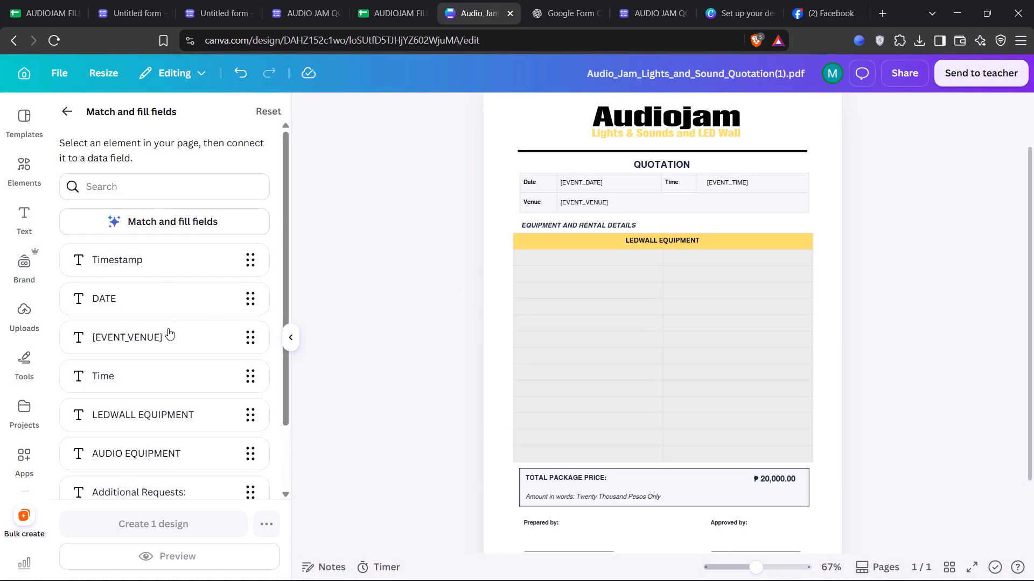
left_click(599, 206)
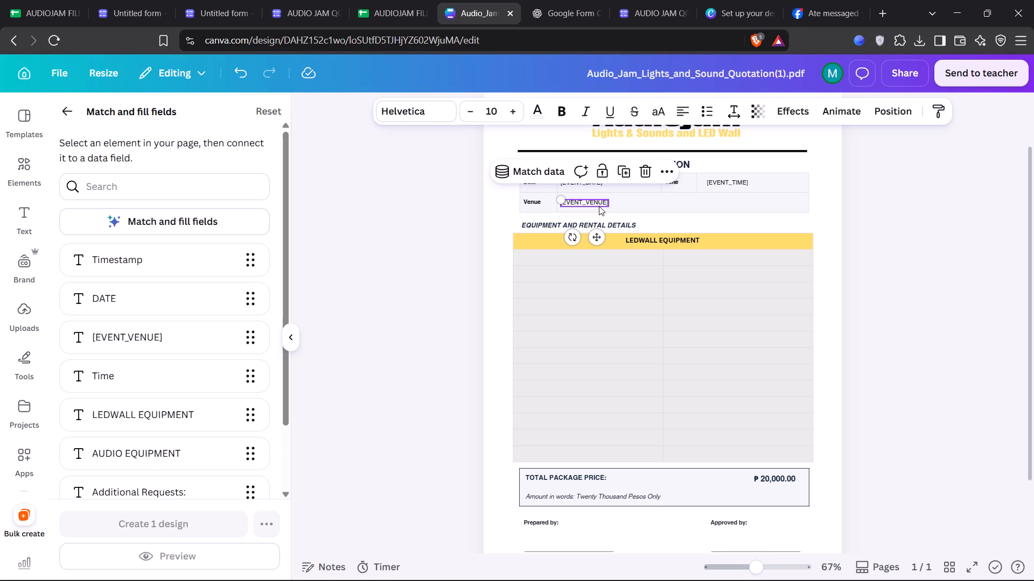
left_click(530, 174)
left_click(485, 330)
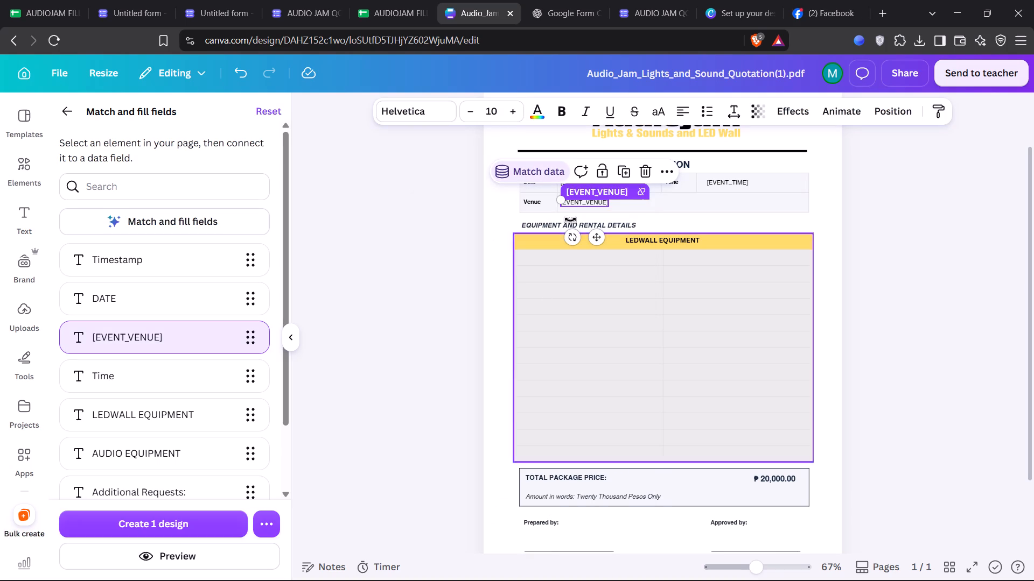
Examine the data fields available for matching to the [EVENT_TIME] placeholder.
left_click(717, 181)
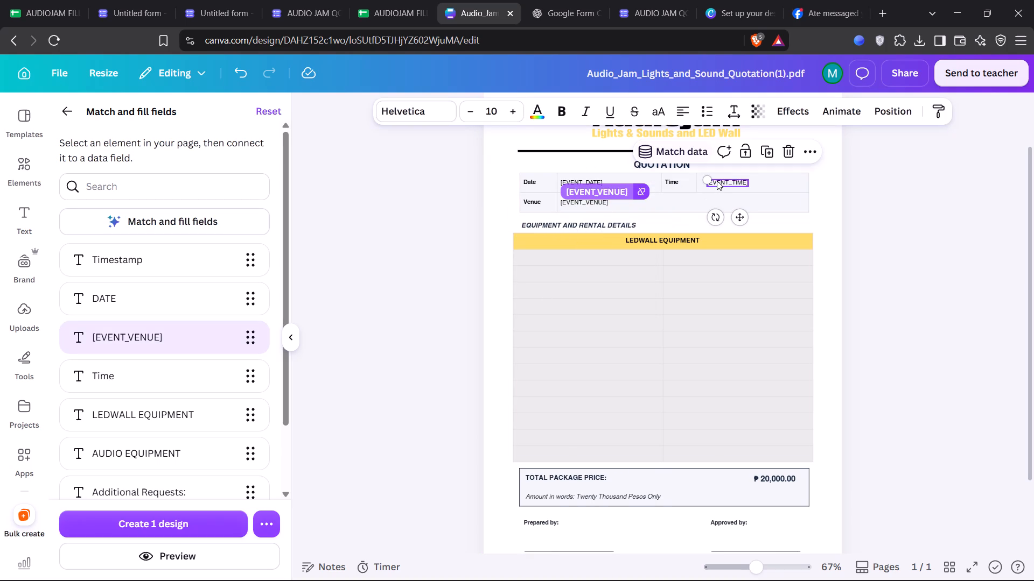
left_click(698, 152)
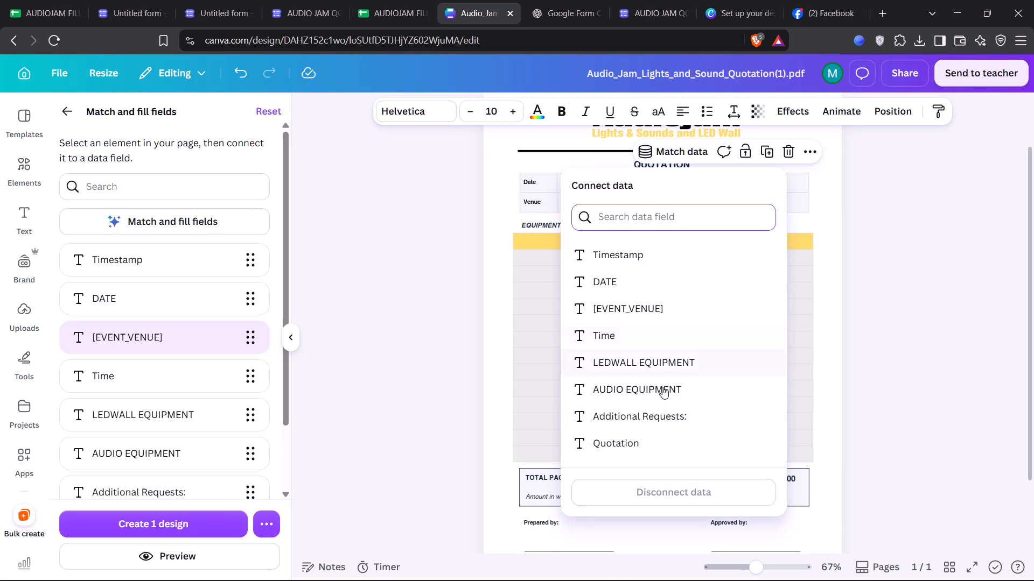
scroll(661, 402, "down", 2)
scroll(636, 452, "up", 2)
scroll(73, 362, "up", 2)
scroll(98, 388, "down", 3)
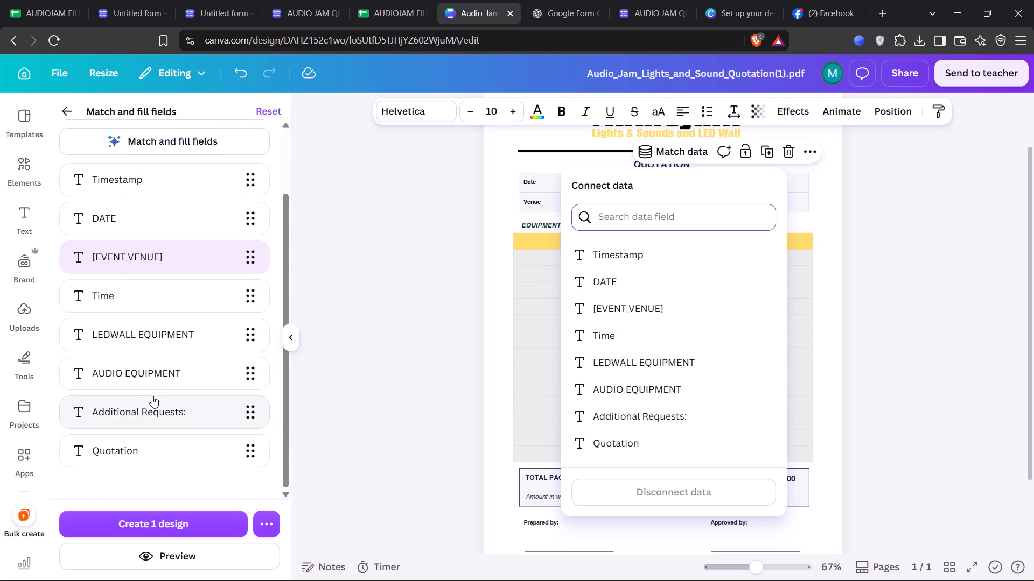
scroll(154, 396, "up", 4)
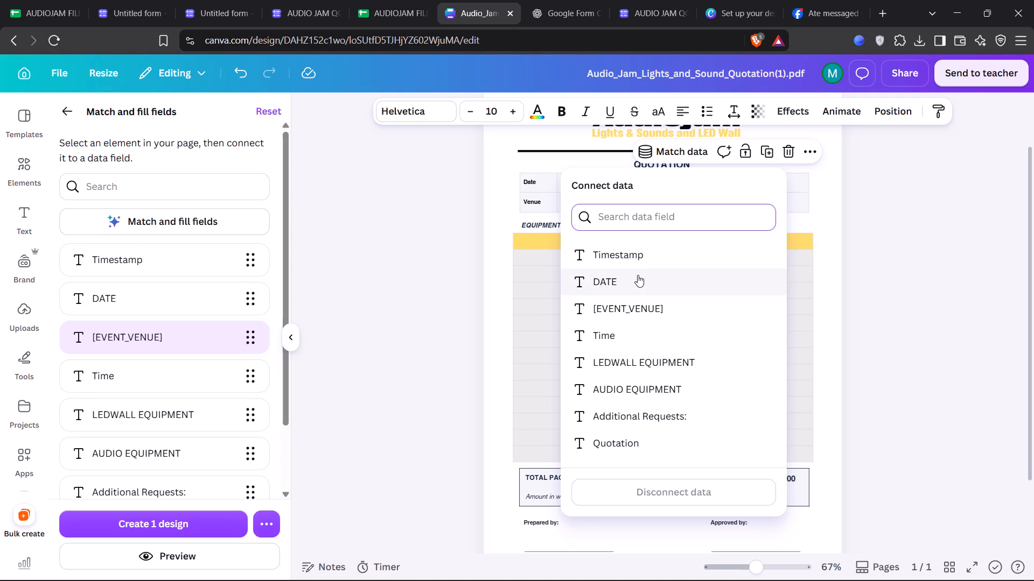
Compare the DATE, Venue and Time questions in the form's editor and preview with the AUDIOJAM FILLER response sheet's column headers.
left_click(225, 4)
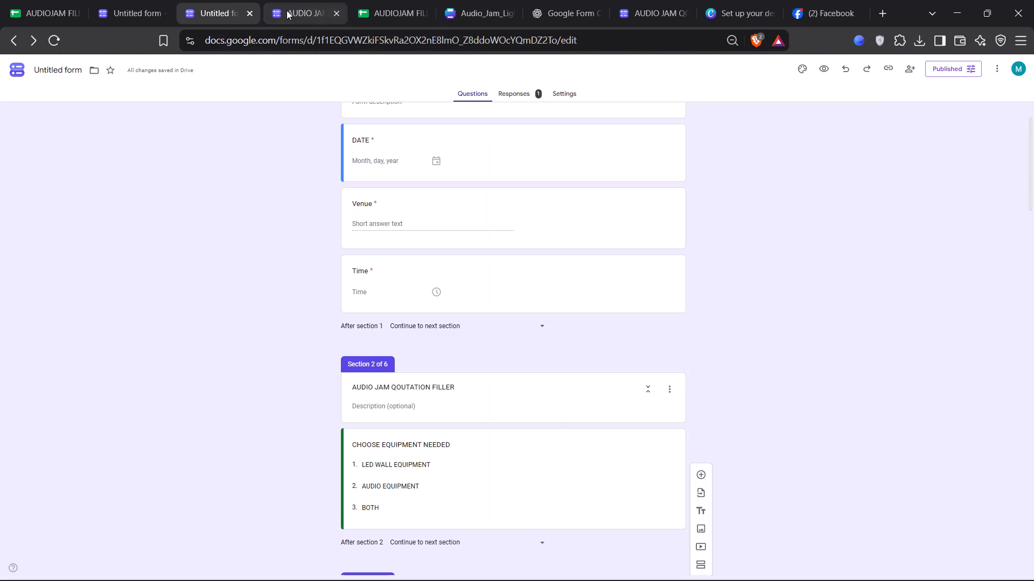
left_click(287, 10)
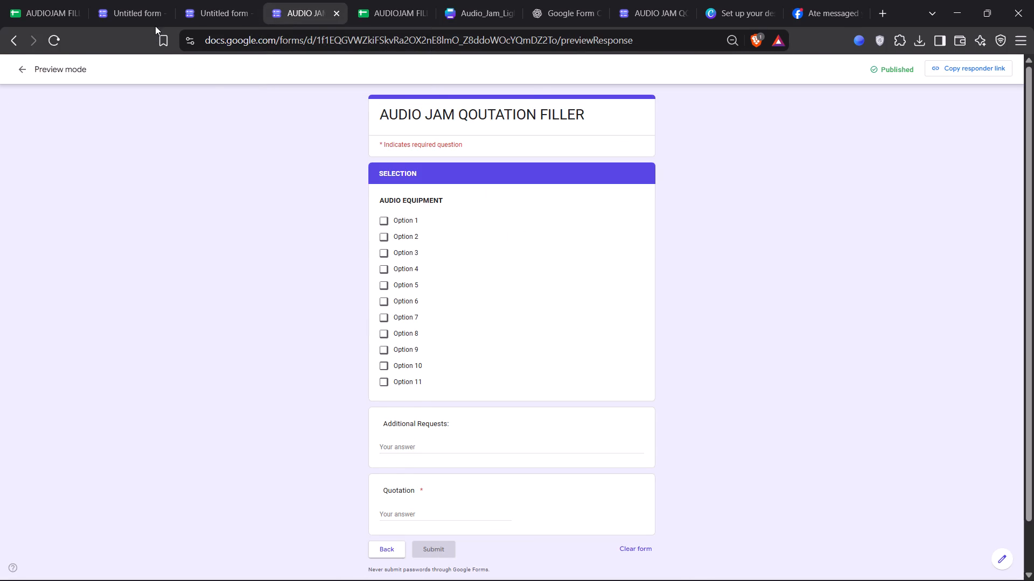
left_click(212, 13)
left_click(141, 12)
left_click_drag(206, 13, 198, 13)
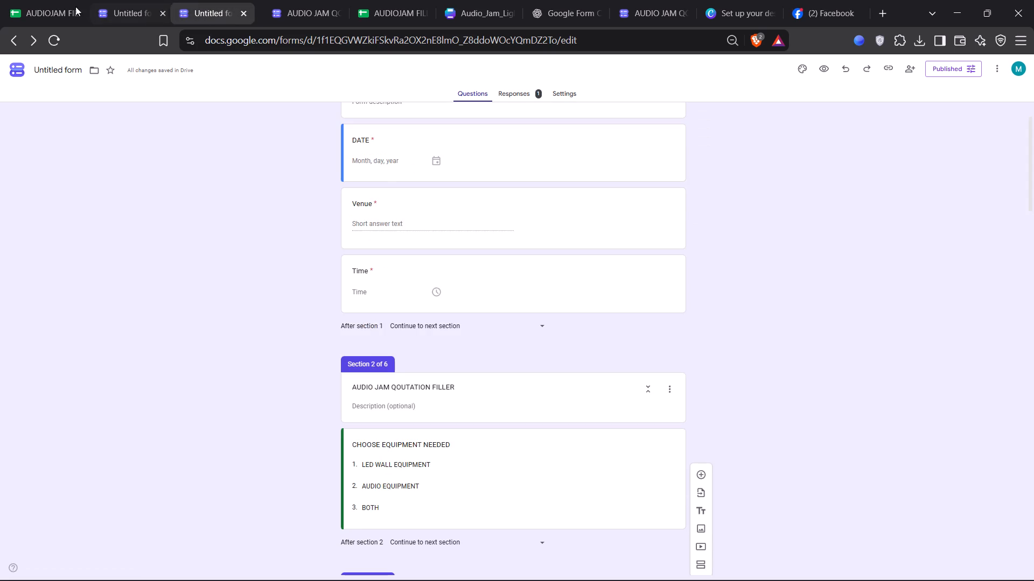
left_click(52, 4)
scroll(176, 220, "up", 2)
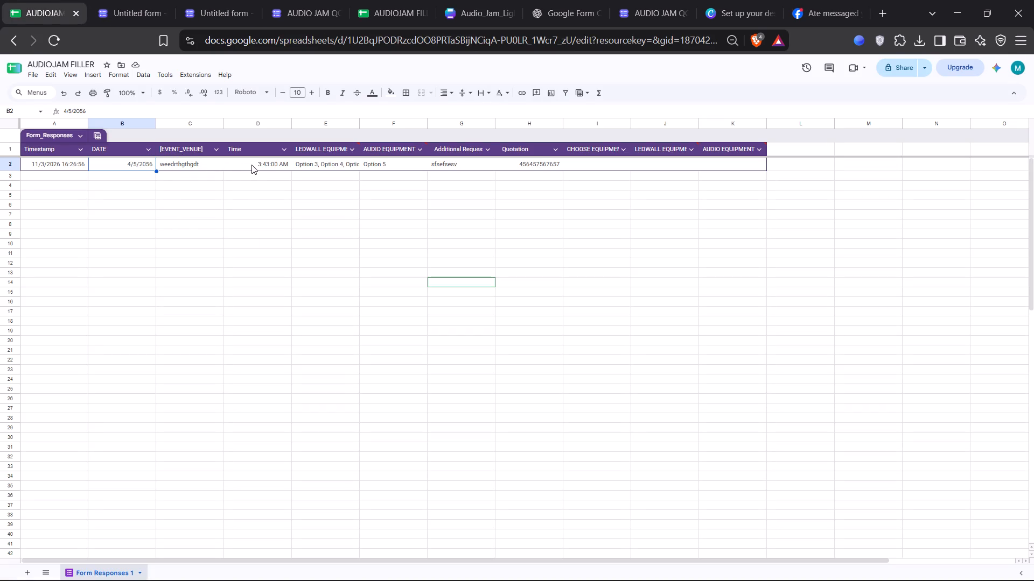
left_click(182, 150)
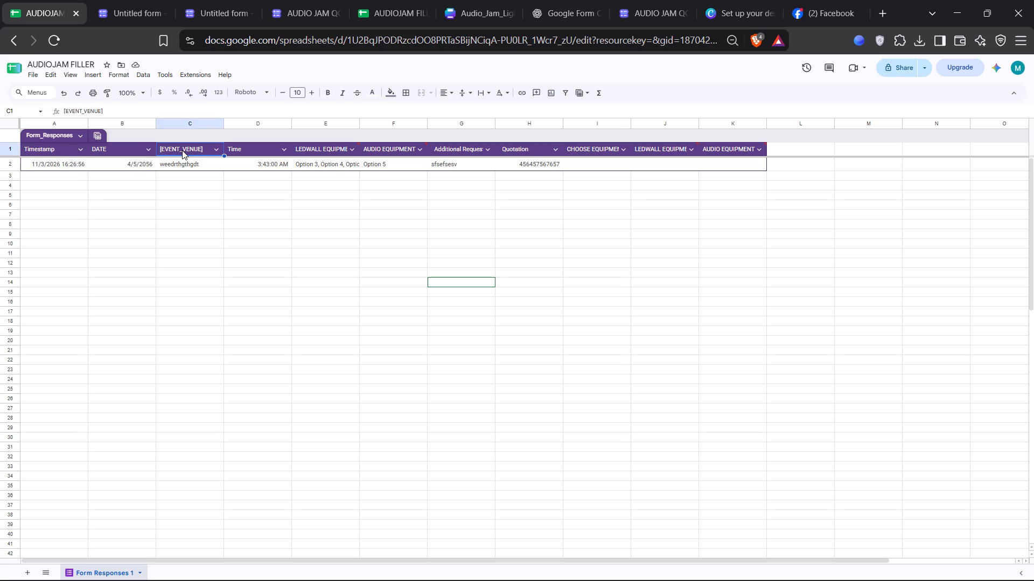
left_click(211, 26)
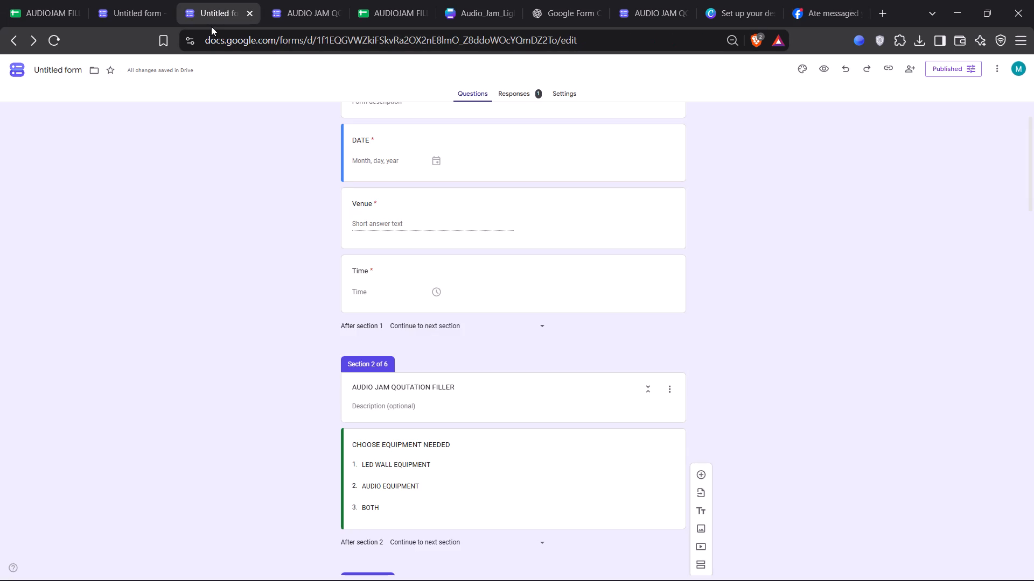
scroll(280, 204, "up", 4)
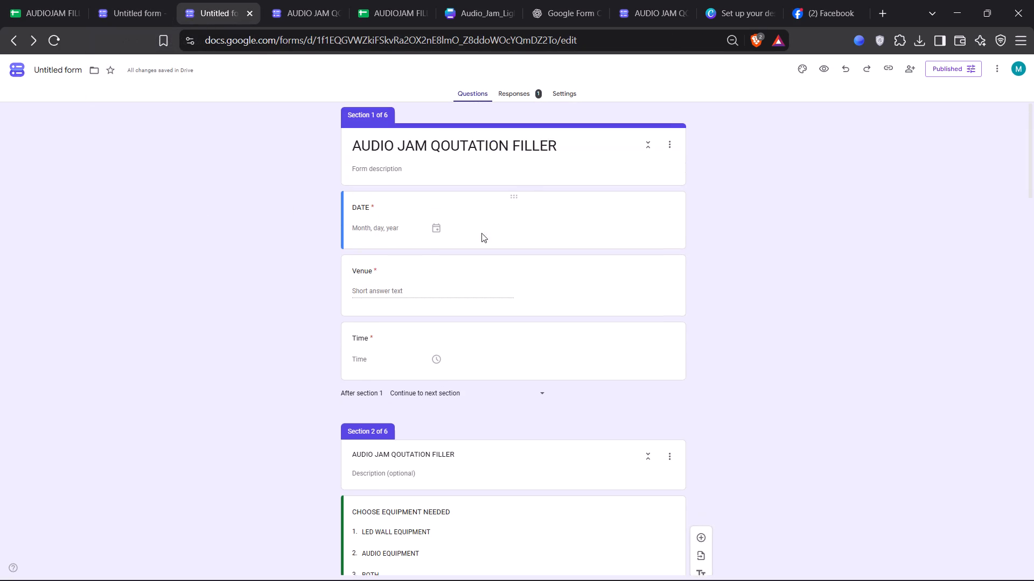
scroll(481, 233, "up", 3)
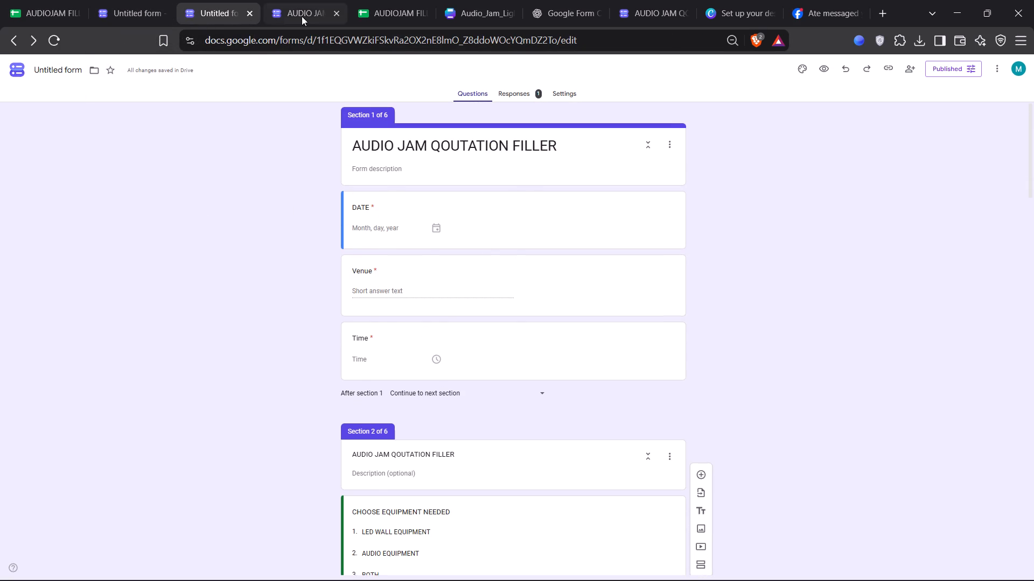
left_click(302, 16)
left_click(214, 11)
left_click(18, 5)
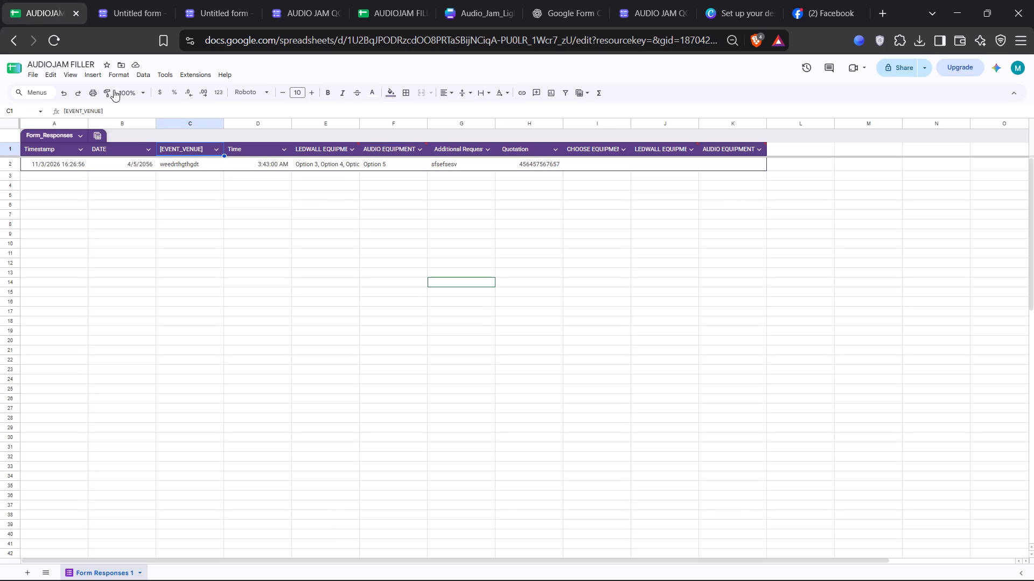
Rename the [EVENT_VENUE] column header in the AUDIOJAM FILLER response sheet as Venue.
left_click(205, 147)
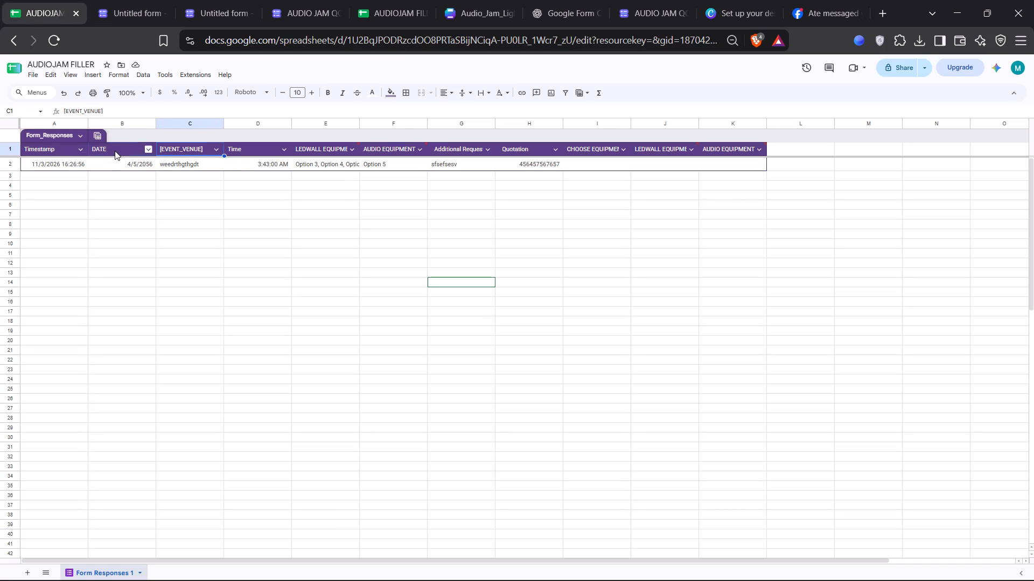
triple_click(114, 151)
double_click(115, 151)
left_click_drag(115, 151, 99, 151)
triple_click(187, 150)
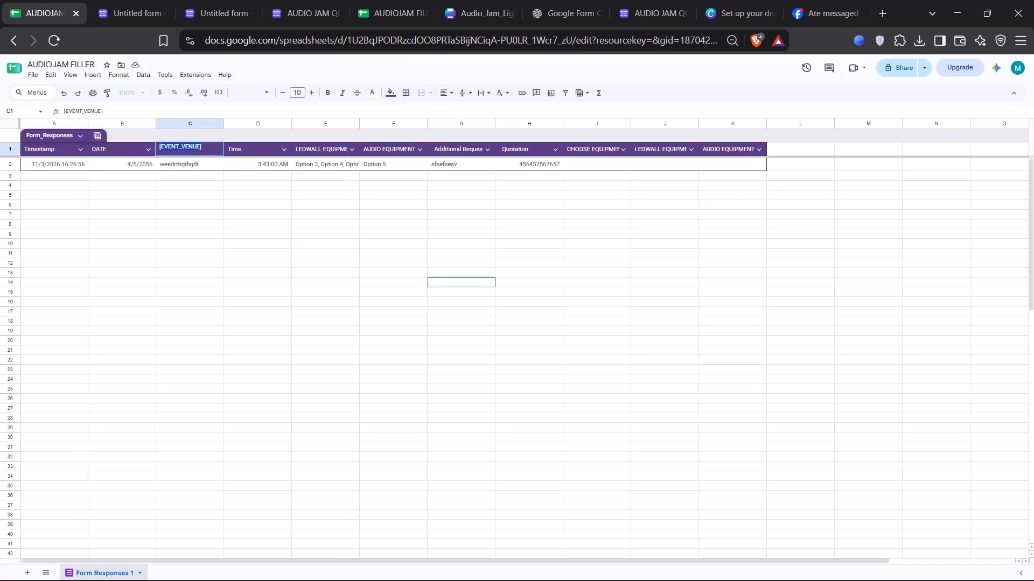
type("Vemnu")
key("BackSpace")
key("BackSpace")
key("BackSpace")
type("nue")
left_click(221, 200)
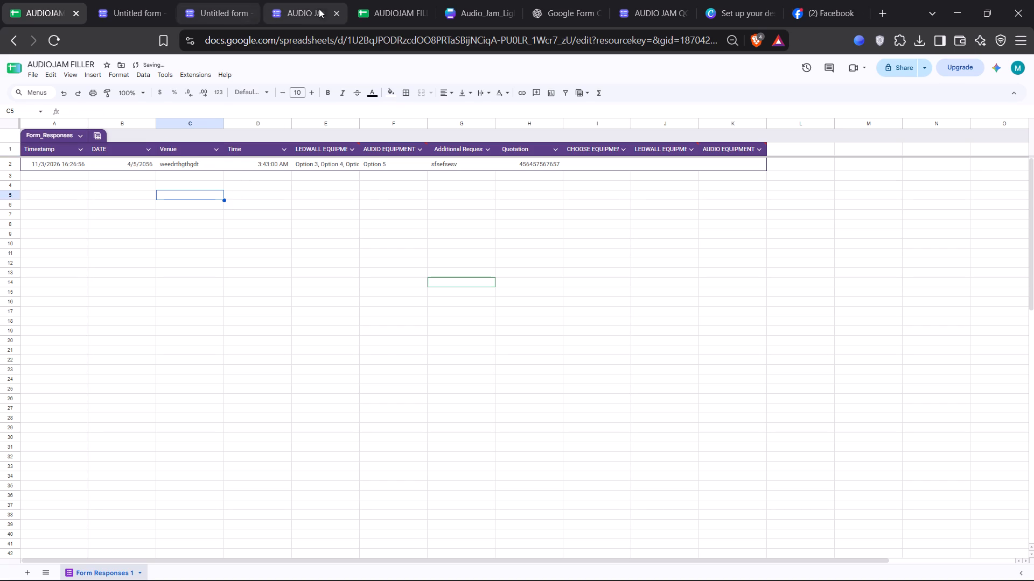
Return to the Canva quotation and reconnect Bulk create to the Form Responses 1 sheet of AUDIOJAM FILLER in Google Sheets.
left_click(299, 12)
left_click(374, 13)
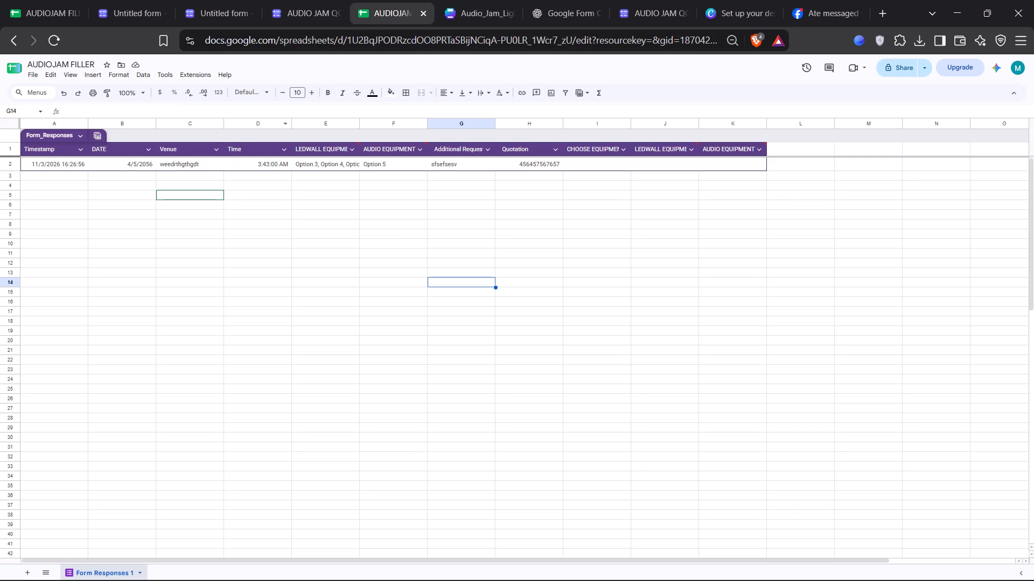
left_click(460, 17)
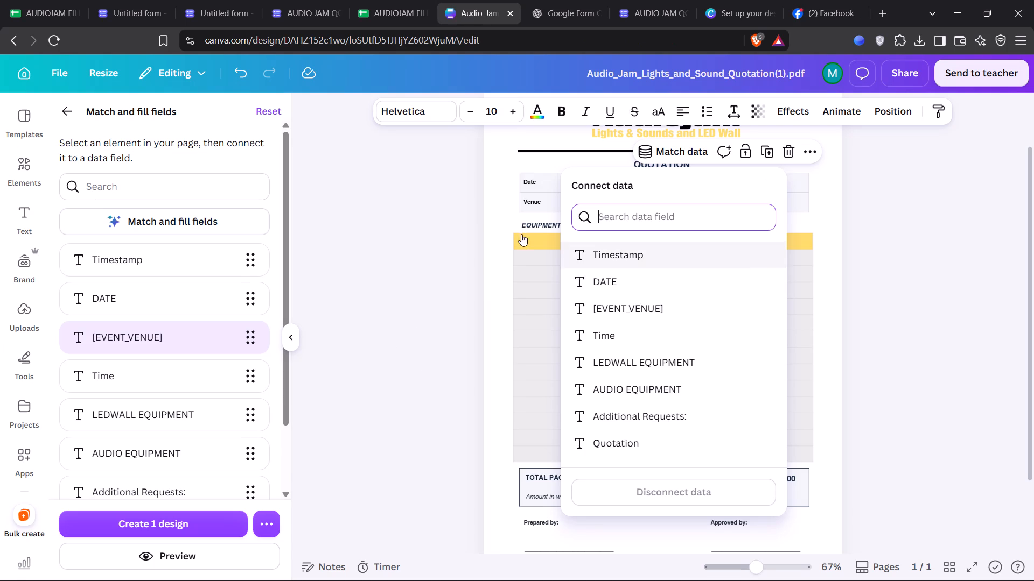
left_click(68, 113)
left_click(230, 186)
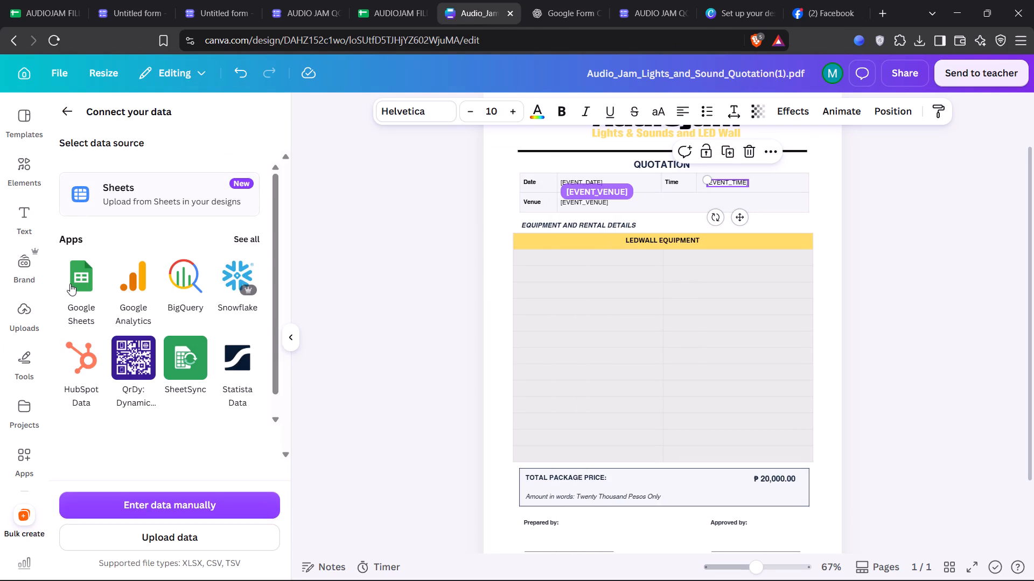
left_click(69, 284)
left_click(169, 269)
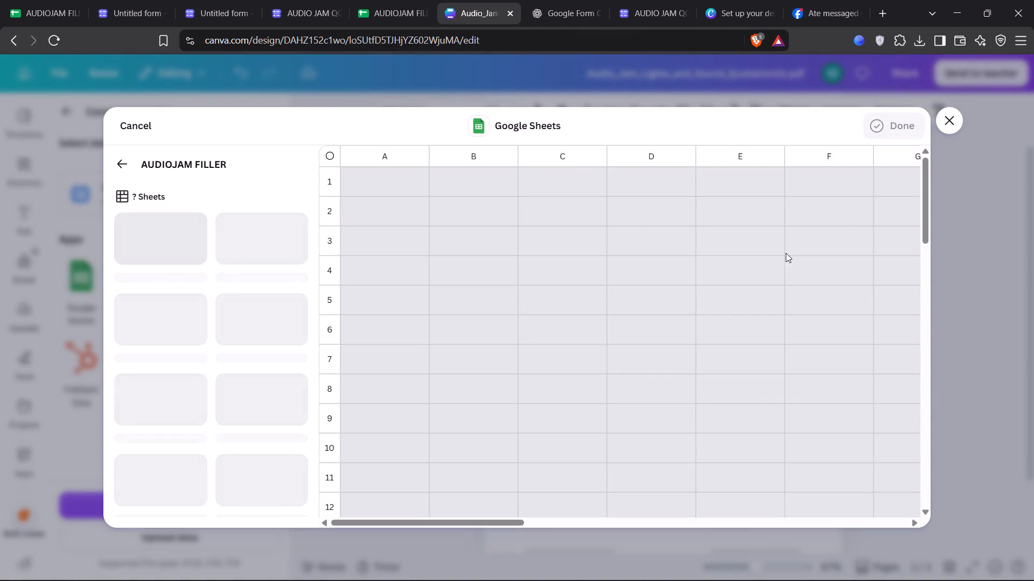
left_click(148, 255)
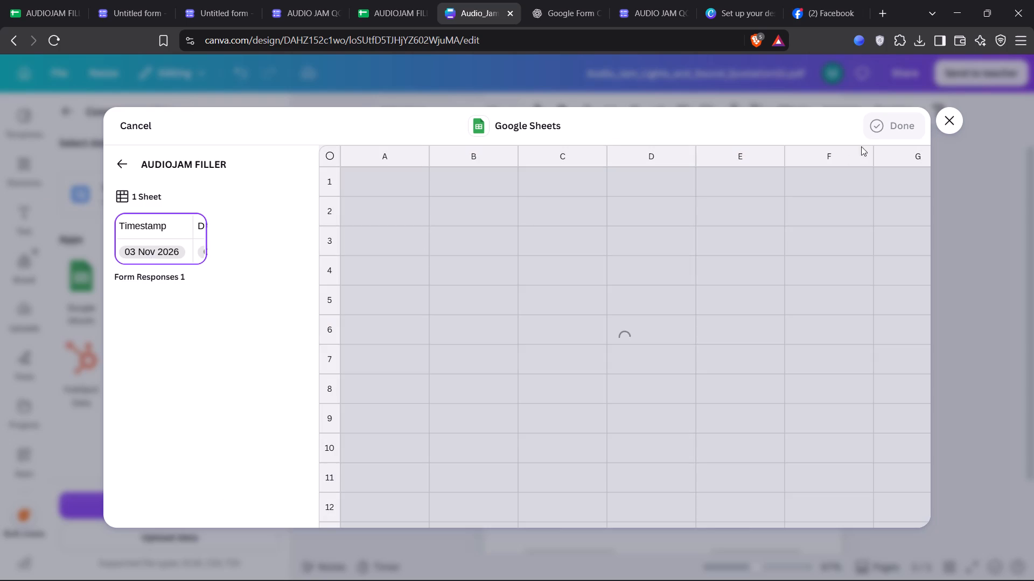
left_click(884, 127)
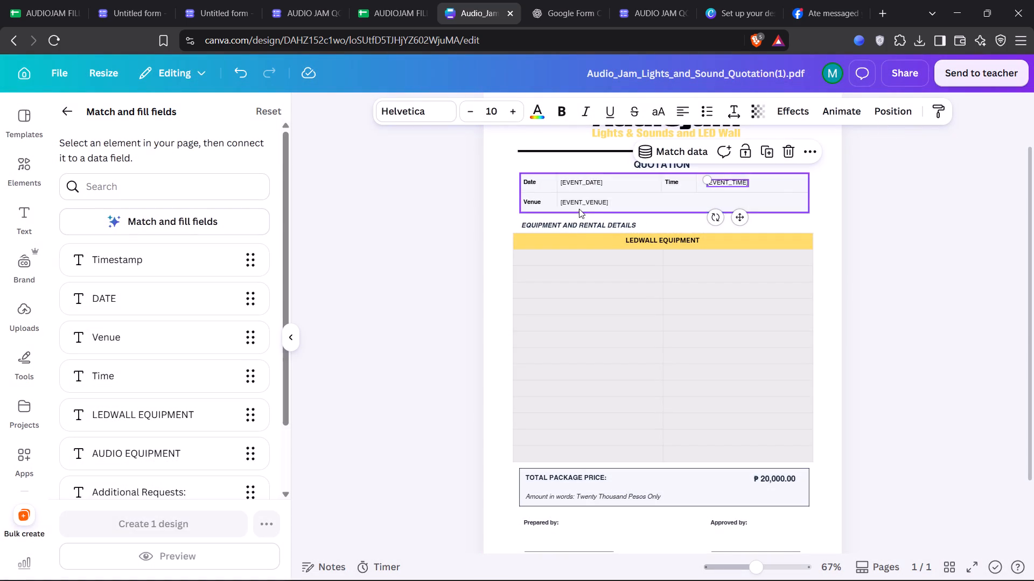
Connect the [EVENT_VENUE], [EVENT_TIME] and [EVENT_DATE] placeholders to their matching Venue, Time and DATE data fields.
left_click(580, 206)
left_click(541, 172)
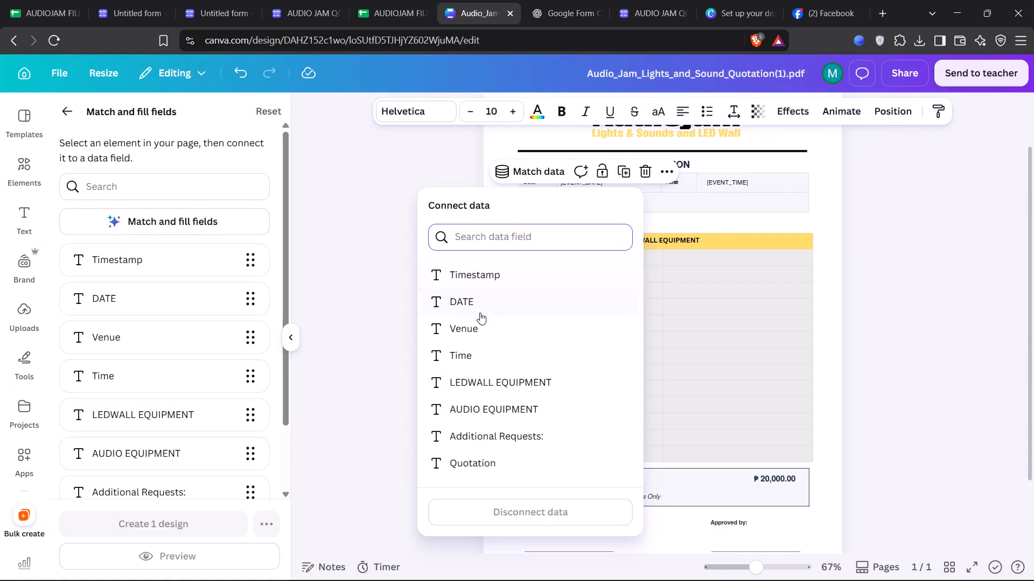
left_click(479, 326)
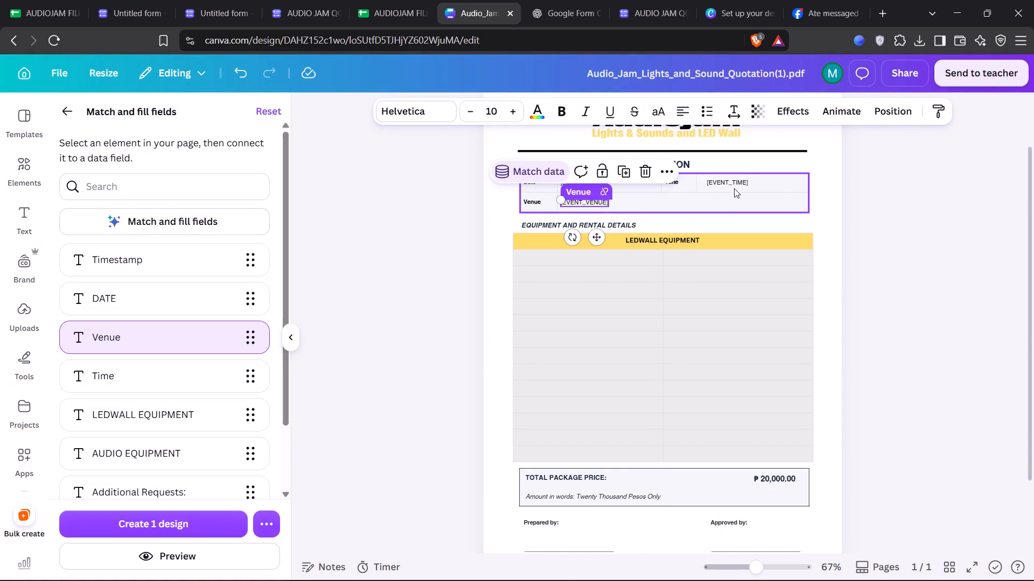
left_click(732, 182)
left_click(681, 159)
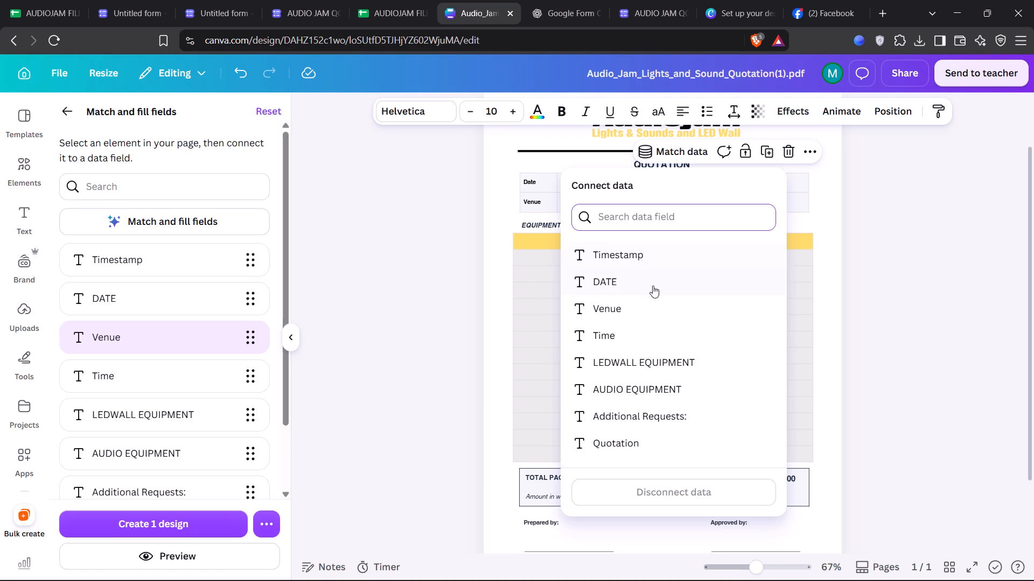
left_click(642, 331)
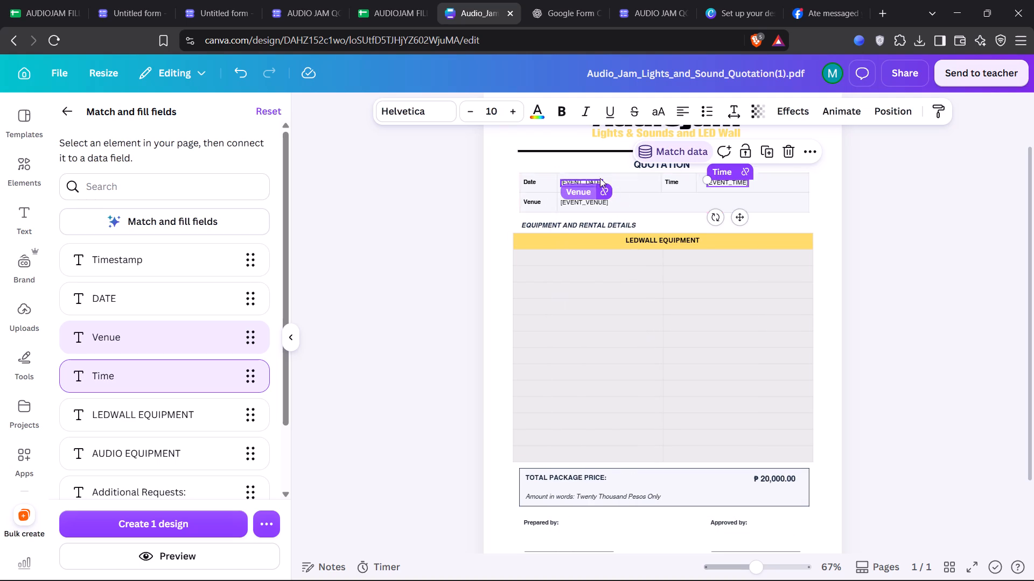
left_click(592, 181)
left_click(509, 152)
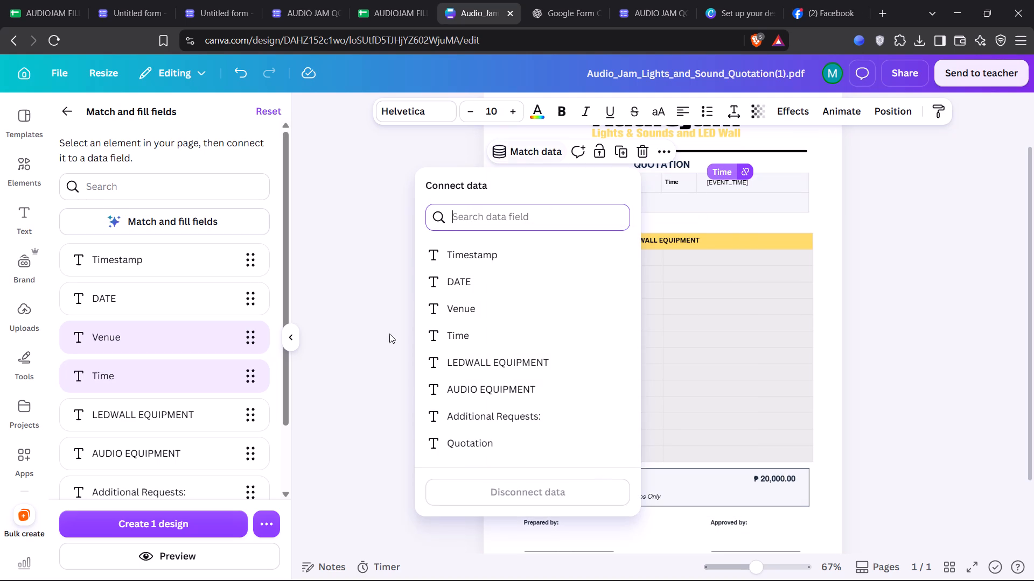
left_click(516, 292)
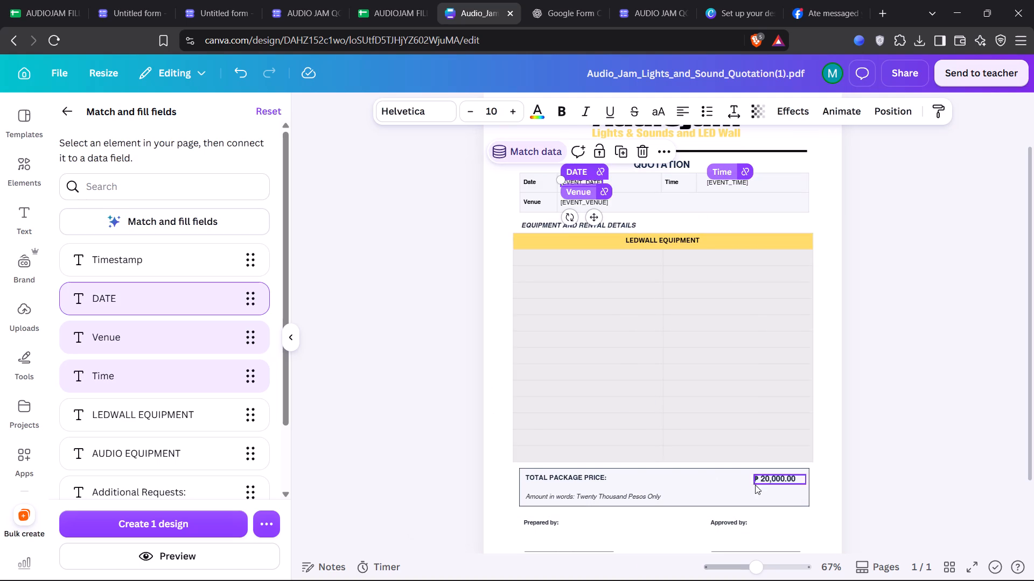
Connect the total package price amount to the Quotation data field.
left_click(756, 483)
left_click(727, 434)
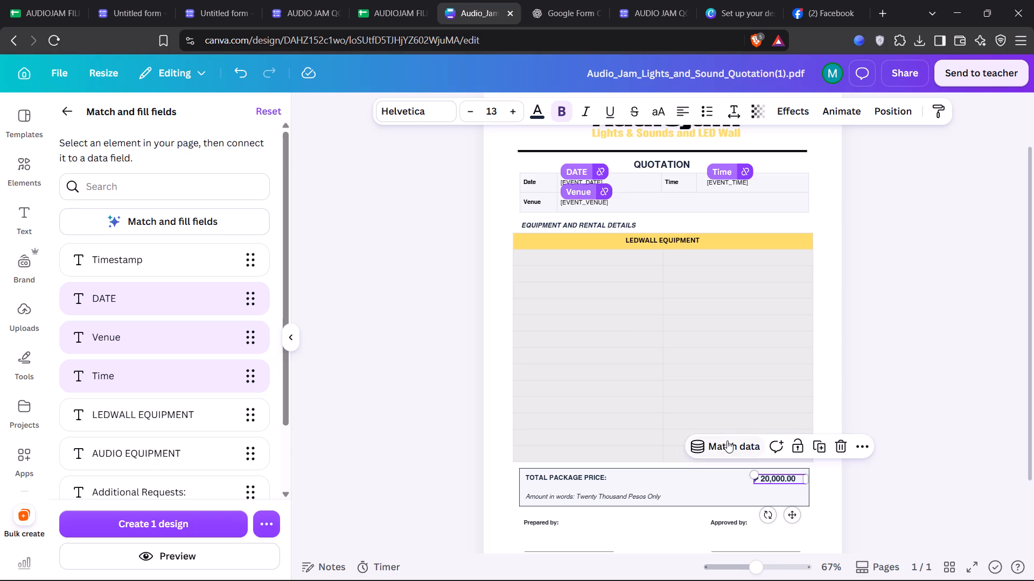
left_click(727, 442)
scroll(646, 320, "down", 3)
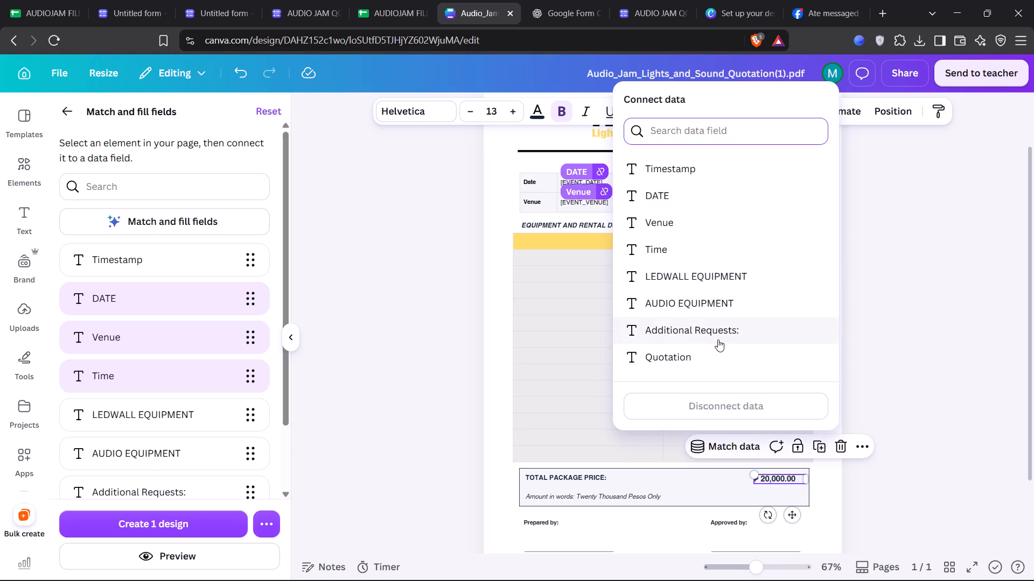
left_click(713, 353)
scroll(253, 394, "down", 1)
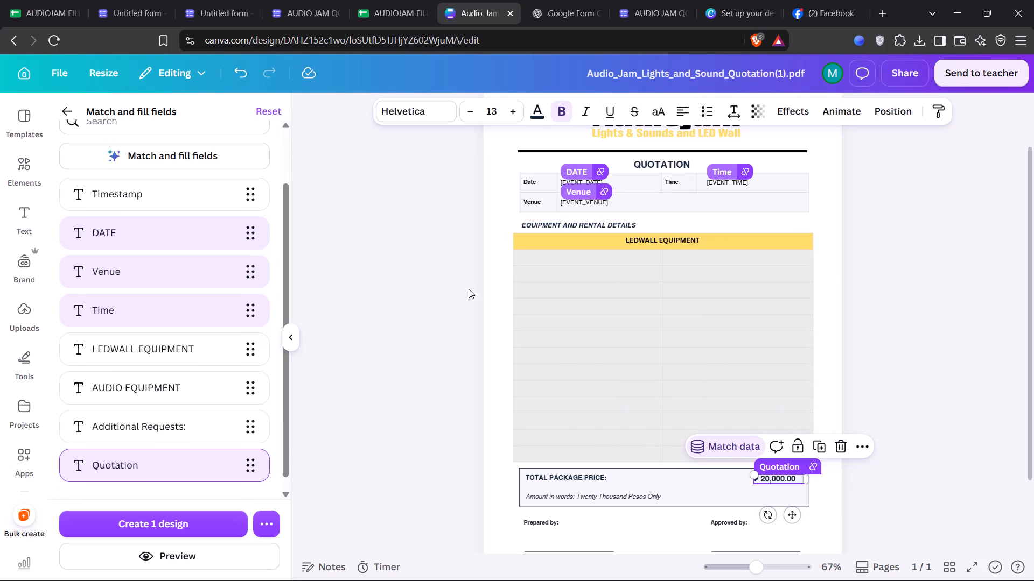
Connect the LEDWALL EQUIPMENT table heading to the LEDWALL EQUIPMENT data field.
left_click(644, 238)
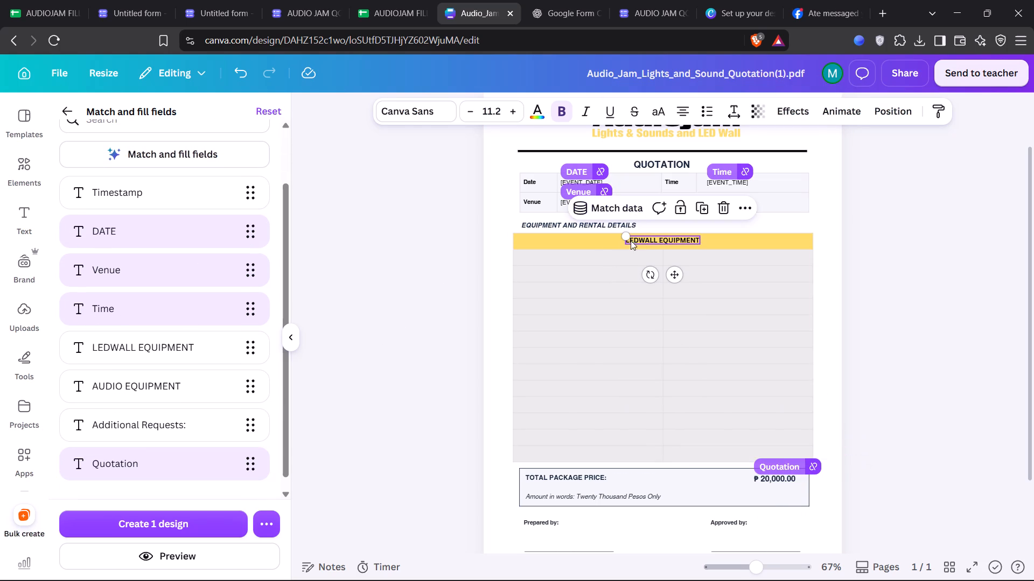
left_click(202, 359)
left_click(630, 208)
left_click(559, 416)
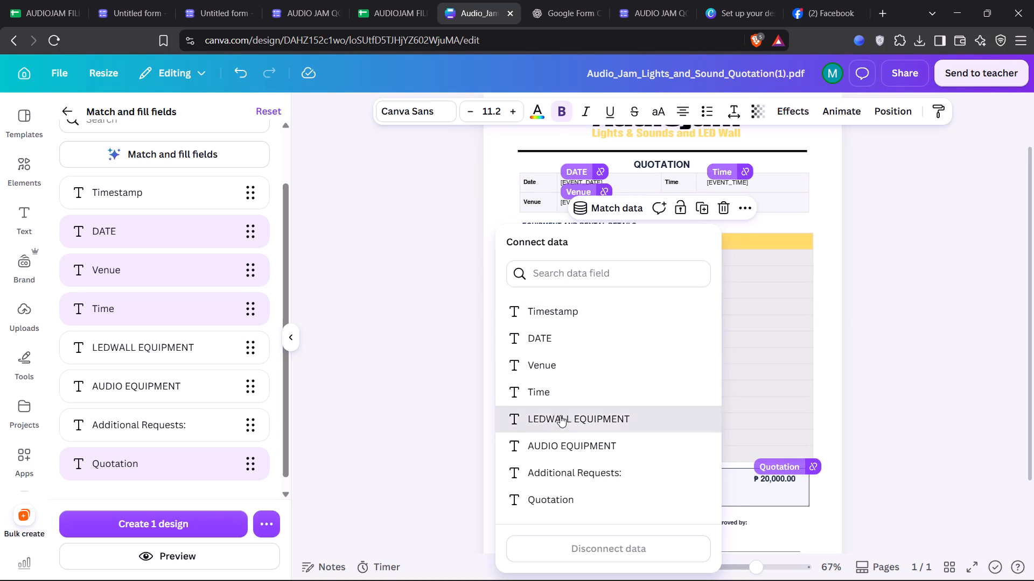
Duplicate the quotation page with its data connections.
scroll(893, 231, "up", 2)
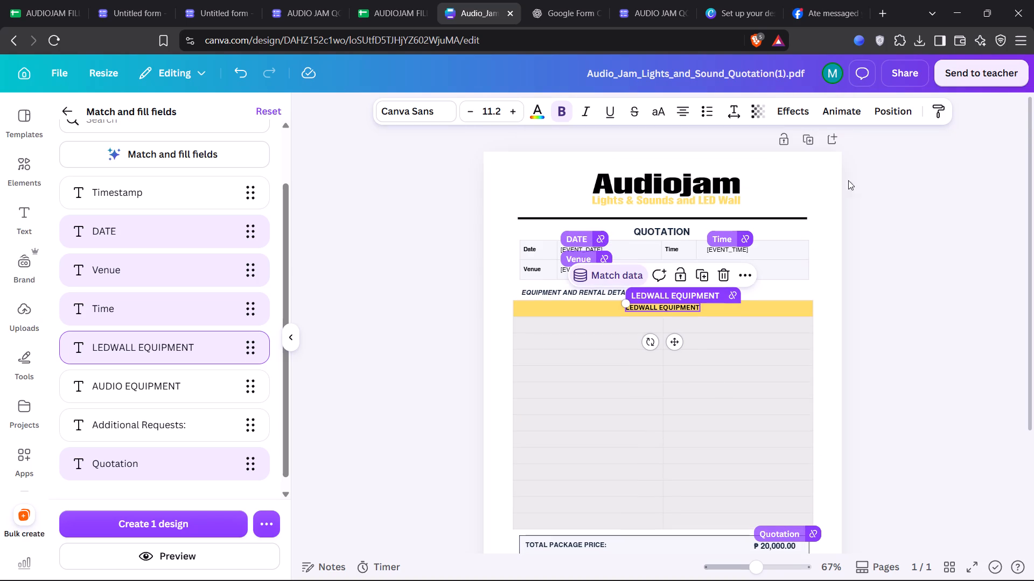
left_click(808, 137)
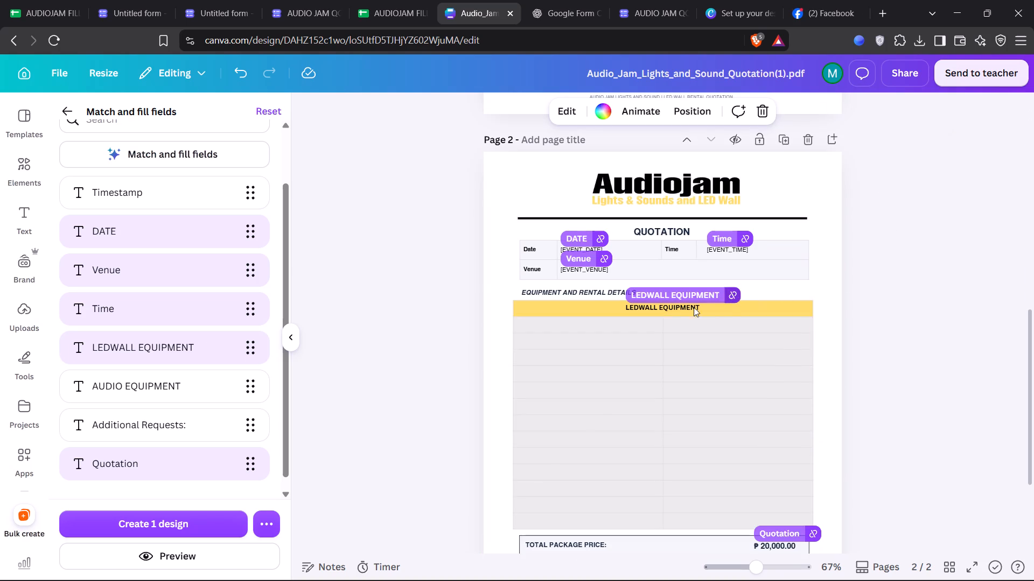
Change the equipment table heading on page 2 to AUDIO EQUIPMENT.
left_click(674, 310)
double_click(658, 309)
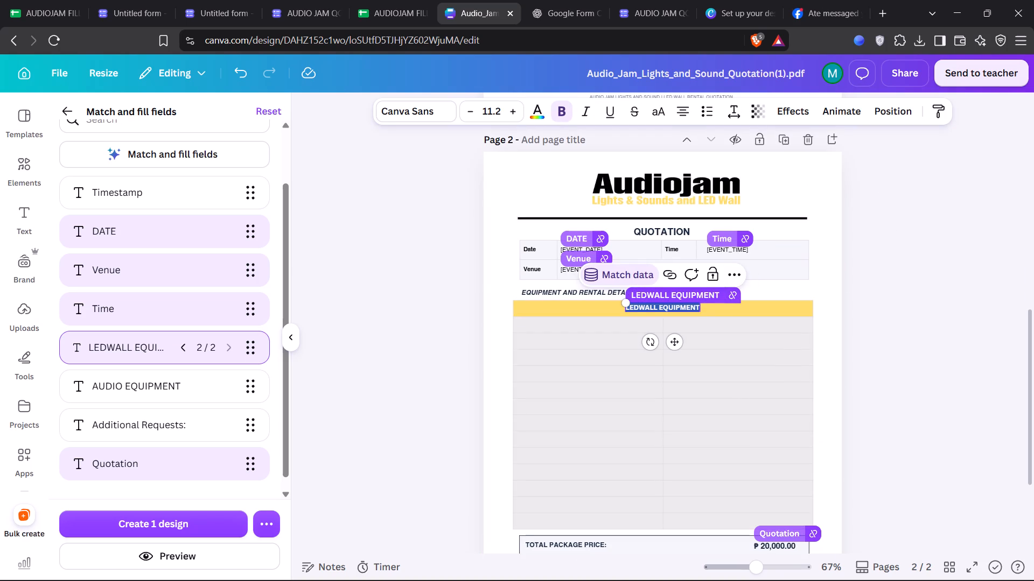
left_click(655, 309)
left_click_drag(656, 308, 625, 307)
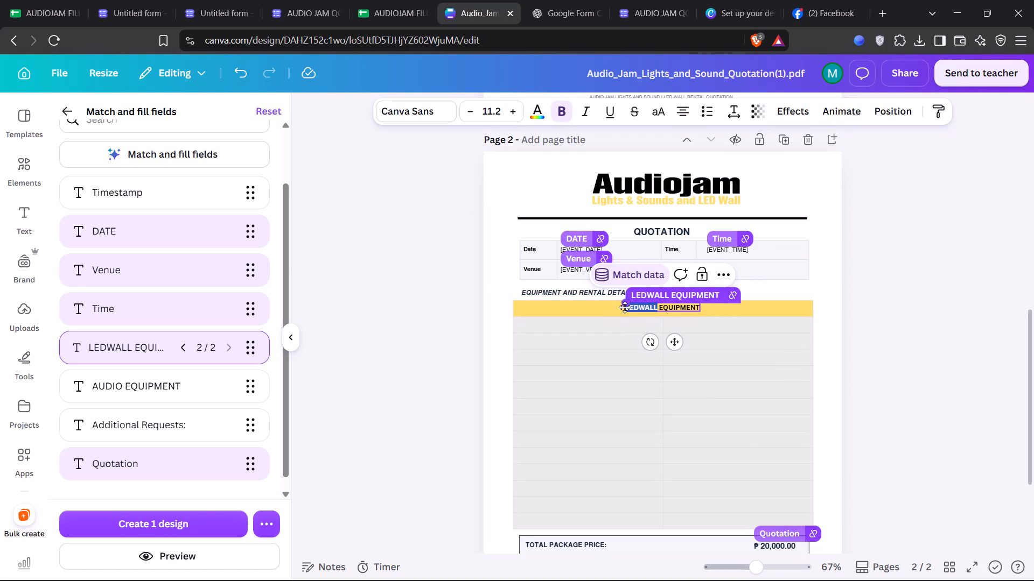
left_click_drag(625, 307, 624, 309)
type("AU")
key("shift+d")
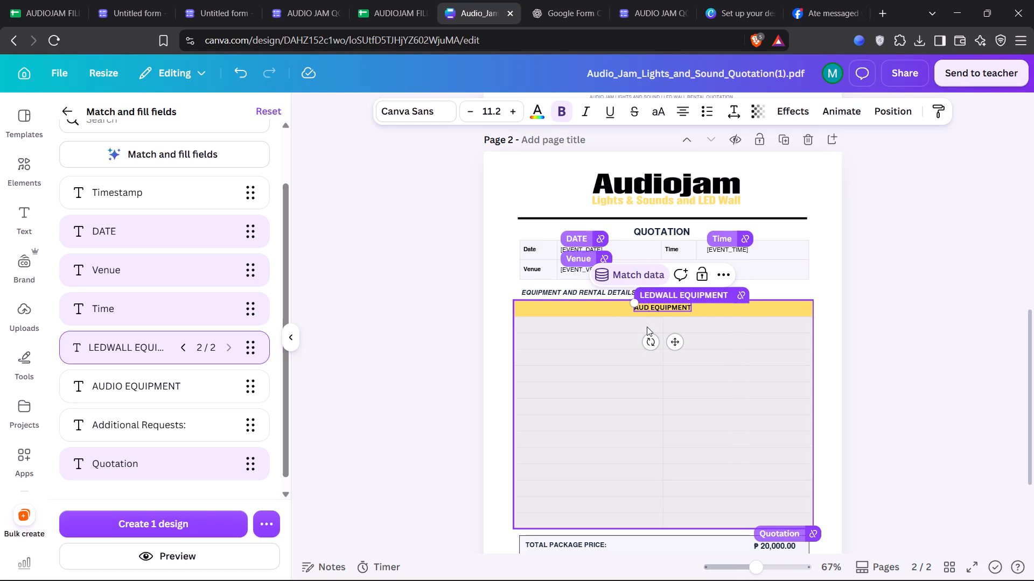
type("IO")
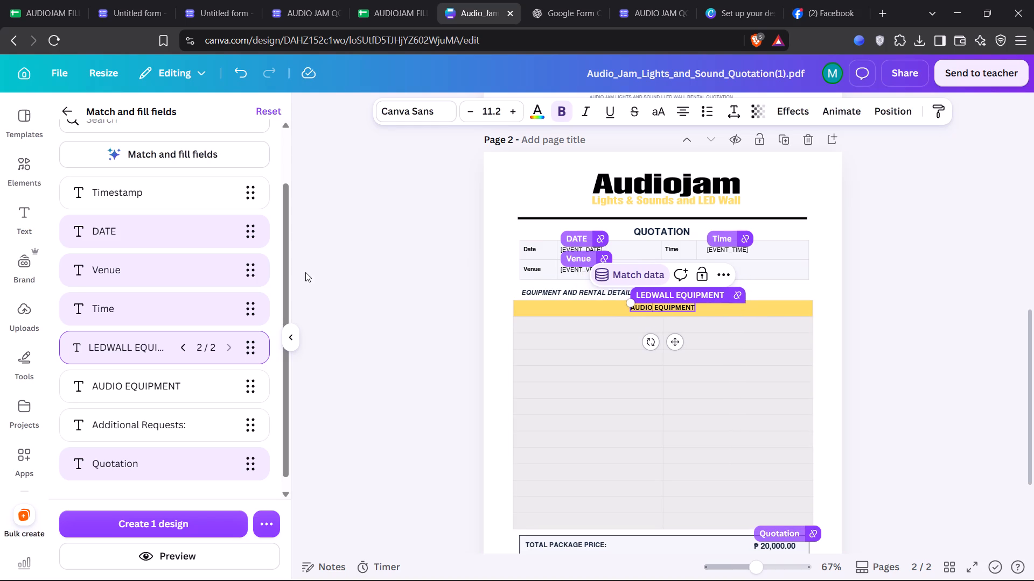
Connect the page 2 table heading to the AUDIO EQUIPMENT data field instead of LEDWALL EQUIPMENT.
left_click(695, 295)
left_click(715, 322)
left_click(682, 309)
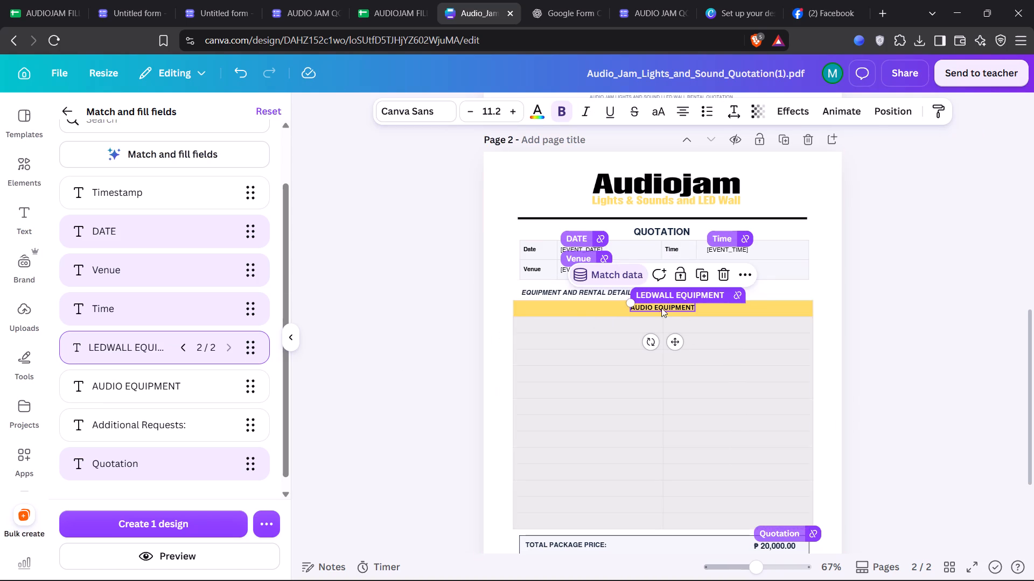
left_click(120, 386)
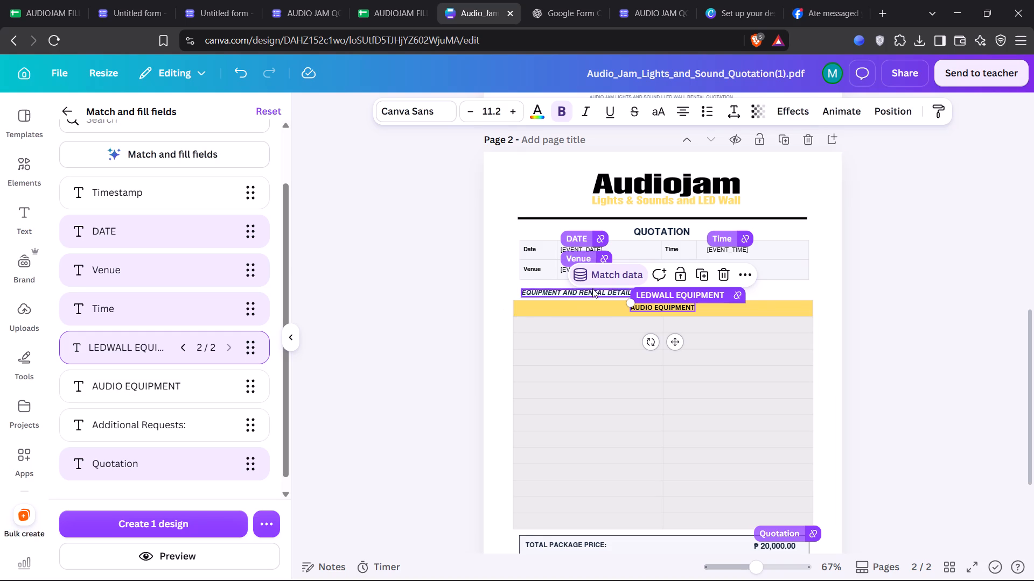
left_click(613, 273)
left_click(680, 482)
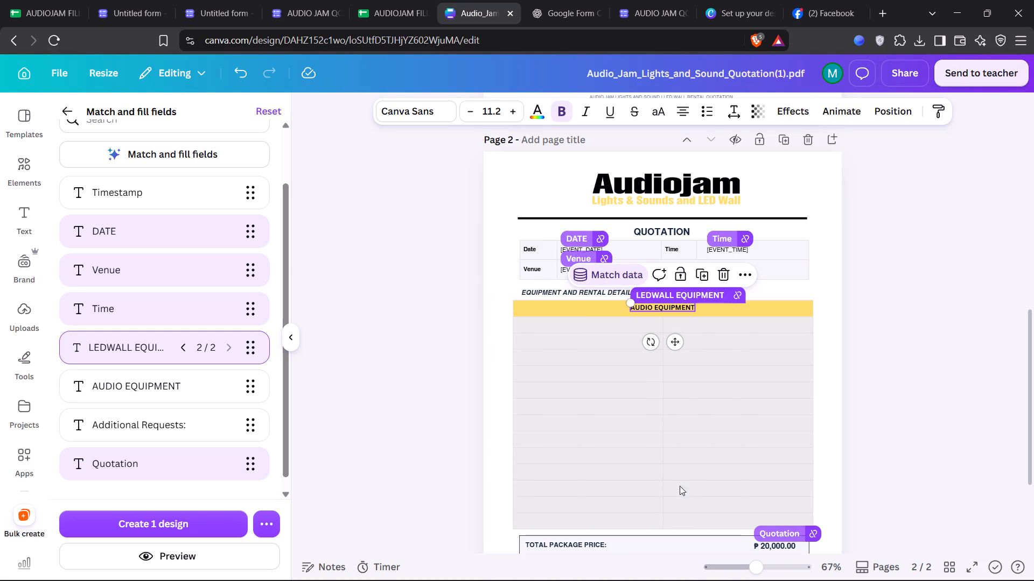
left_click(633, 281)
left_click(610, 515)
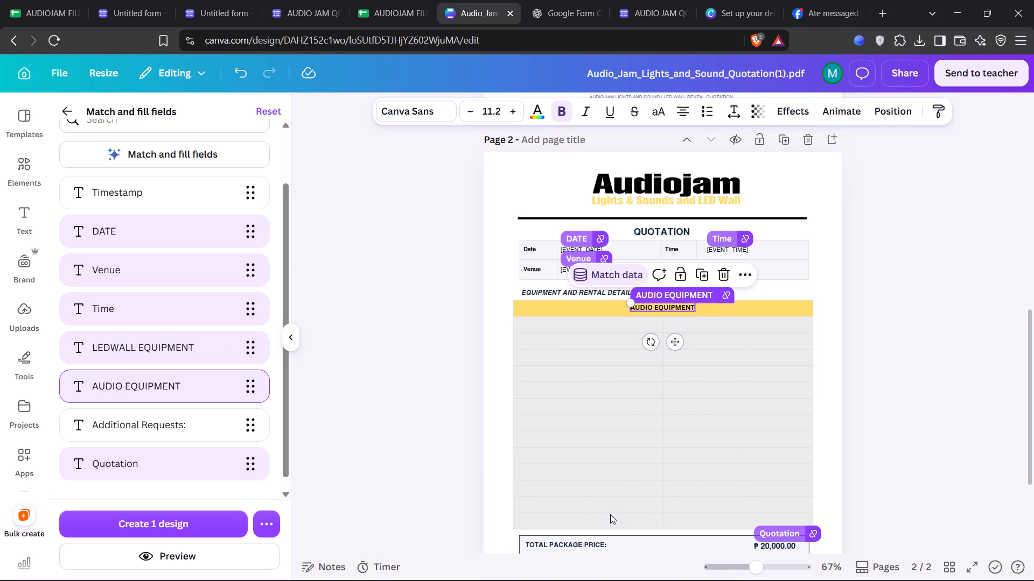
Check which data field the LEDWALL EQUIPMENT heading on page 1 is connected to.
left_click(199, 356)
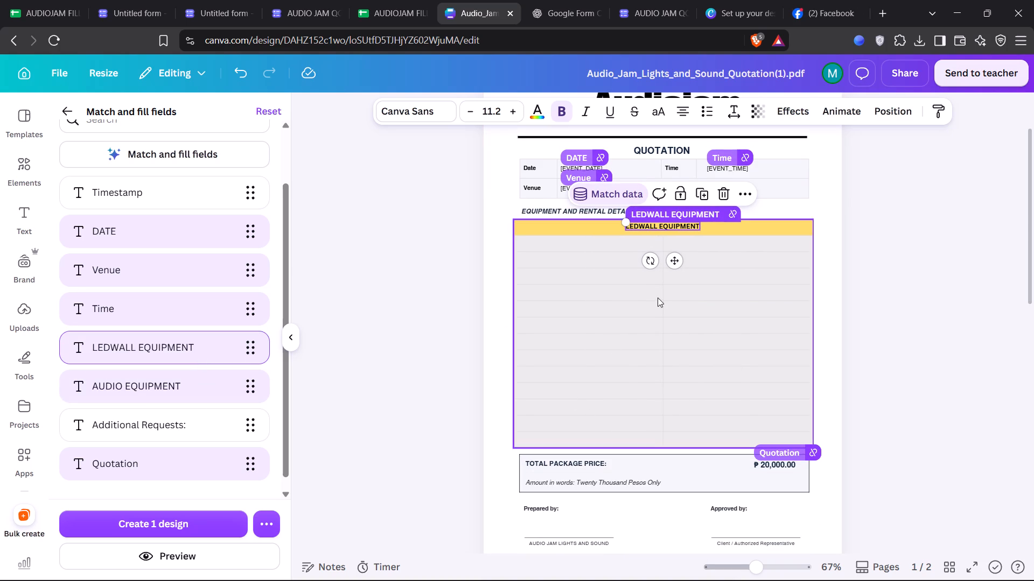
scroll(681, 236, "up", 1)
left_click(636, 273)
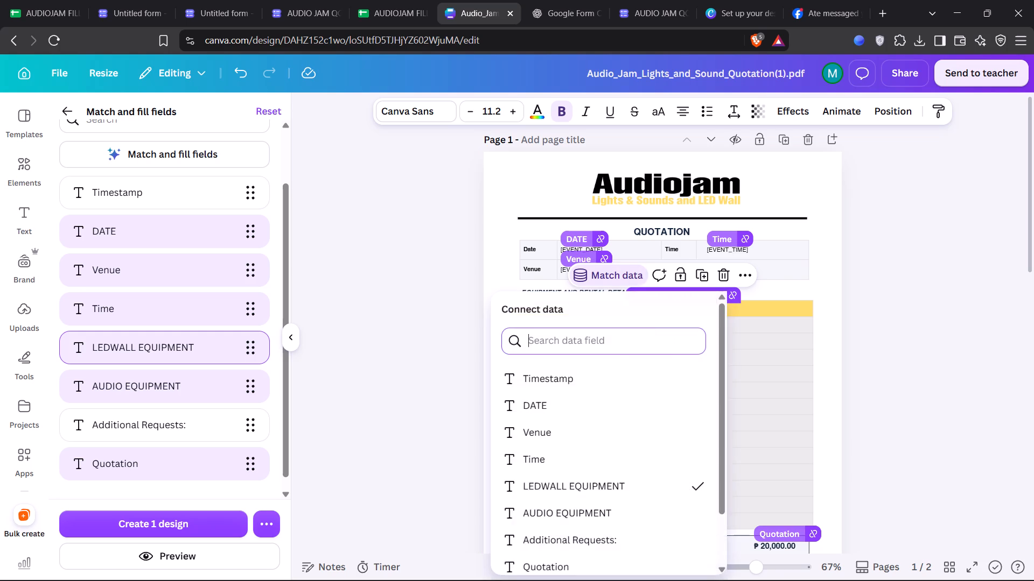
scroll(682, 373, "down", 1)
left_click(676, 425)
left_click(913, 374)
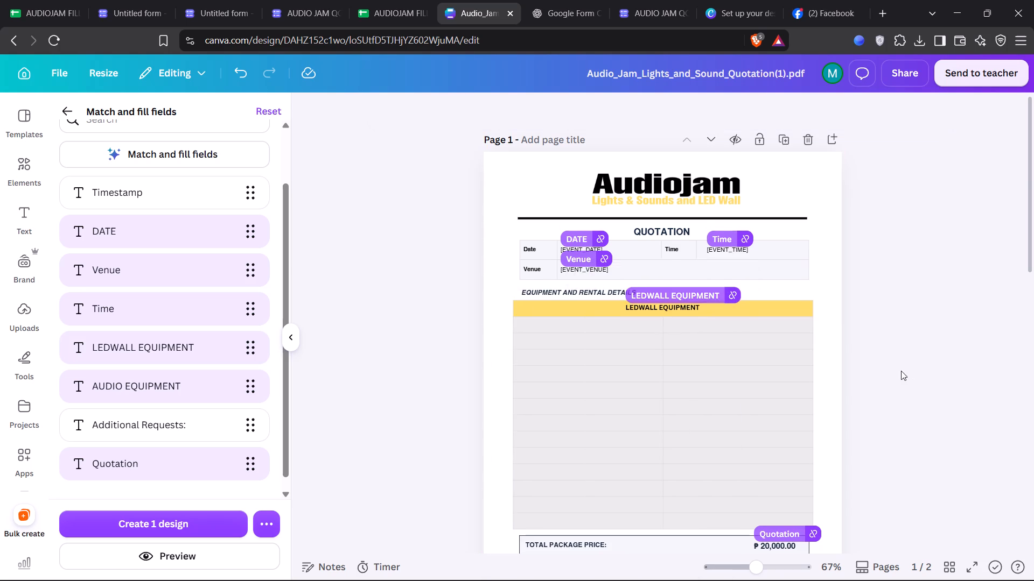
Check which data field the AUDIO EQUIPMENT heading on page 2 is connected to and review the rest of the page.
scroll(900, 370, "down", 4)
scroll(660, 432, "down", 3)
left_click(670, 235)
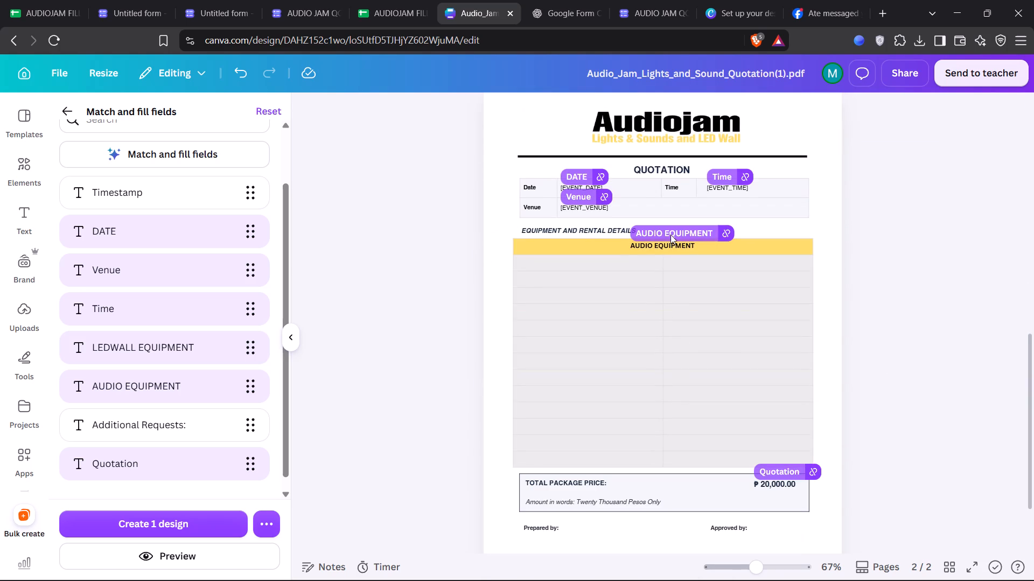
left_click(674, 247)
left_click(597, 218)
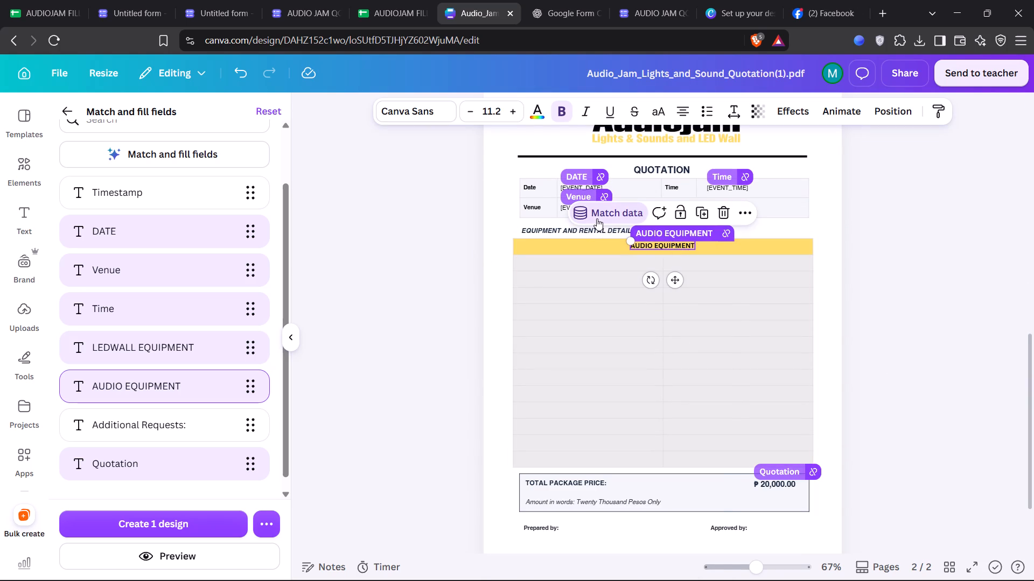
scroll(638, 380, "down", 1)
left_click(935, 335)
scroll(711, 378, "up", 2)
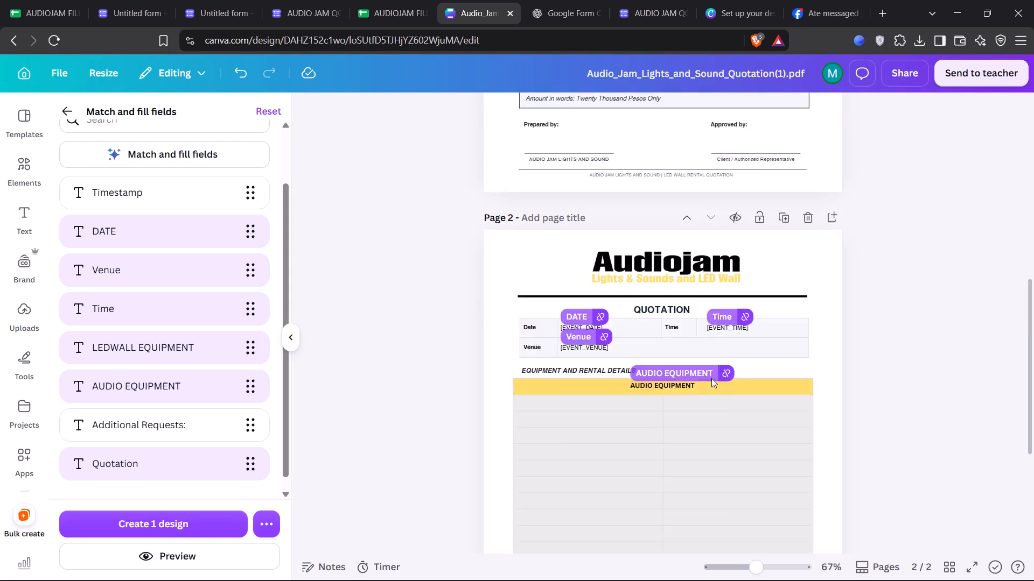
scroll(711, 378, "up", 2)
scroll(872, 357, "down", 6)
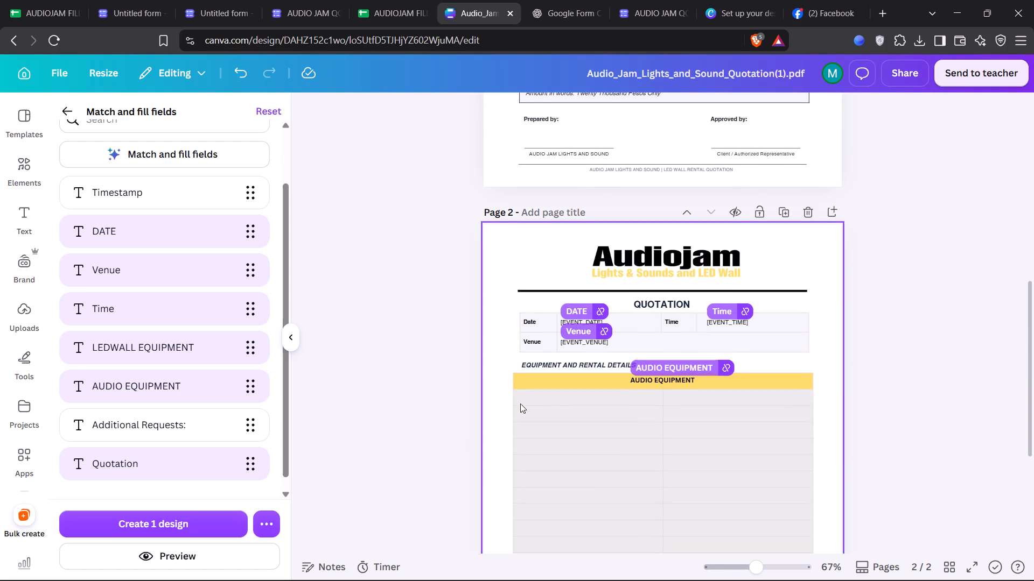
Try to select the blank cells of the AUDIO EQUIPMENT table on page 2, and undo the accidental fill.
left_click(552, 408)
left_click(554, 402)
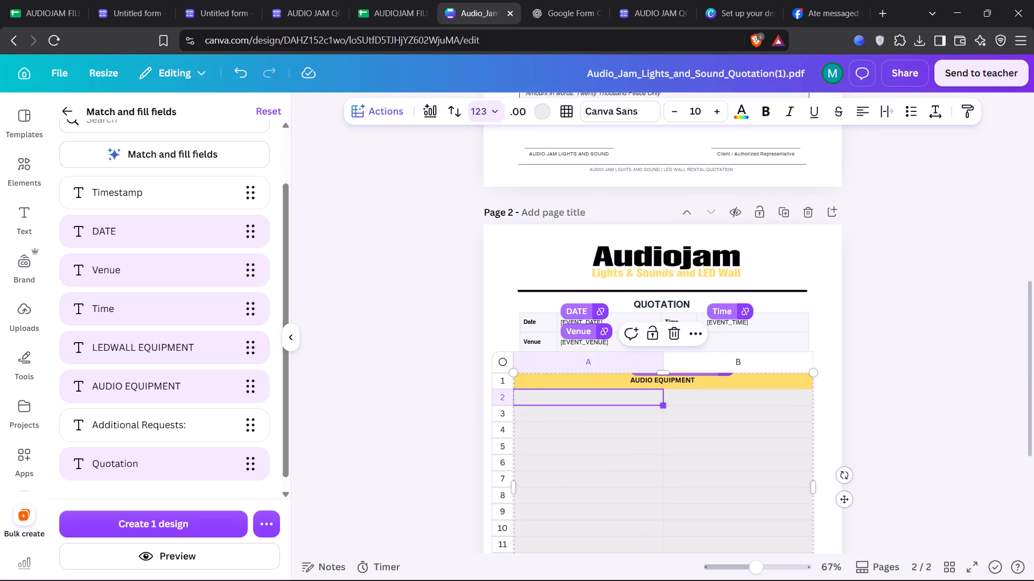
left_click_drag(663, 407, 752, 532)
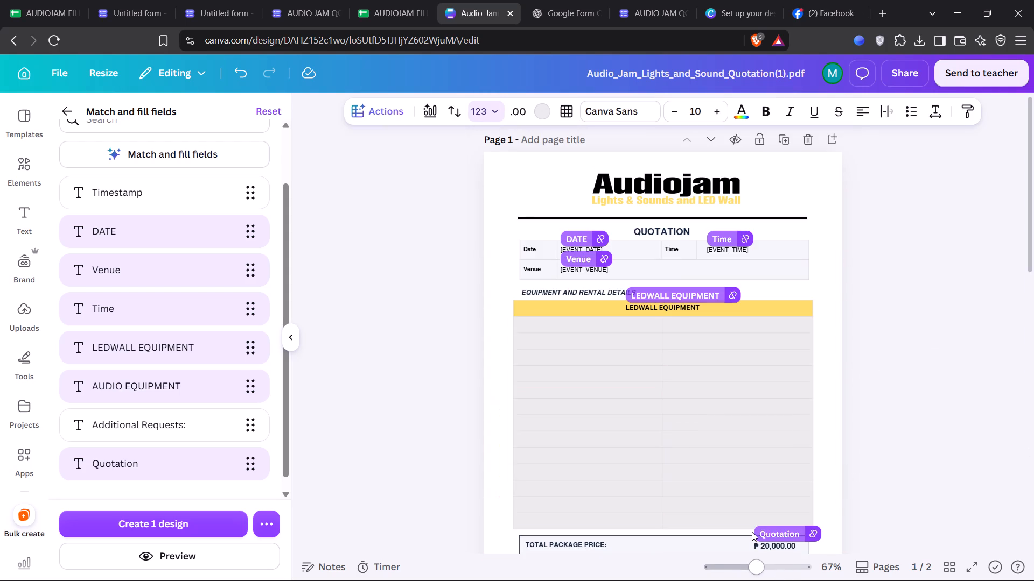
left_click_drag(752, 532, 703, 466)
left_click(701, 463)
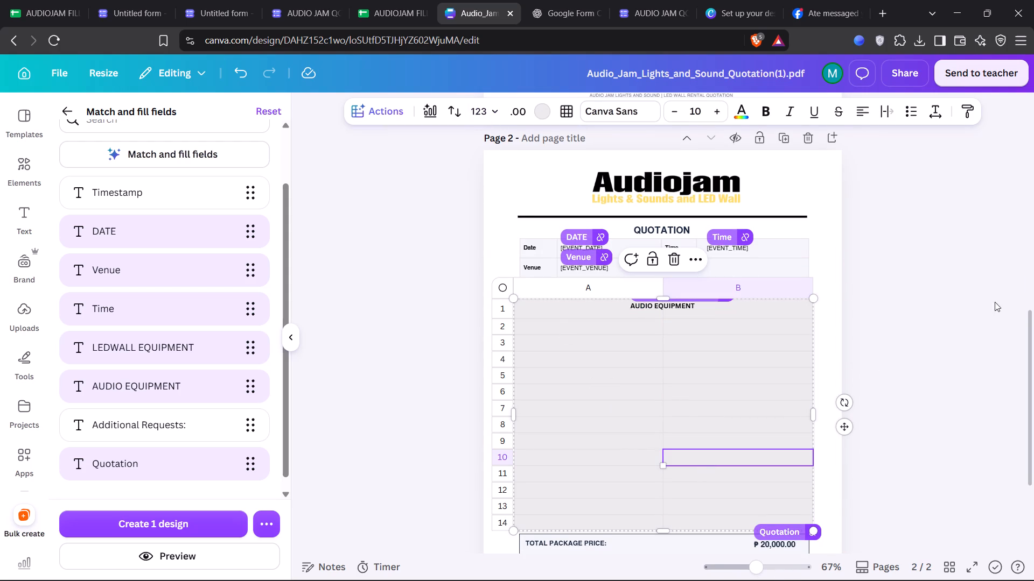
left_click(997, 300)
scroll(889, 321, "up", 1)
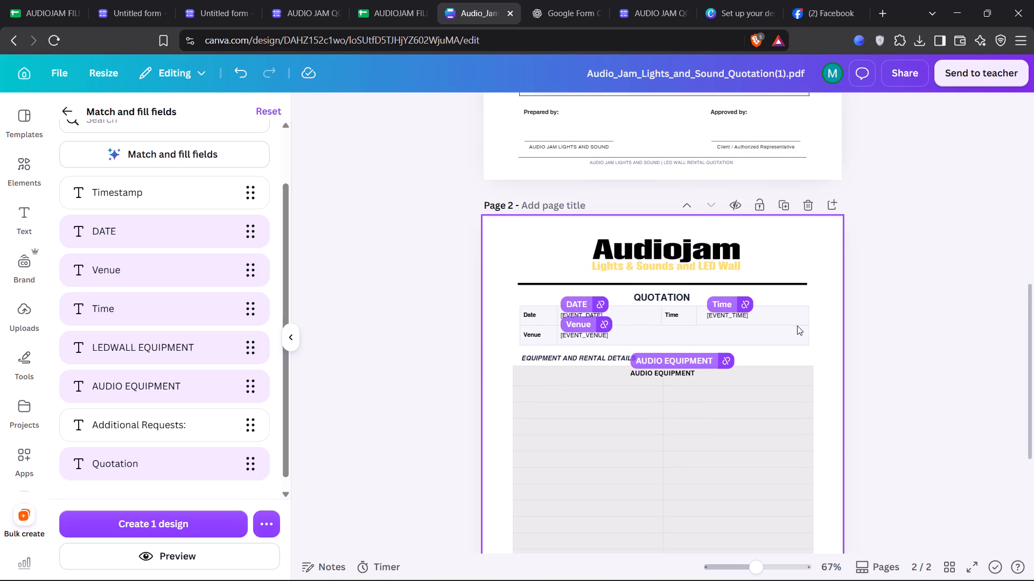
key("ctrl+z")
Examine the blank cells of the LEDWALL EQUIPMENT table on page 1 for a way to connect them to data fields.
scroll(799, 332, "down", 1)
scroll(799, 331, "up", 5)
left_click(545, 335)
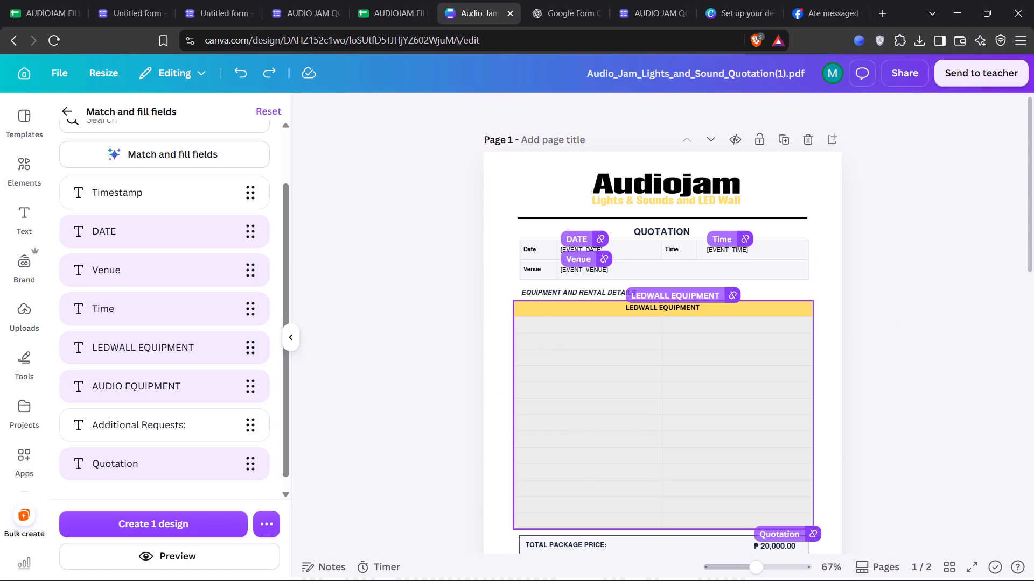
left_click(549, 324)
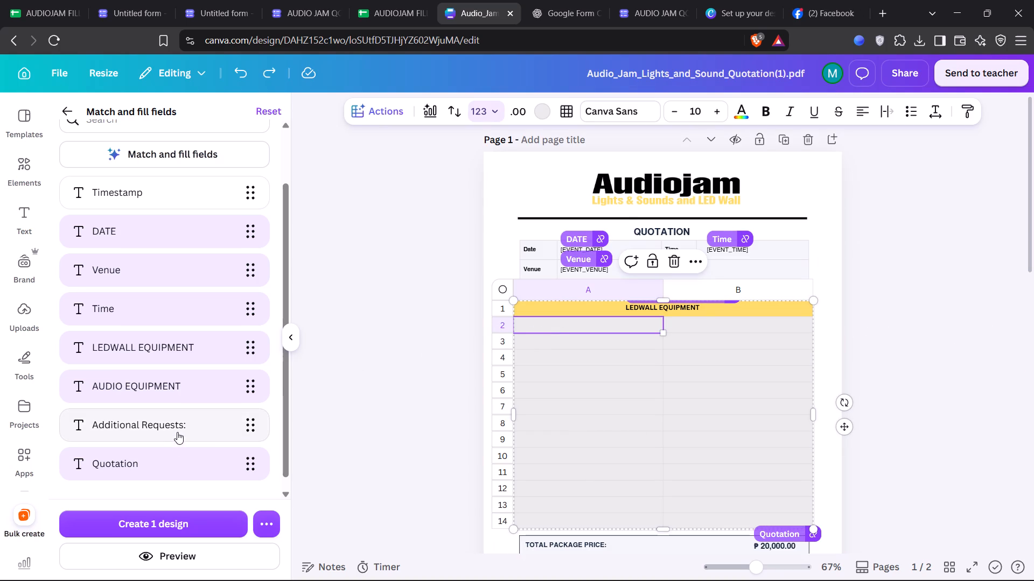
scroll(177, 432, "down", 3)
scroll(788, 388, "down", 2)
scroll(722, 392, "up", 1)
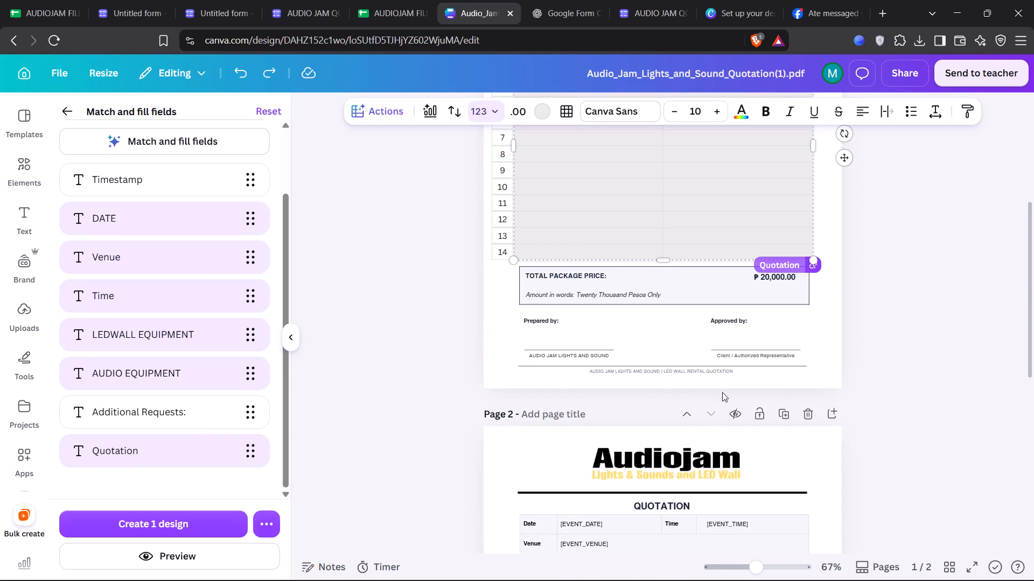
scroll(722, 392, "up", 1)
scroll(802, 338, "up", 1)
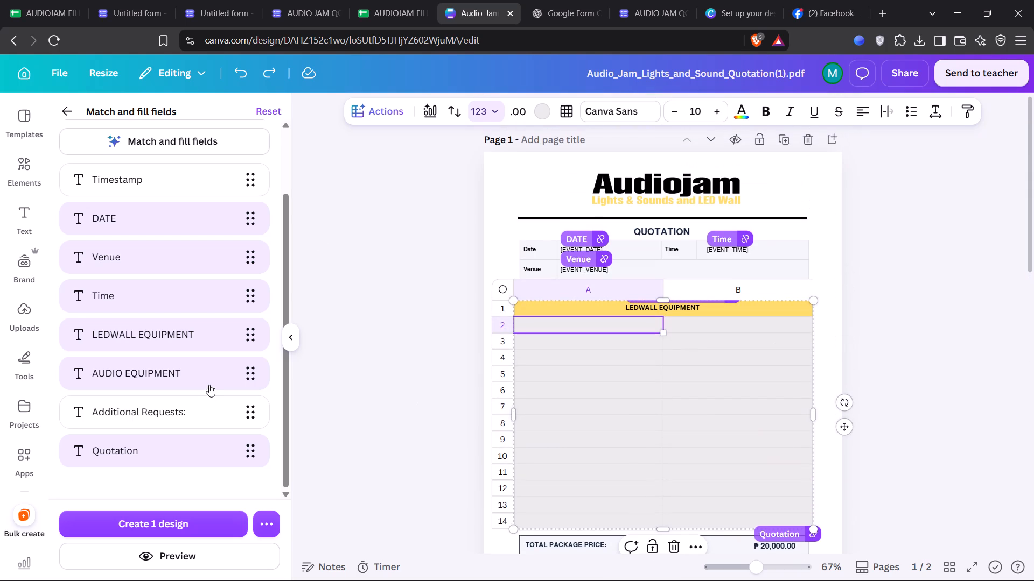
left_click(513, 188)
scroll(565, 308, "up", 1)
left_click(672, 428)
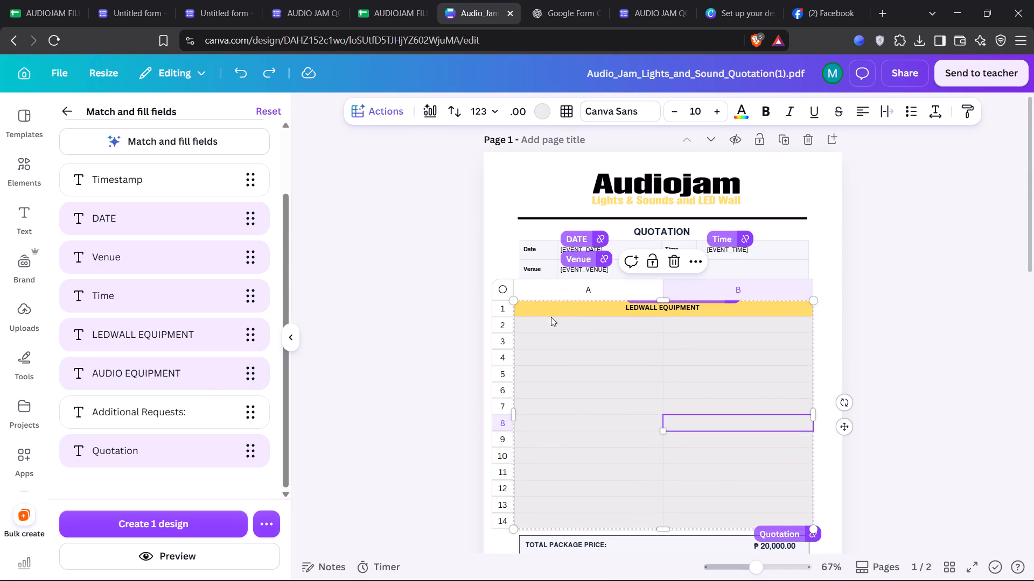
left_click(830, 504)
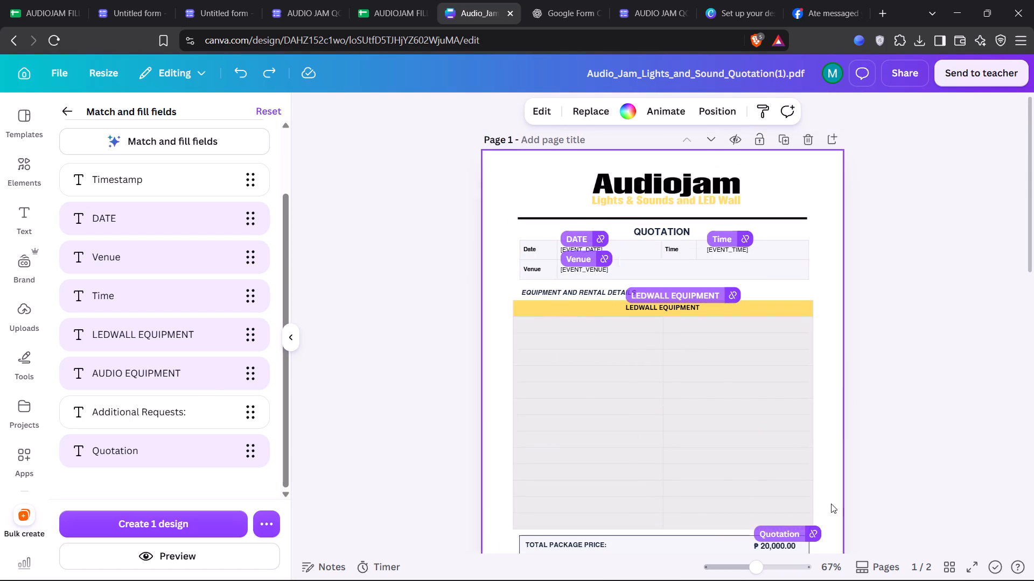
left_click_drag(821, 517, 608, 506)
left_click(606, 506)
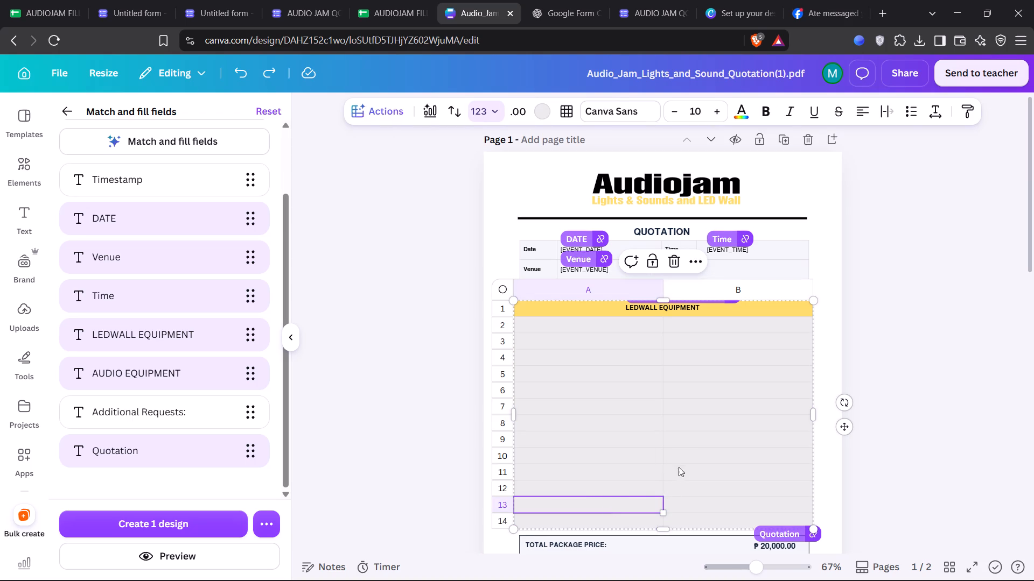
left_click(697, 332)
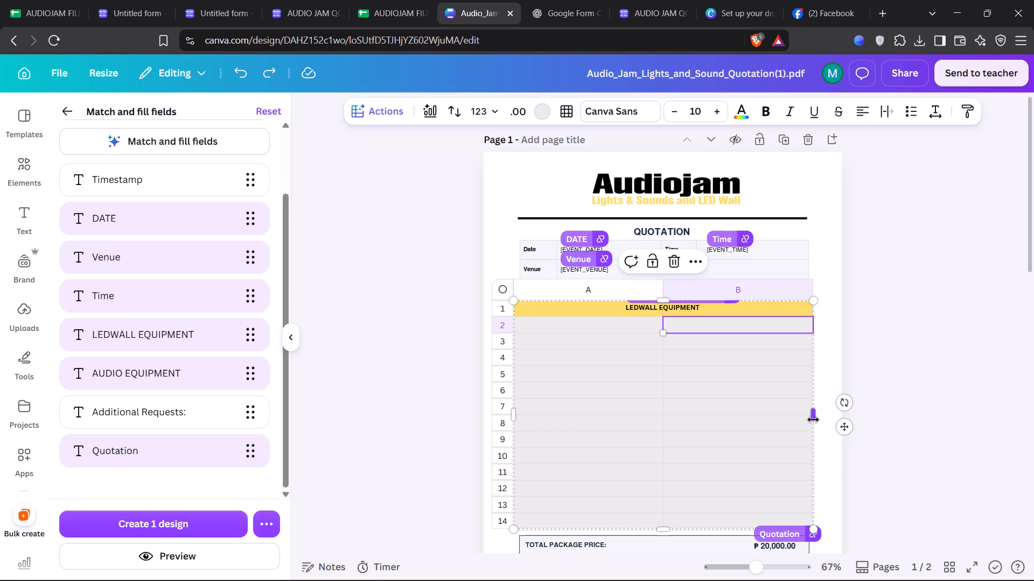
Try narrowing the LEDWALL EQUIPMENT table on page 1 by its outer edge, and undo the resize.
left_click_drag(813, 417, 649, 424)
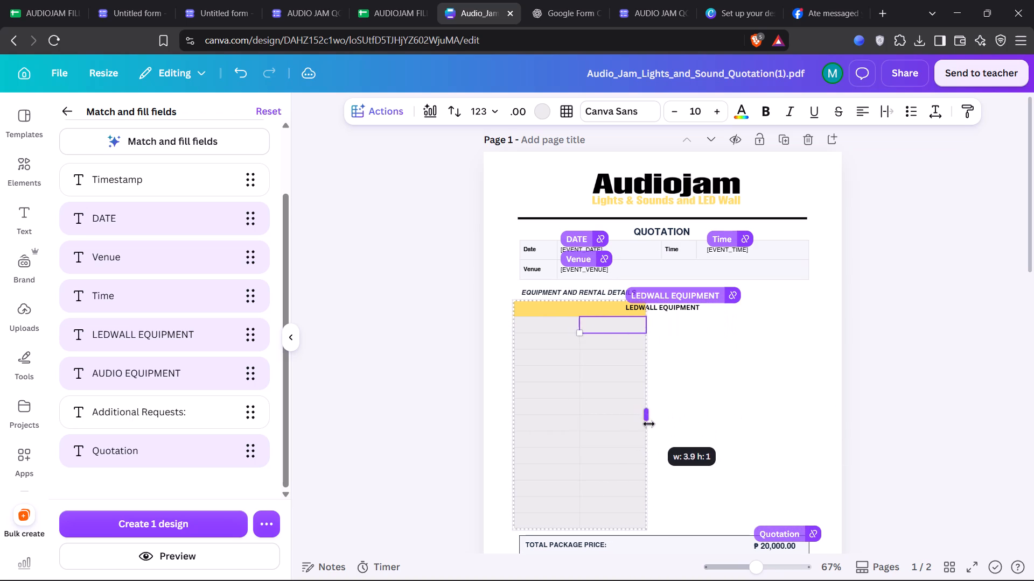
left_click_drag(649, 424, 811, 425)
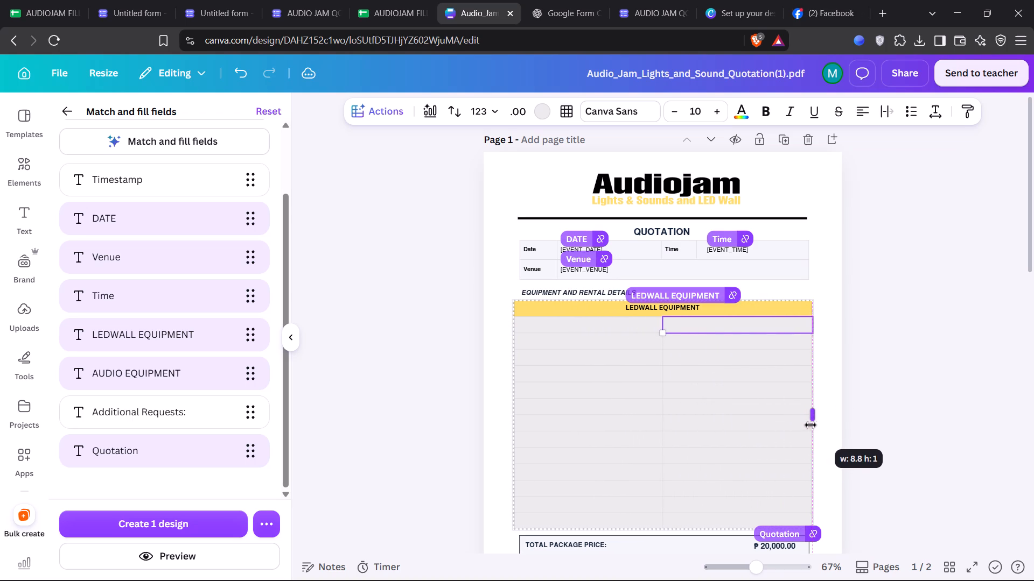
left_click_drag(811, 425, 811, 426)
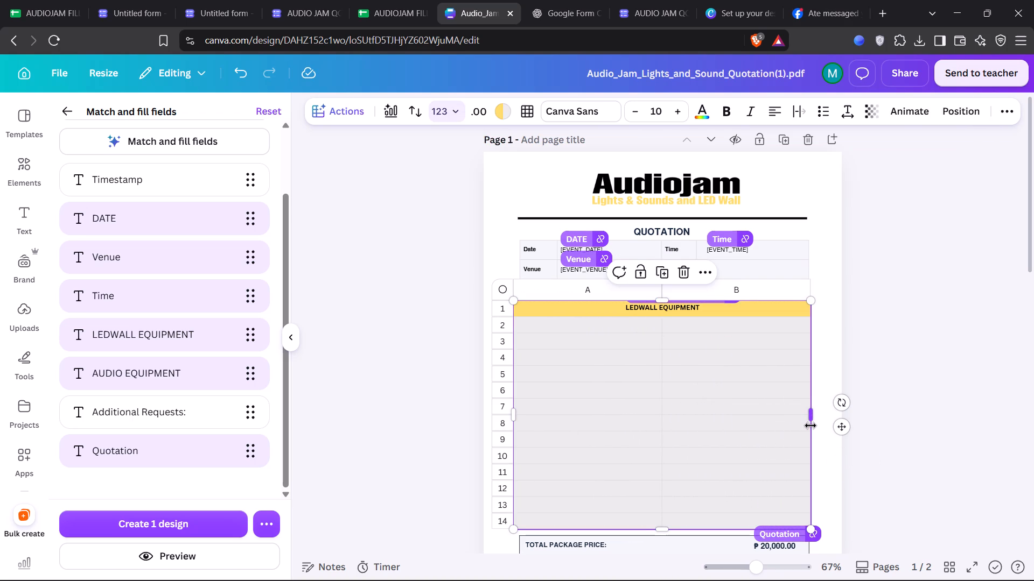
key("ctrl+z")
Delete column B from the LEDWALL EQUIPMENT table on page 1.
left_click(643, 389)
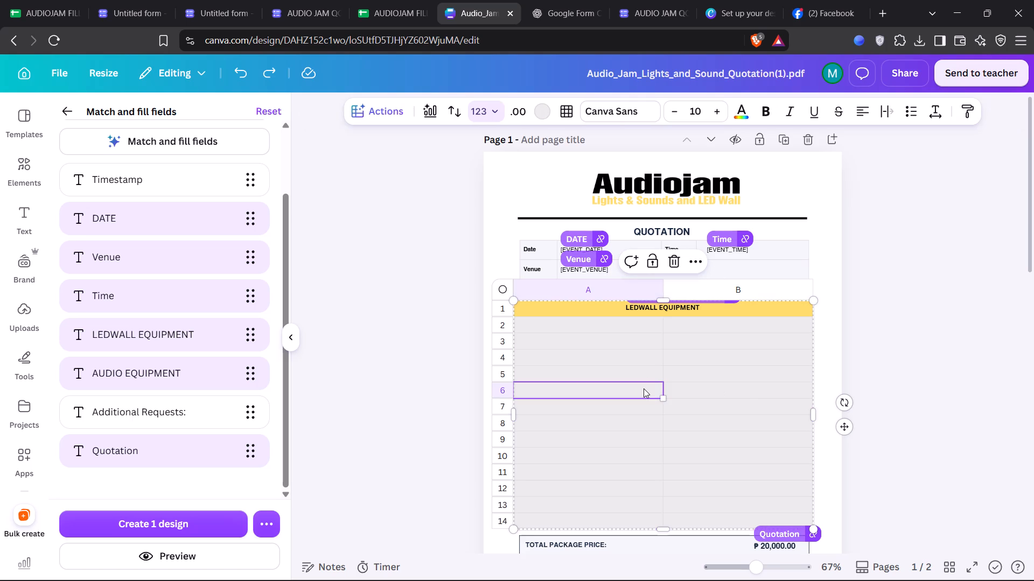
left_click(708, 352)
left_click(715, 335)
left_click(715, 327)
left_click(715, 320)
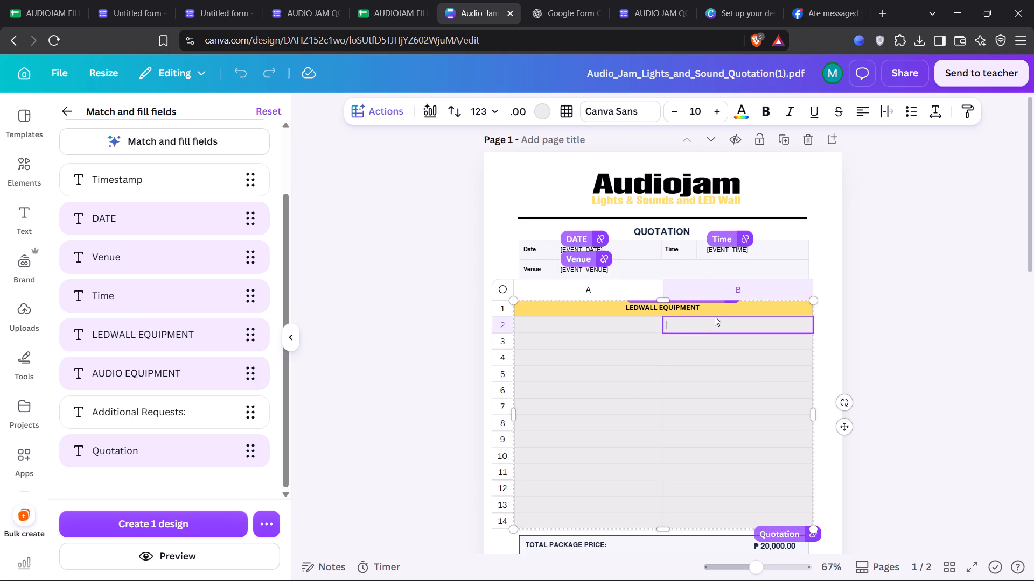
left_click(775, 311)
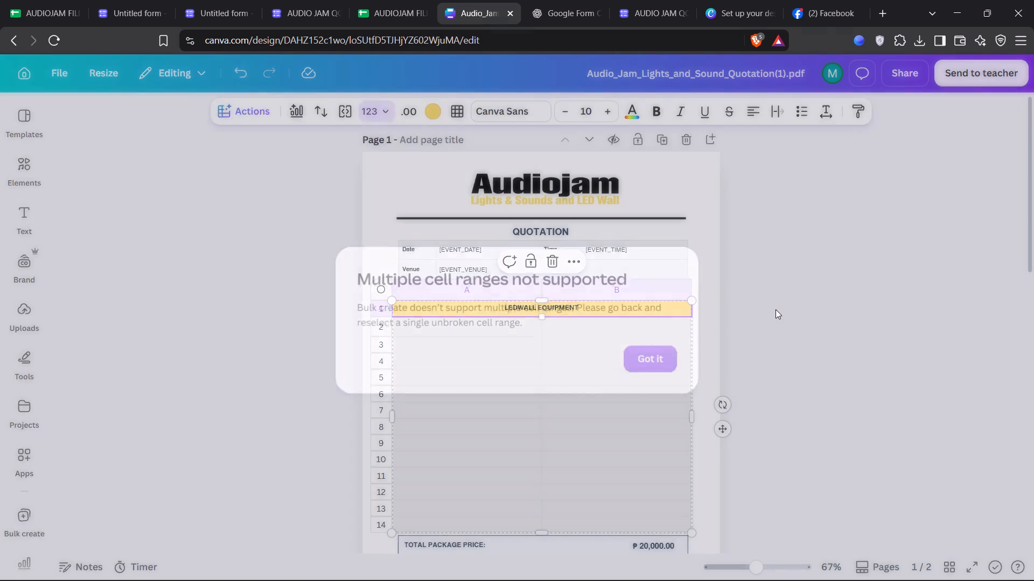
left_click(638, 350)
left_click_drag(625, 525, 613, 360)
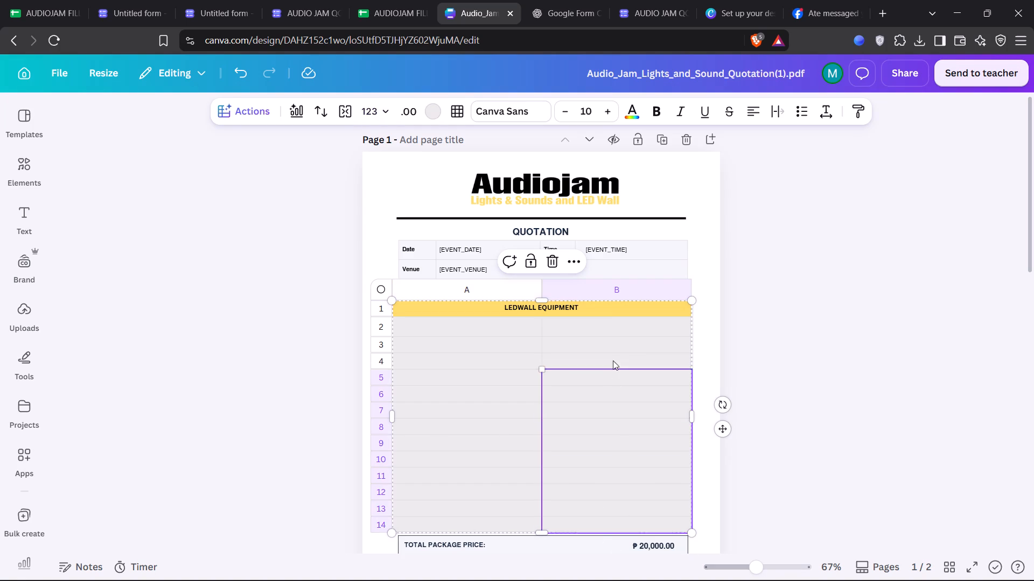
left_click_drag(613, 360, 611, 322)
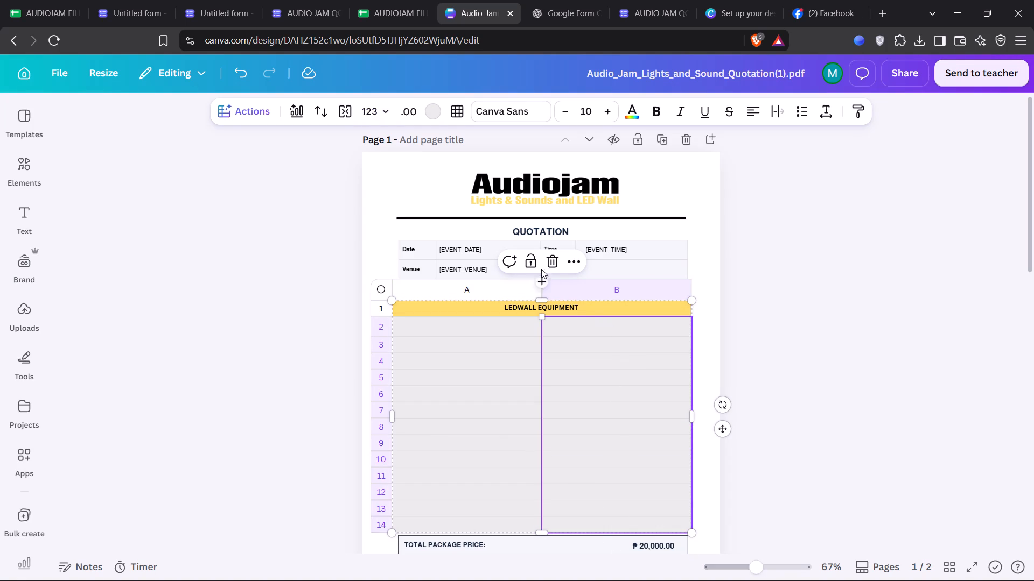
right_click(622, 370)
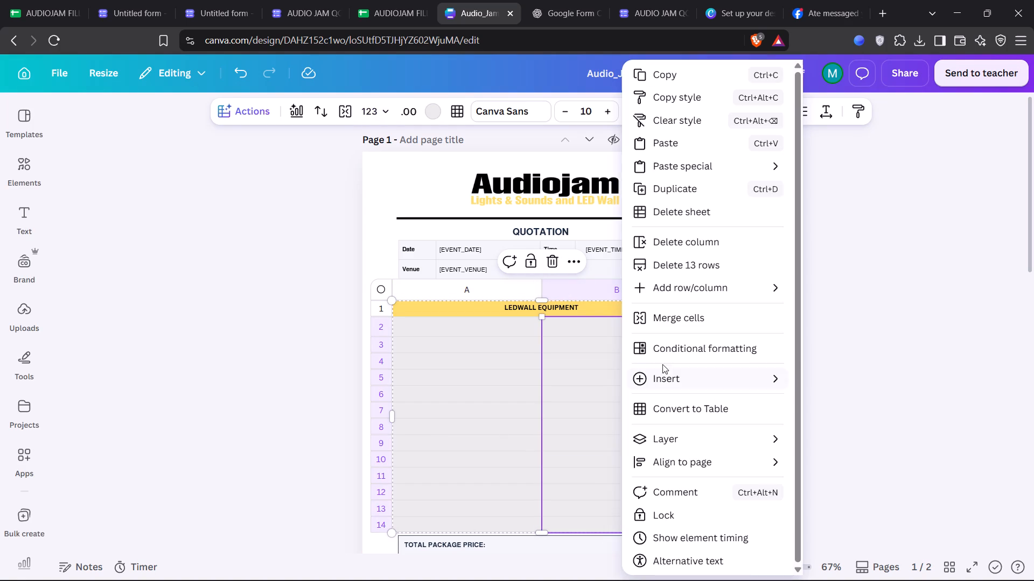
left_click(726, 238)
Paste a copy of the one-column LEDWALL EQUIPMENT table onto page 1.
key("ctrl+c")
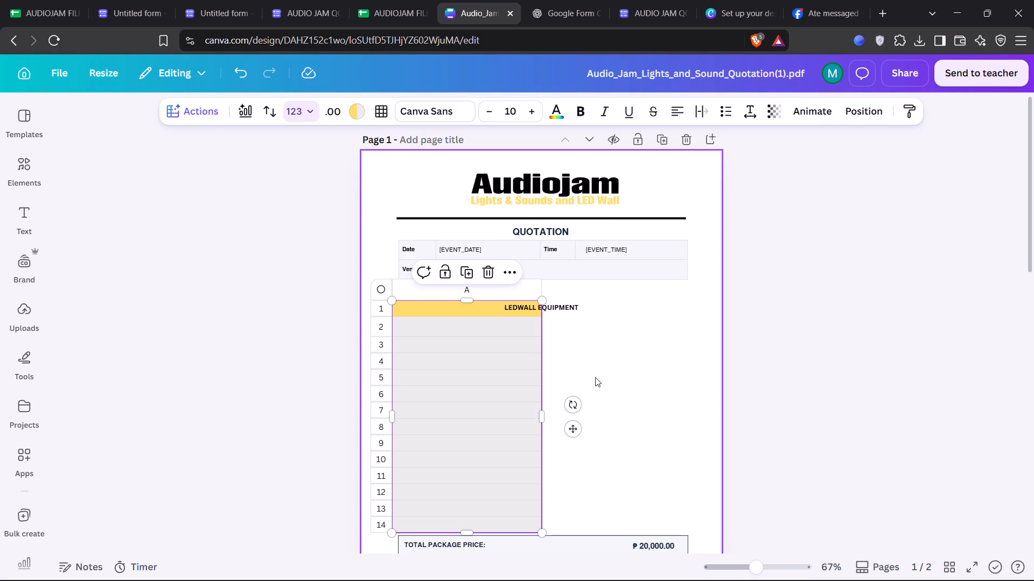
key("ctrl+v")
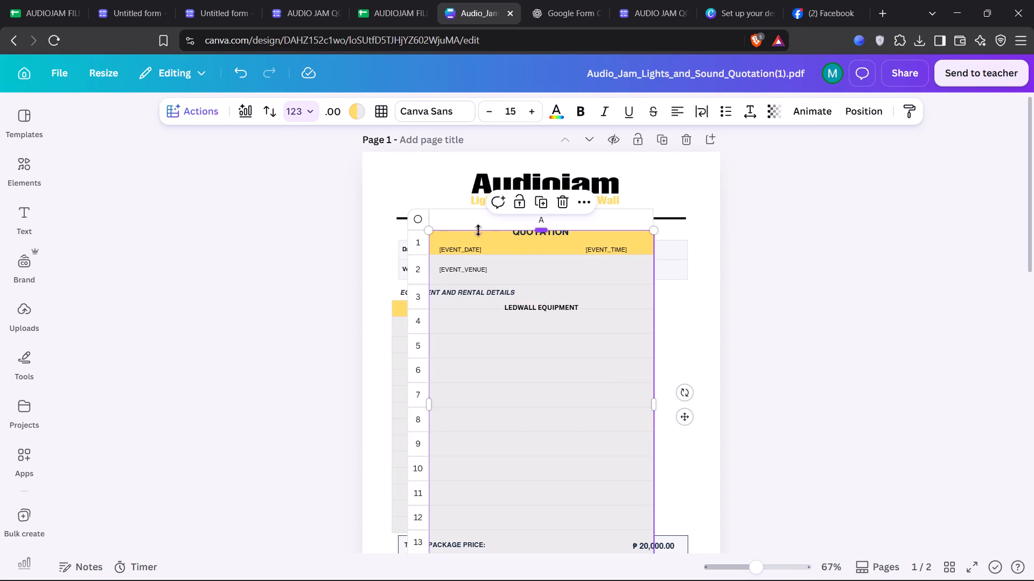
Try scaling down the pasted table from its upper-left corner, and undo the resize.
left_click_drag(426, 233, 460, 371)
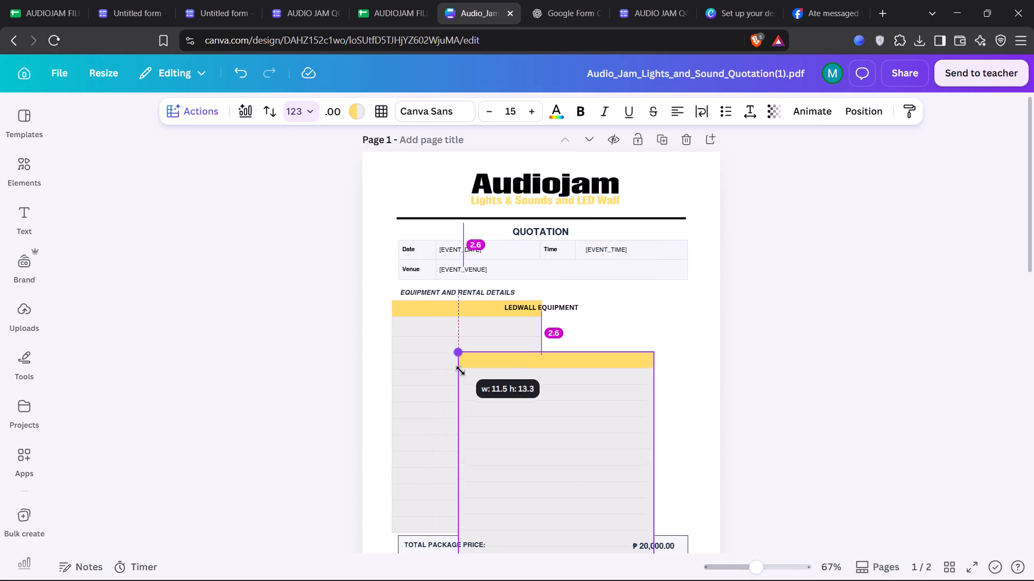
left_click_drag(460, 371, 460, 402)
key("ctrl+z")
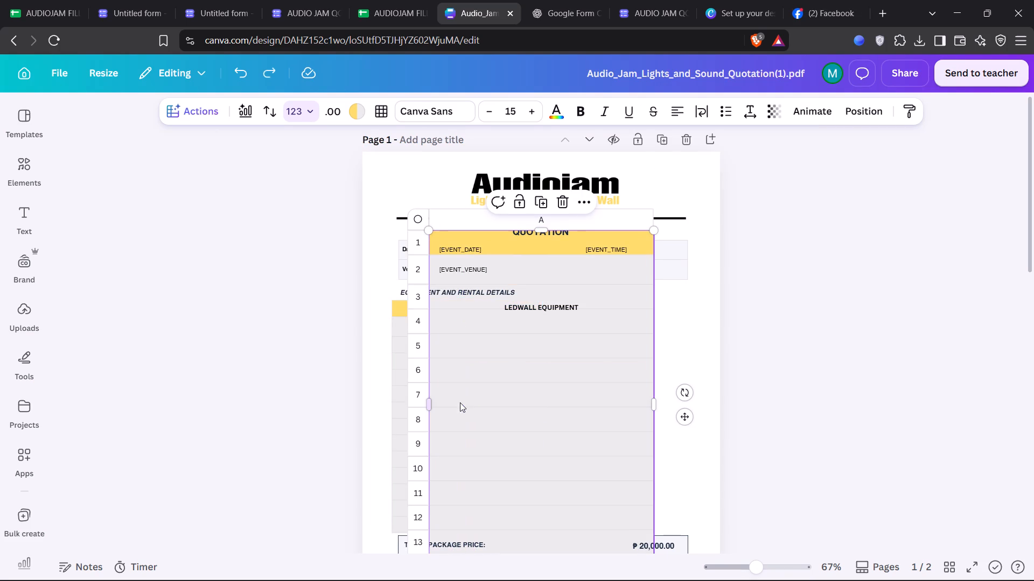
Scale the pasted table down to the original one-column table's size, aligning it over the original to match.
left_click_drag(655, 232, 576, 344)
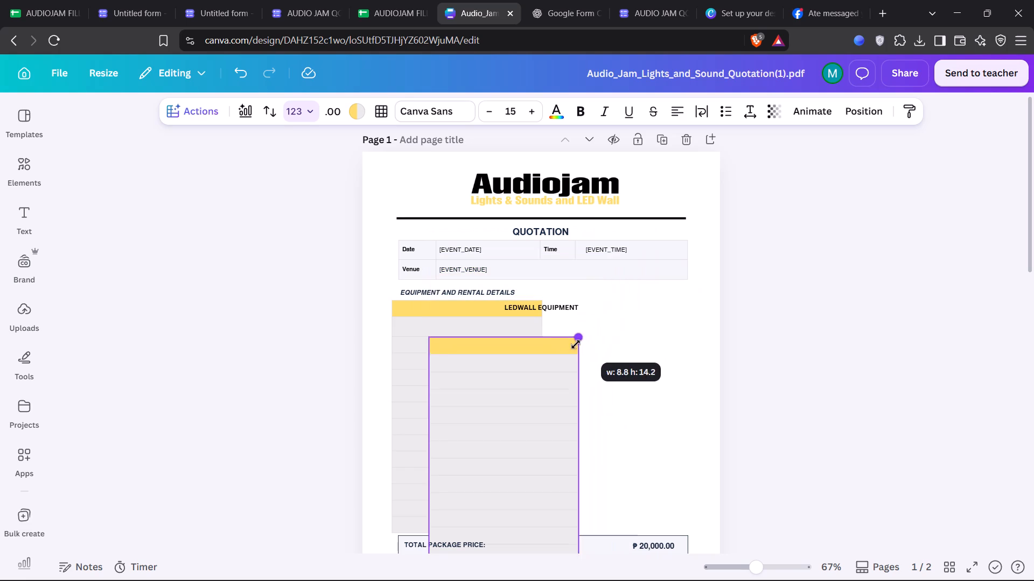
left_click_drag(576, 344, 577, 348)
left_click_drag(513, 407, 495, 374)
left_click(895, 361)
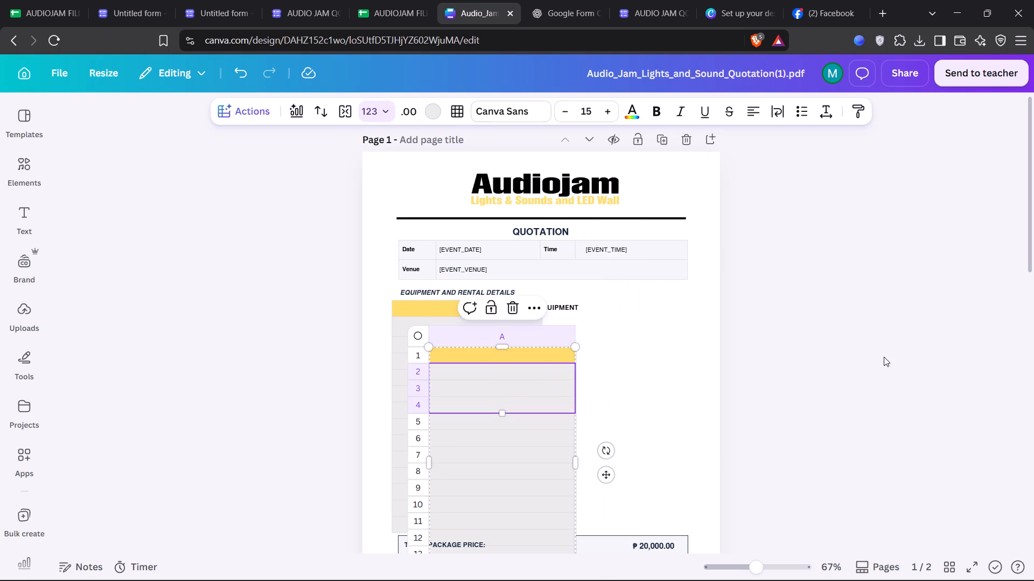
left_click(660, 344)
left_click(582, 395)
left_click(577, 398)
left_click(568, 405)
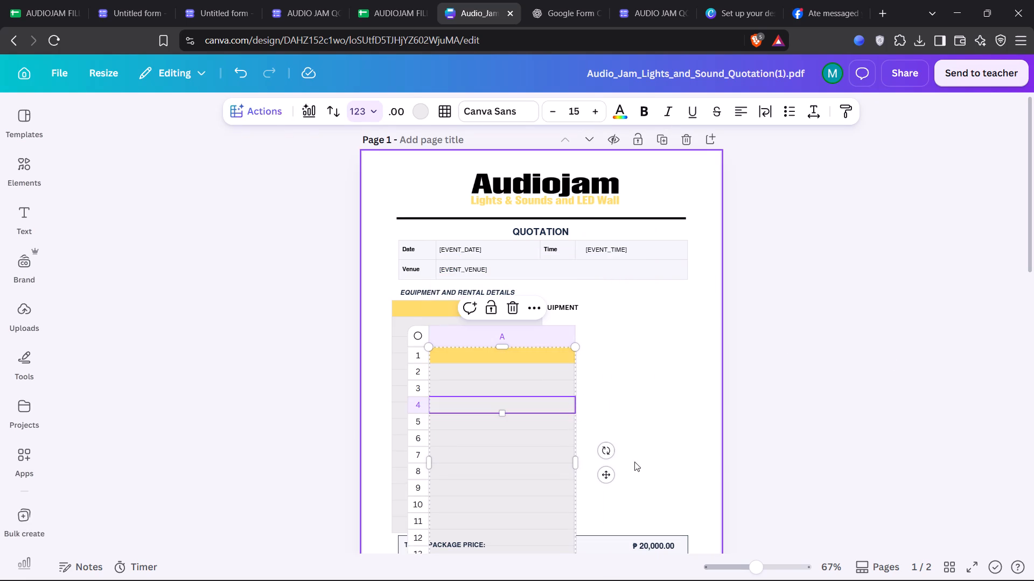
left_click_drag(605, 479, 565, 434)
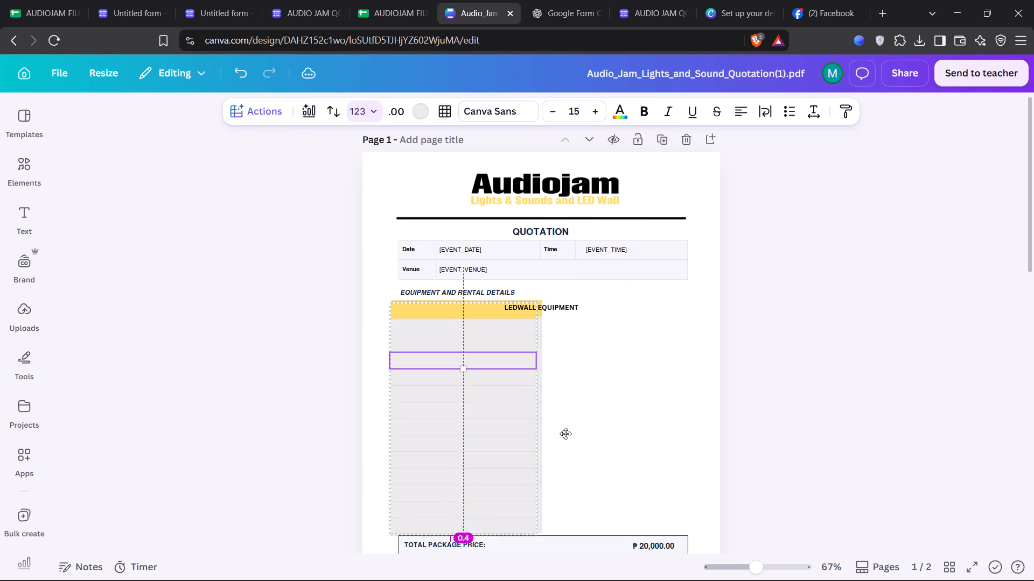
left_click_drag(565, 434, 568, 434)
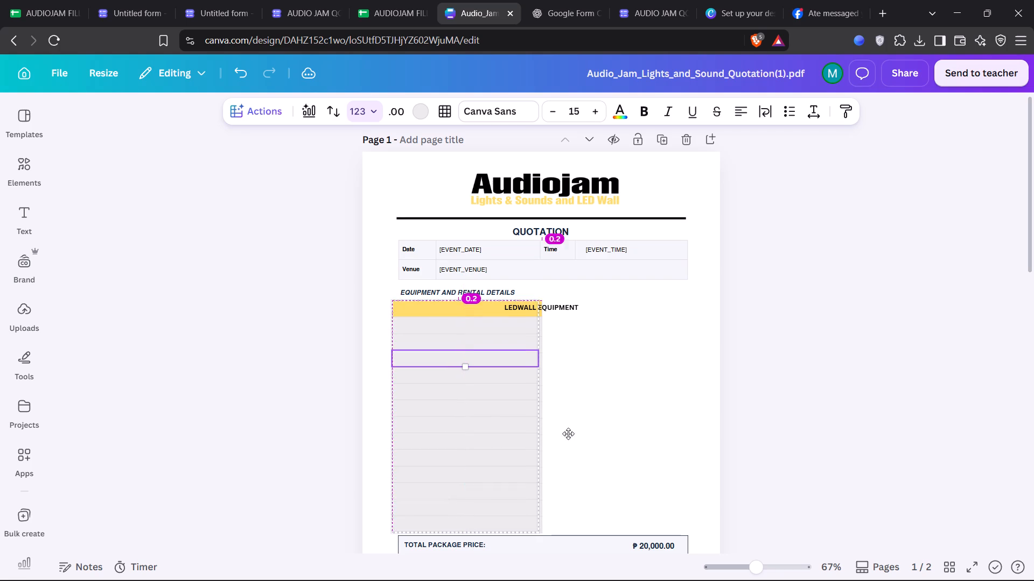
left_click_drag(568, 434, 567, 434)
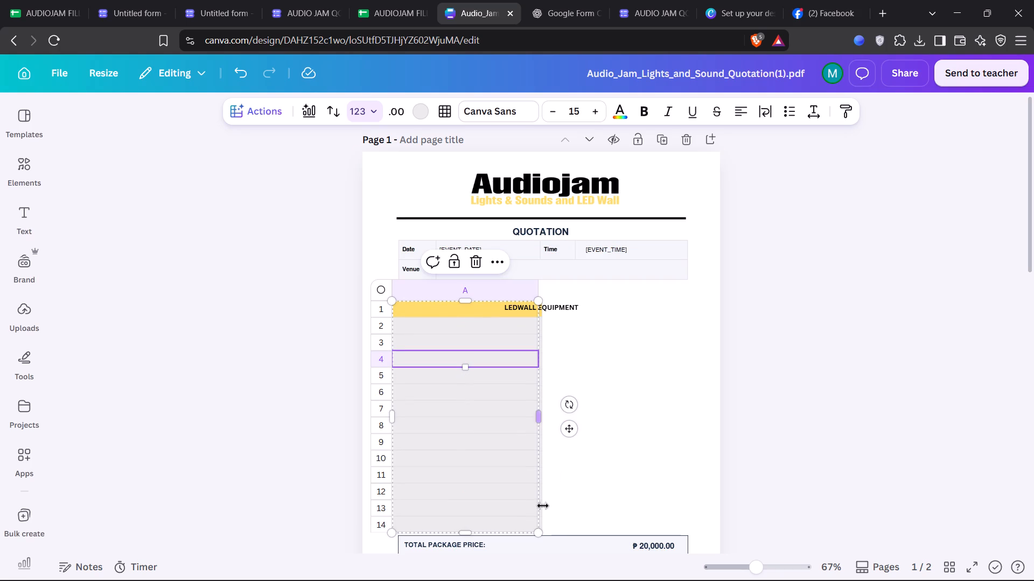
left_click(536, 533)
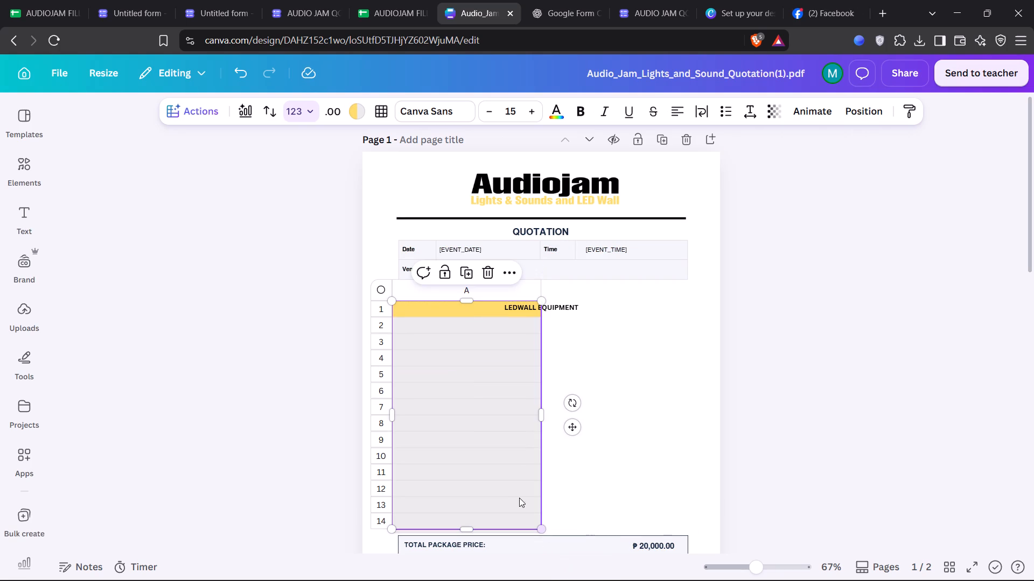
Place the copied table directly beside the original as the second column and resize it to about 8.6 by 13.6.
left_click_drag(572, 429, 736, 436)
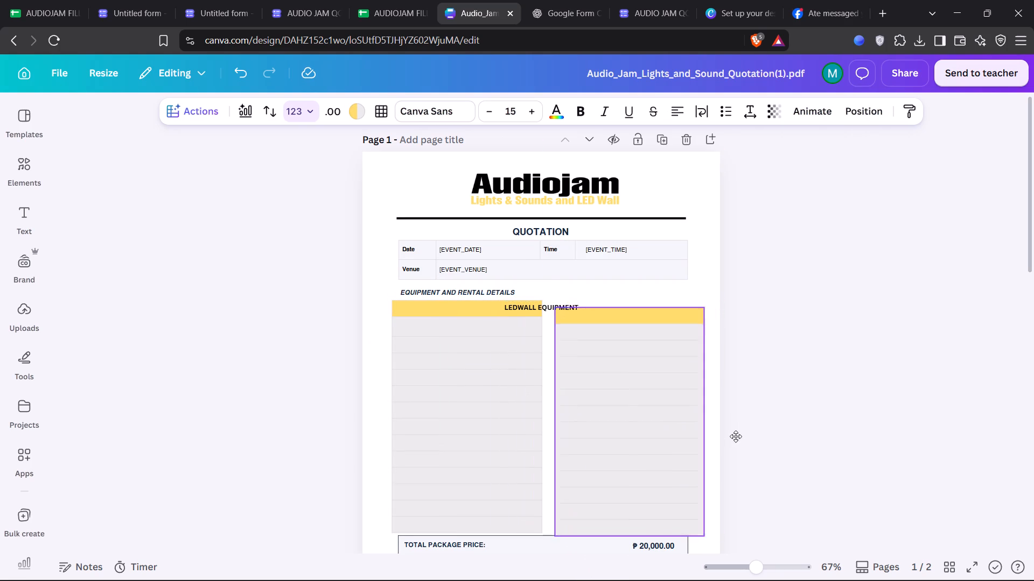
left_click_drag(736, 436, 725, 428)
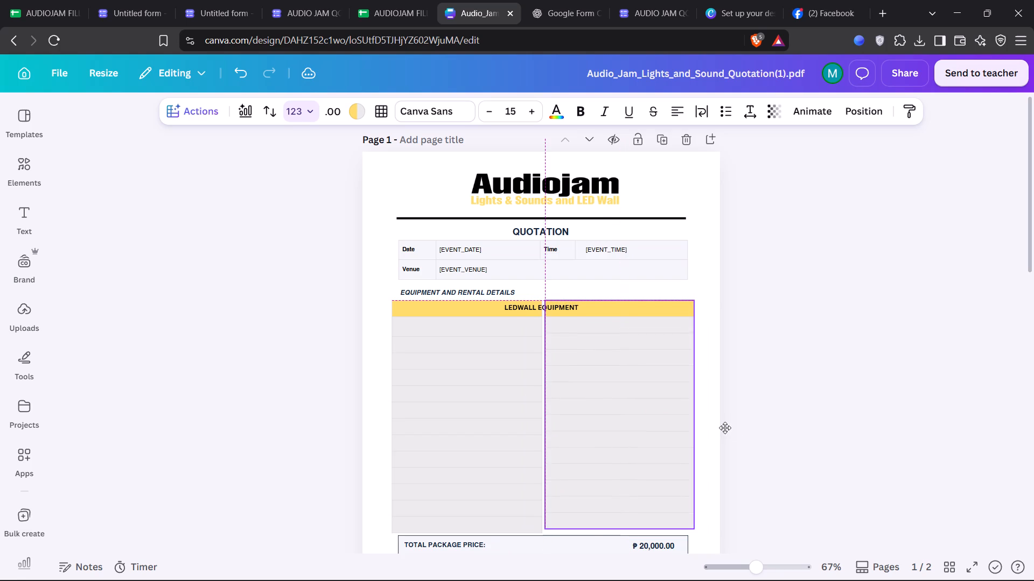
left_click_drag(725, 428, 724, 429)
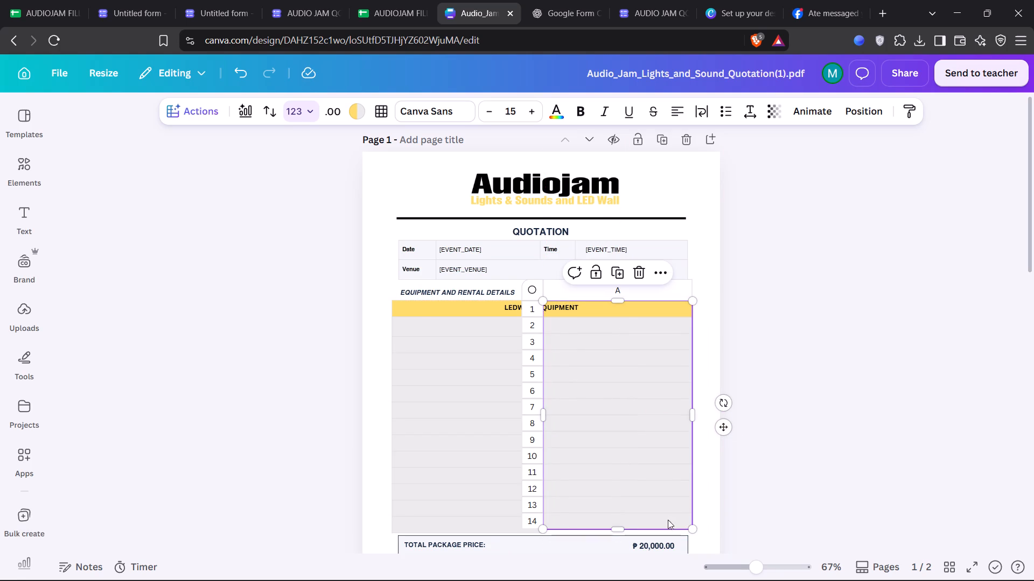
left_click(692, 530)
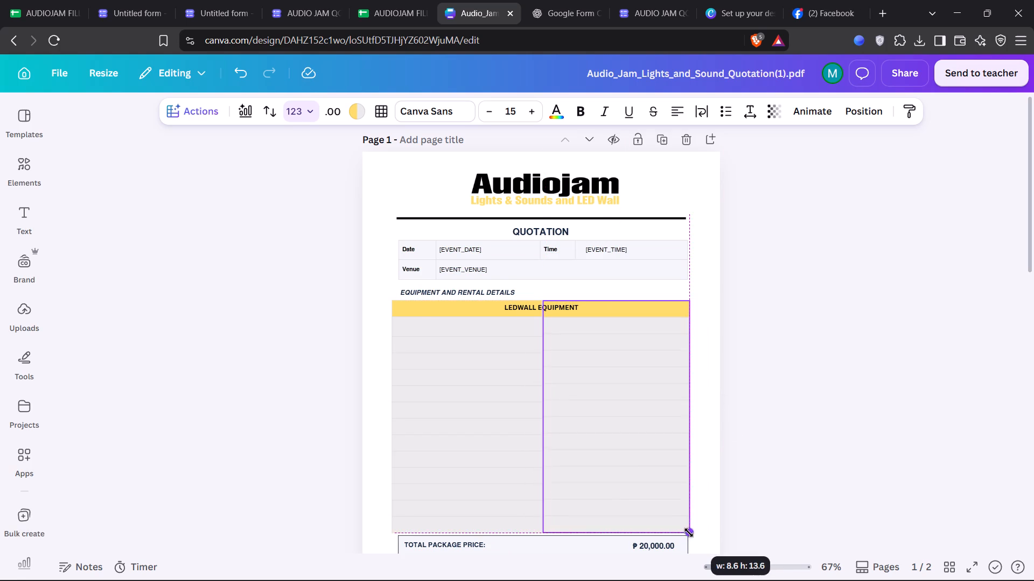
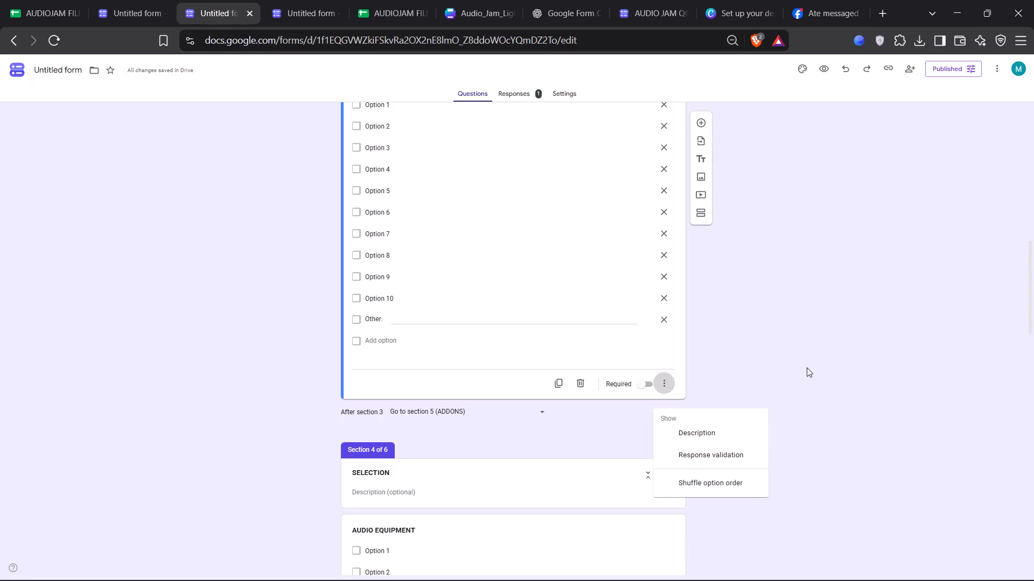
scroll(550, 467, "down", 4)
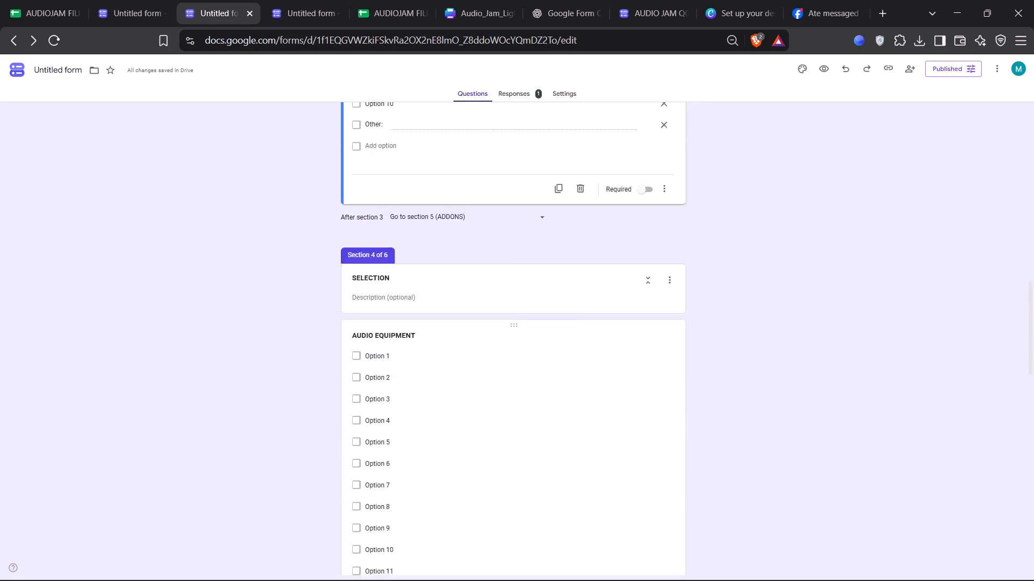
scroll(550, 467, "down", 14)
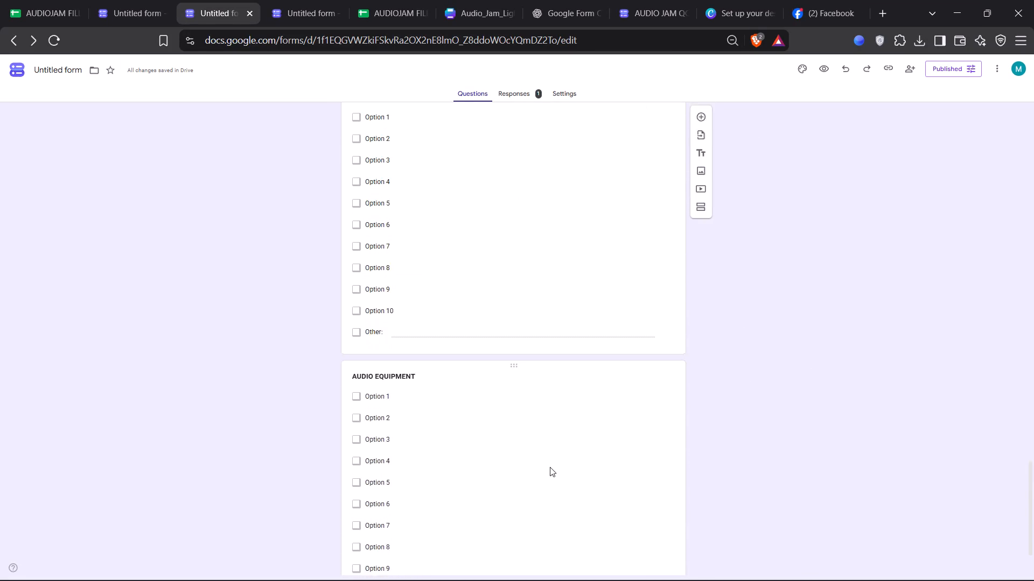
scroll(550, 467, "down", 7)
scroll(554, 472, "up", 10)
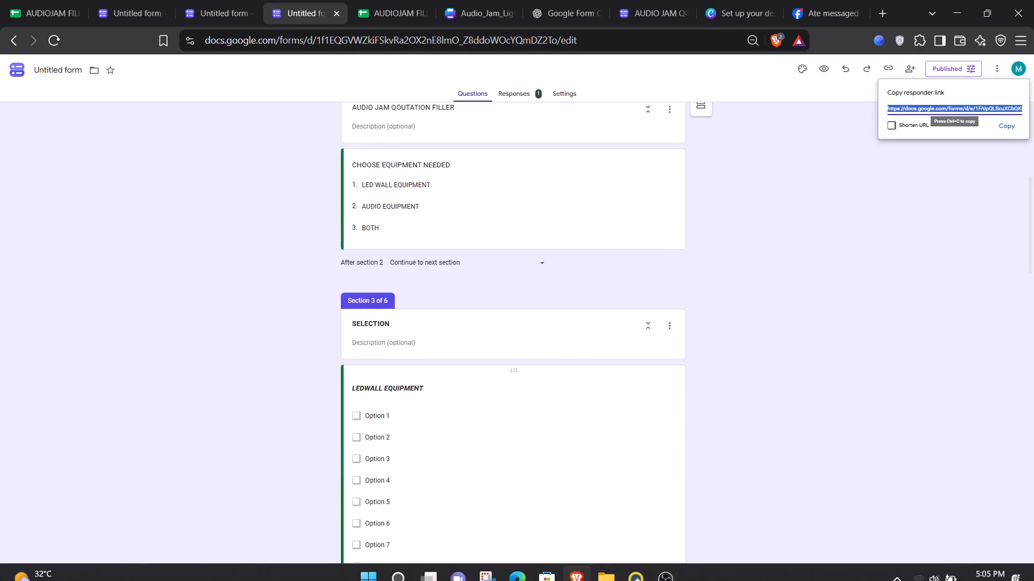
scroll(554, 387, "down", 10)
scroll(599, 309, "down", 2)
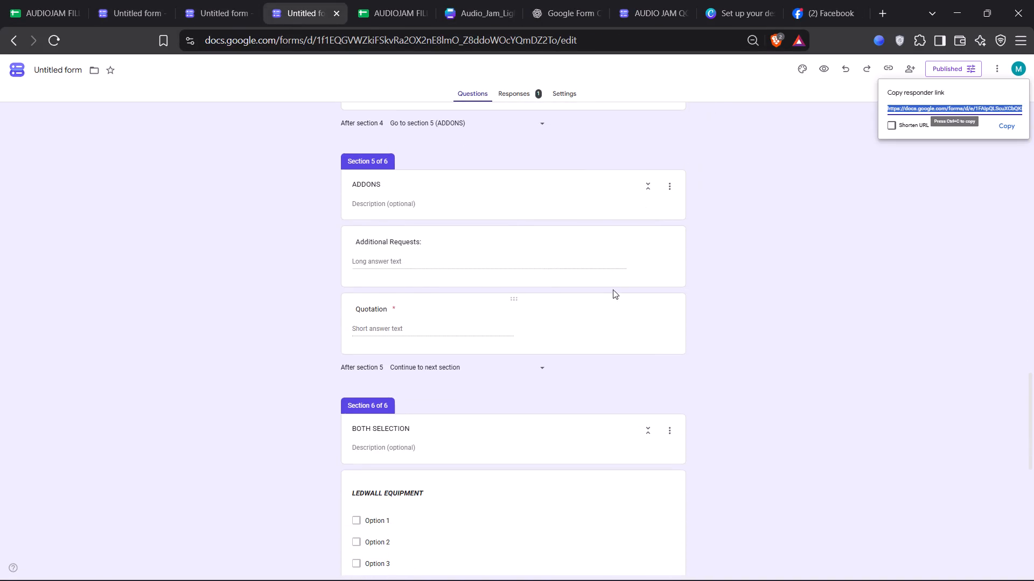
left_click(626, 256)
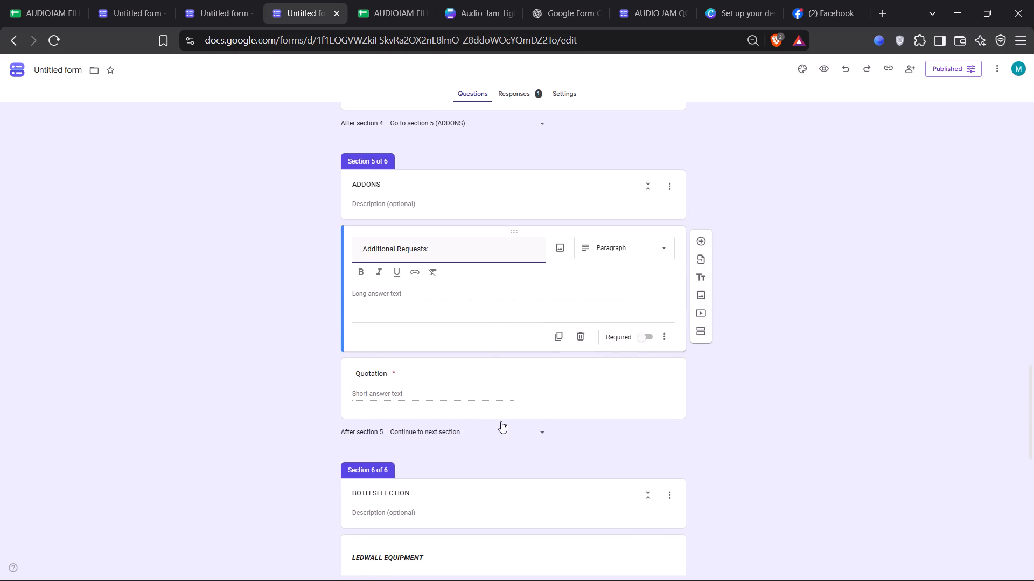
left_click(502, 431)
left_click(494, 542)
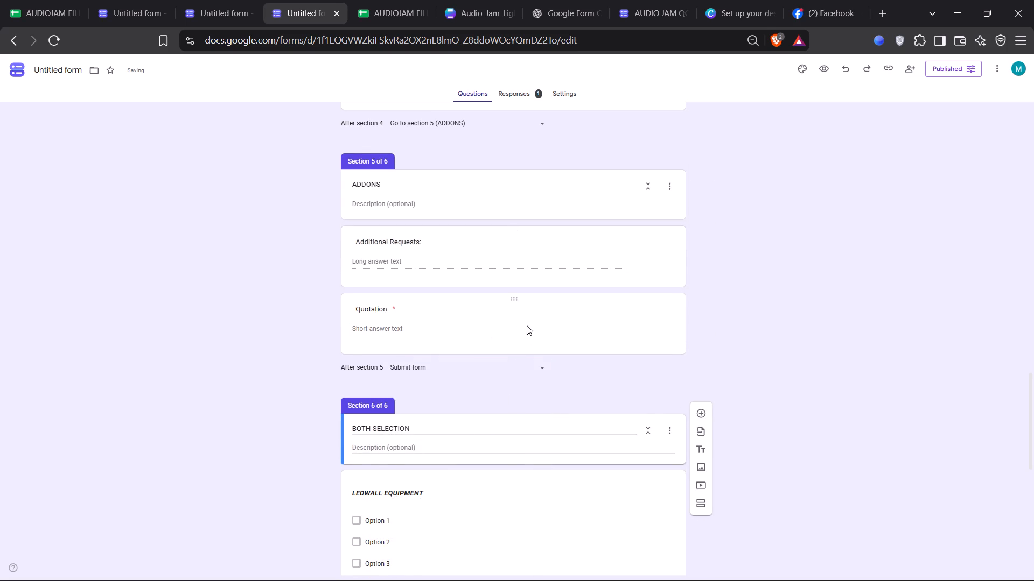
scroll(527, 325, "down", 4)
scroll(527, 325, "up", 4)
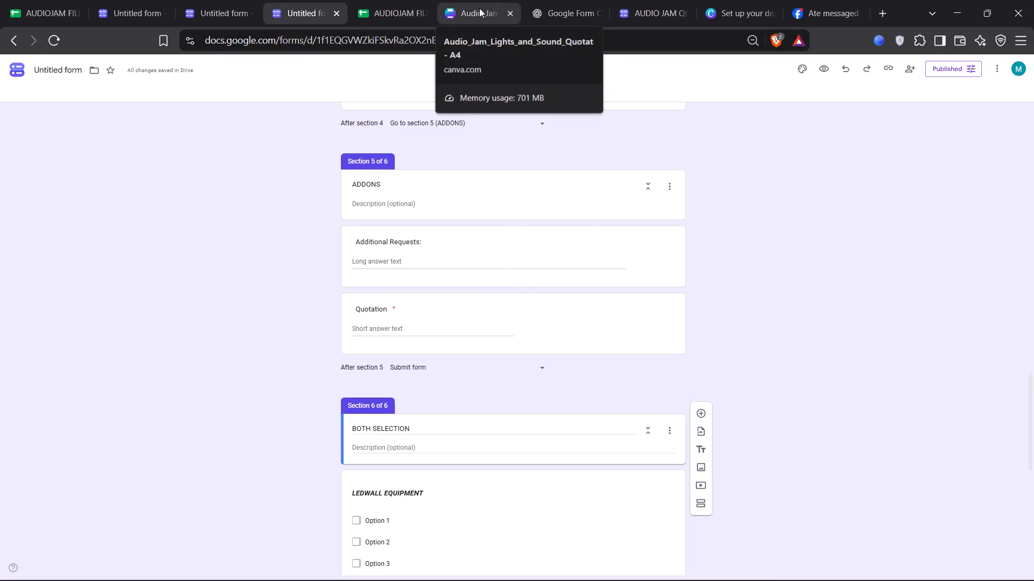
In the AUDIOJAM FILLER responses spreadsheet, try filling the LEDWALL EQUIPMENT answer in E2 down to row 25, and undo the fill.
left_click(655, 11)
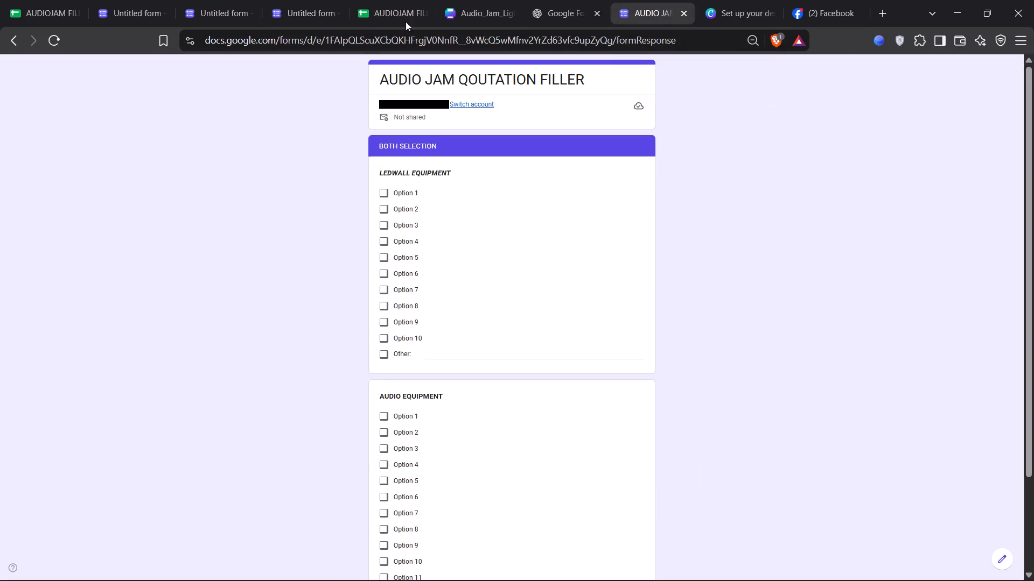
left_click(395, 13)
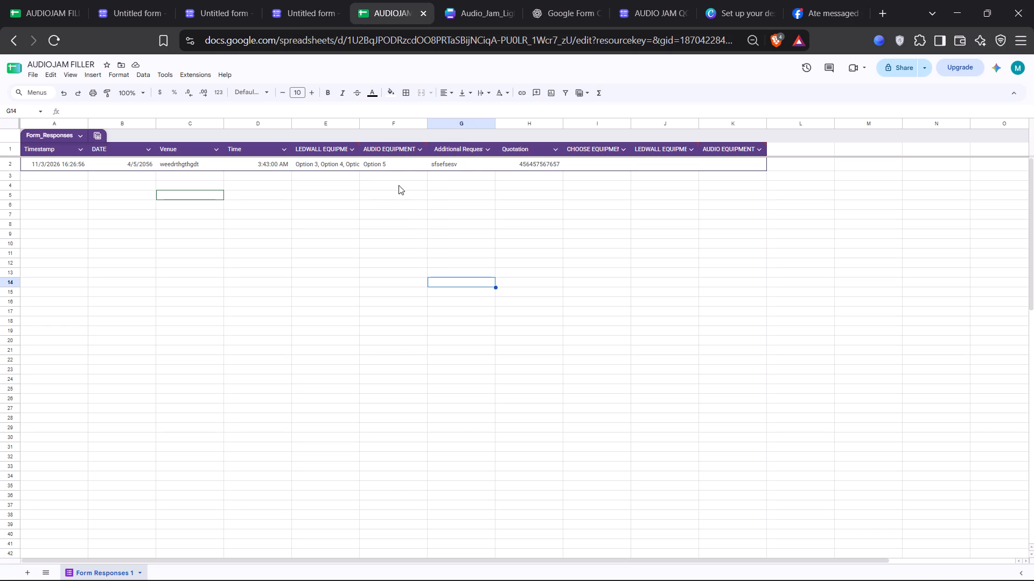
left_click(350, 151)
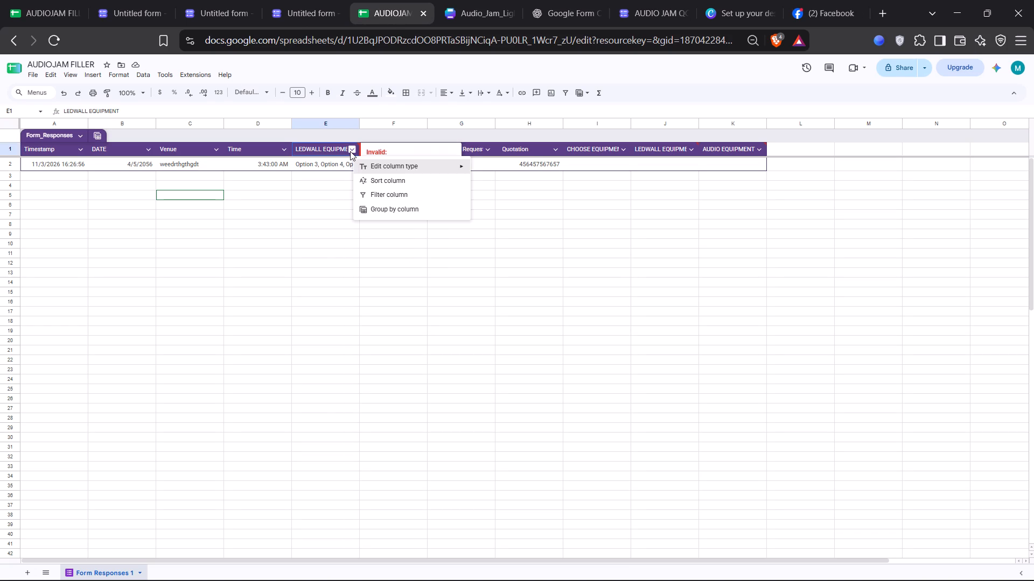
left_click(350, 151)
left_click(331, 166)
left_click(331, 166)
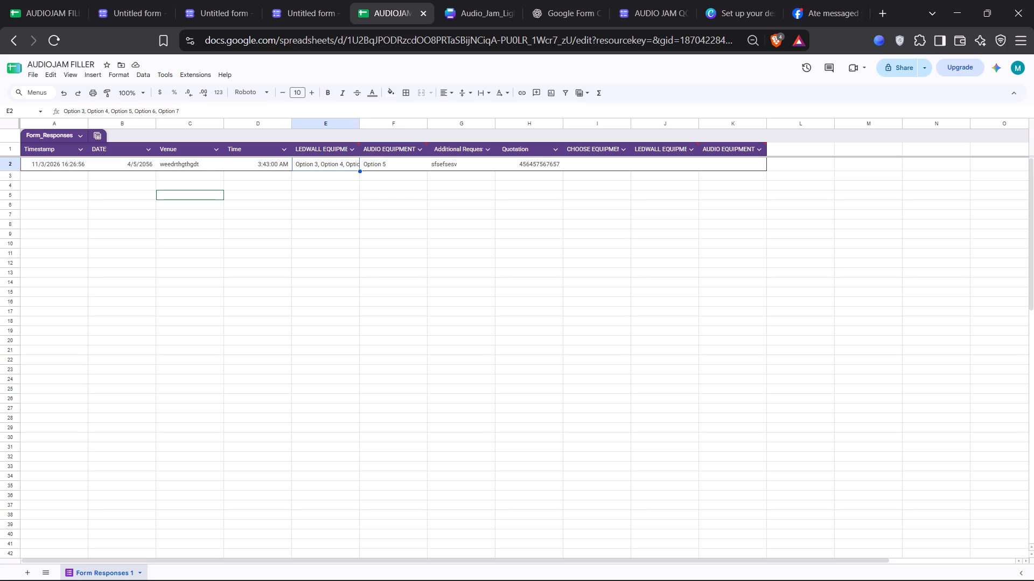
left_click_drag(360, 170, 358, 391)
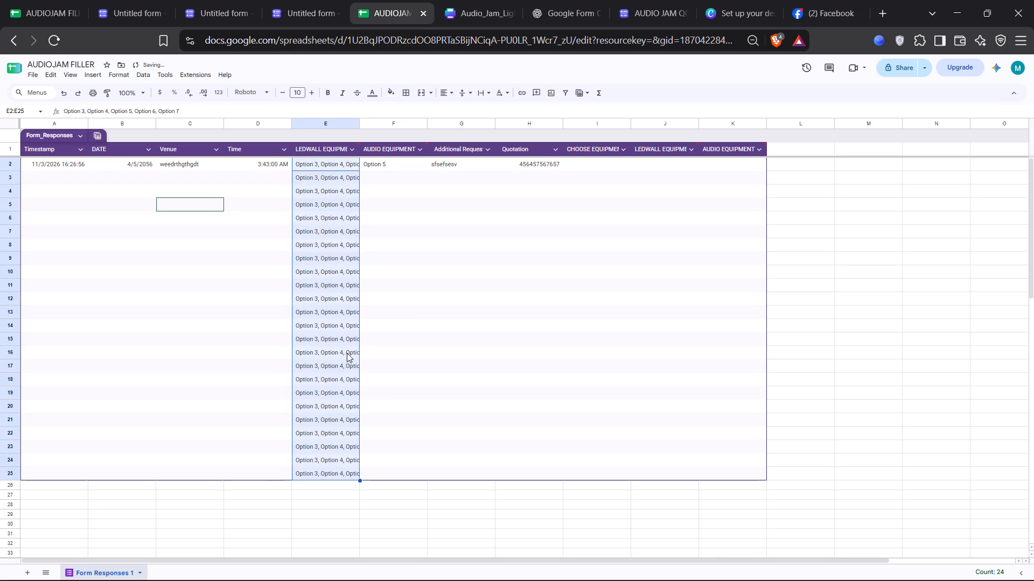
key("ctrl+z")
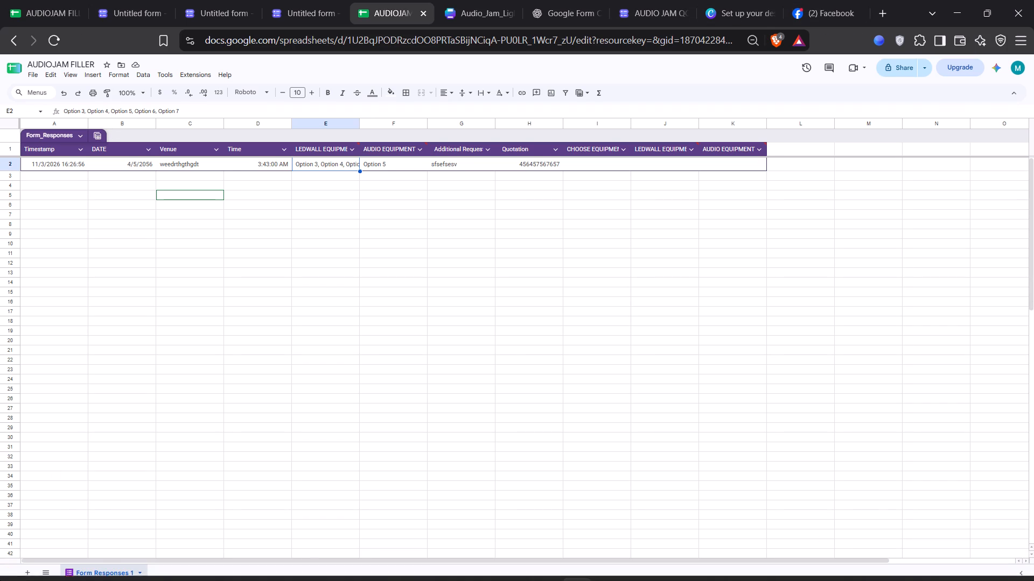
Return to the live AUDIO JAM QOUTATION FILLER form and submit the response with no BOTH SELECTION equipment ticked.
left_click(651, 11)
scroll(491, 433, "down", 10)
left_click(442, 497)
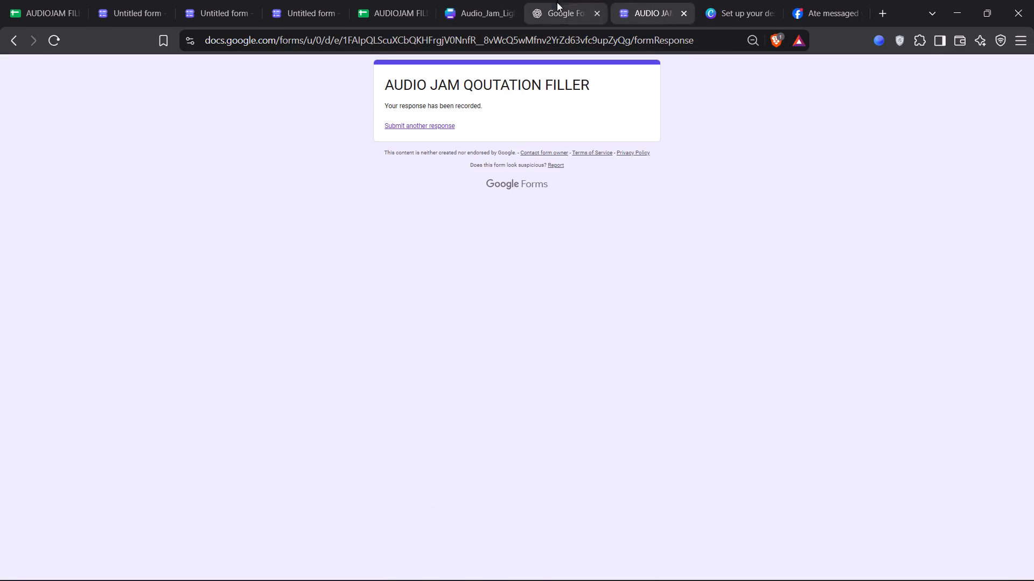
Switch to the Audiojam quotation in Canva and generate one design from the matched form-response fields.
left_click(474, 13)
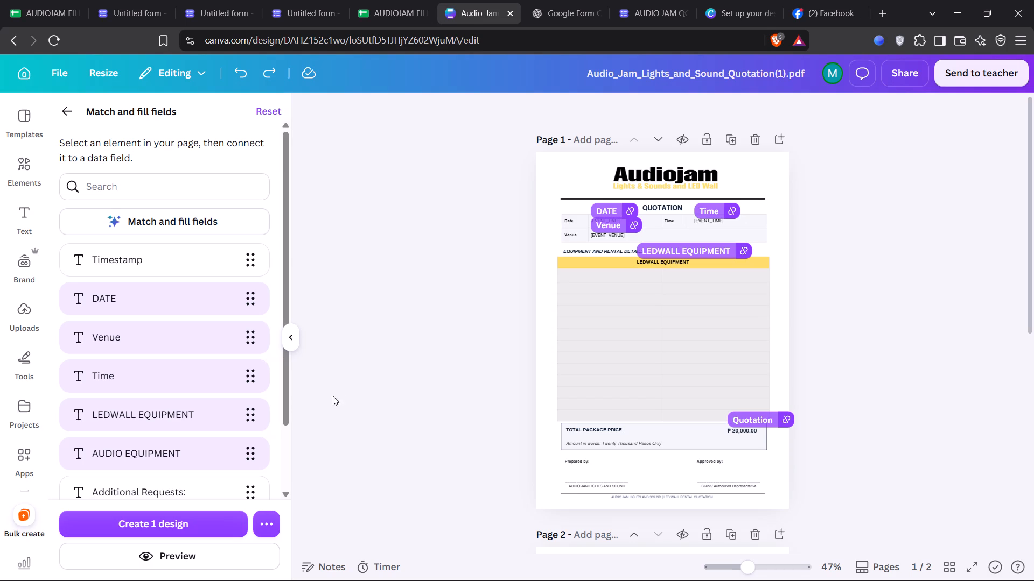
left_click(800, 336)
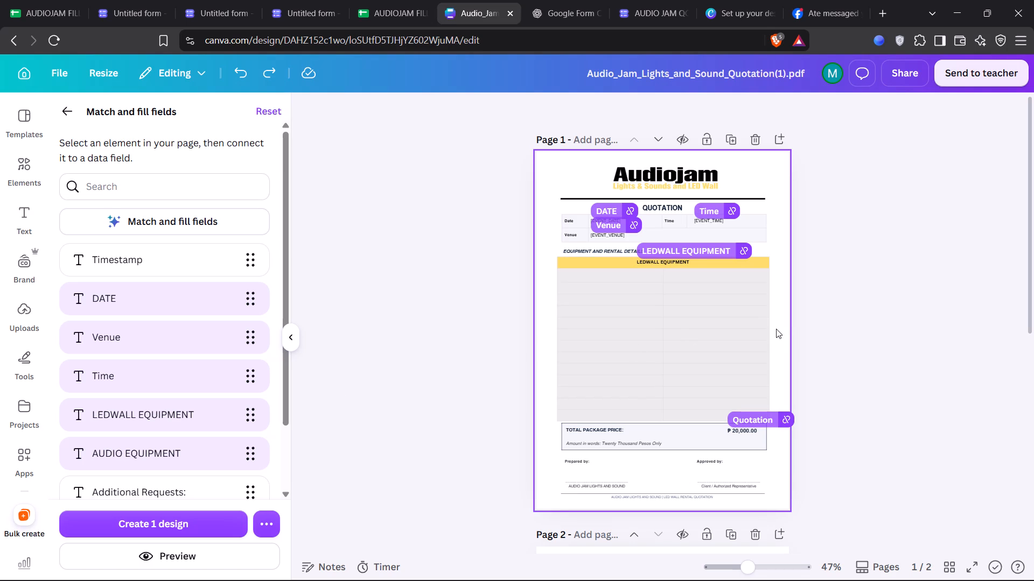
left_click(776, 329)
left_click(149, 523)
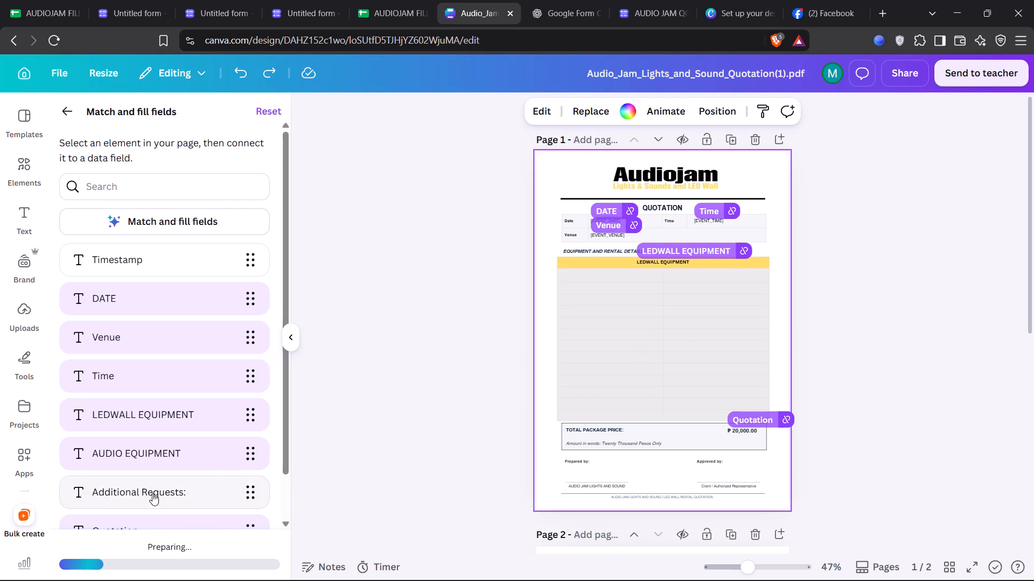
scroll(207, 451, "down", 5)
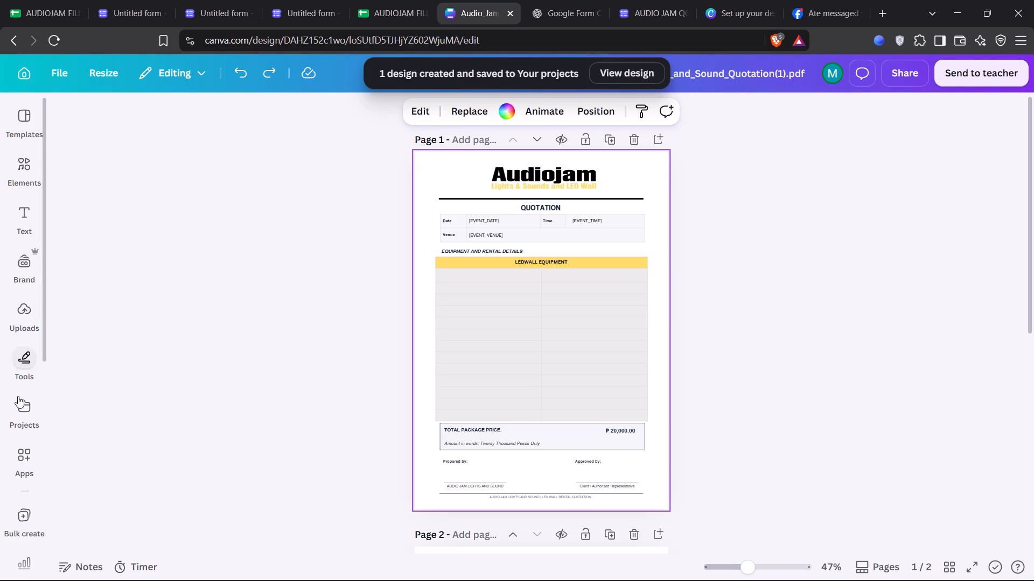
In Bulk Create, connect the Form Responses 1 sheet of the AUDIOJAM FILLER Google spreadsheet as the data source, range A1:K3.
left_click(21, 512)
scroll(180, 453, "down", 2)
left_click(164, 165)
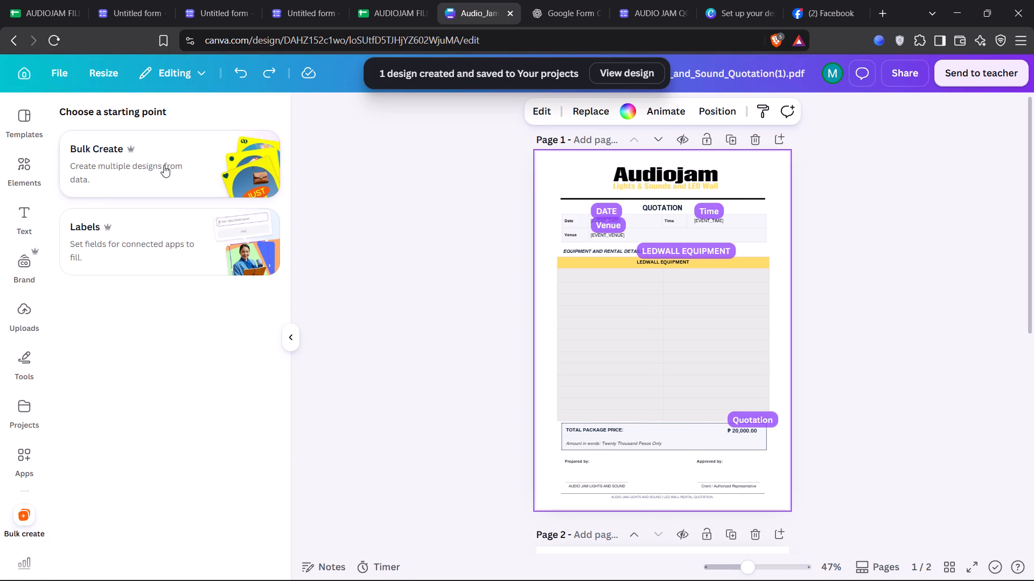
left_click(450, 355)
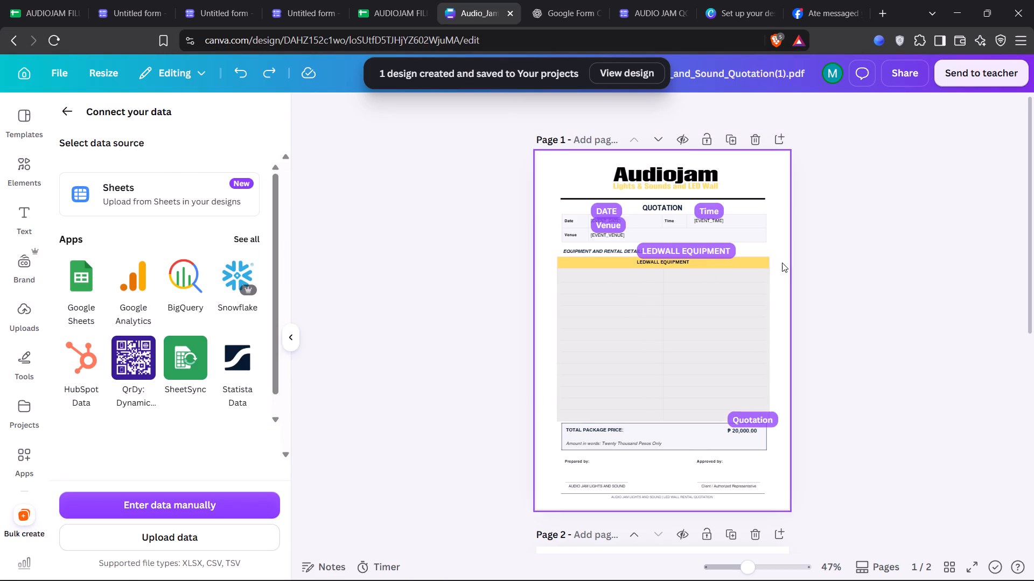
left_click(375, 329)
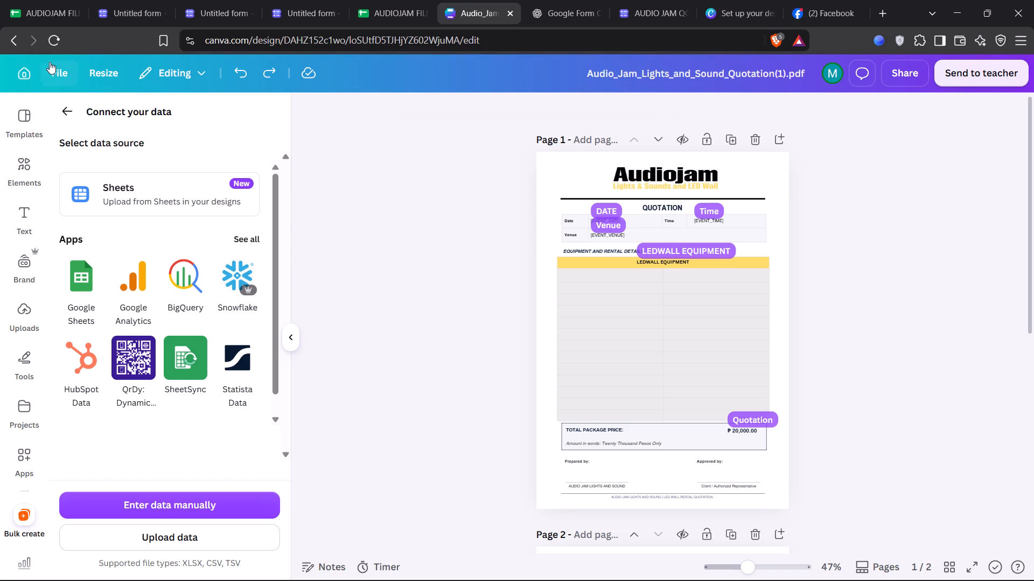
left_click(8, 39)
left_click(11, 40)
left_click(68, 120)
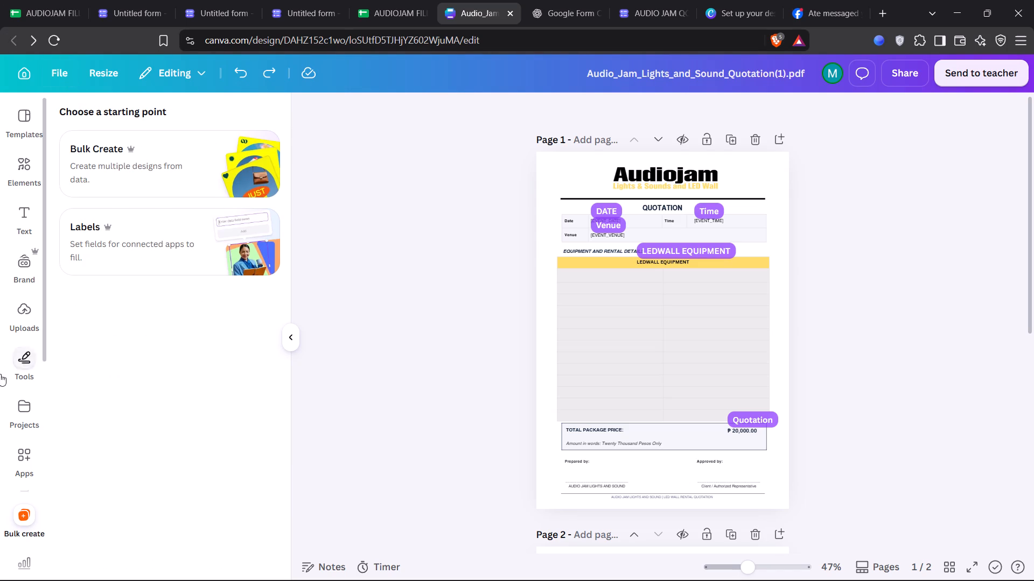
left_click(473, 442)
left_click(136, 159)
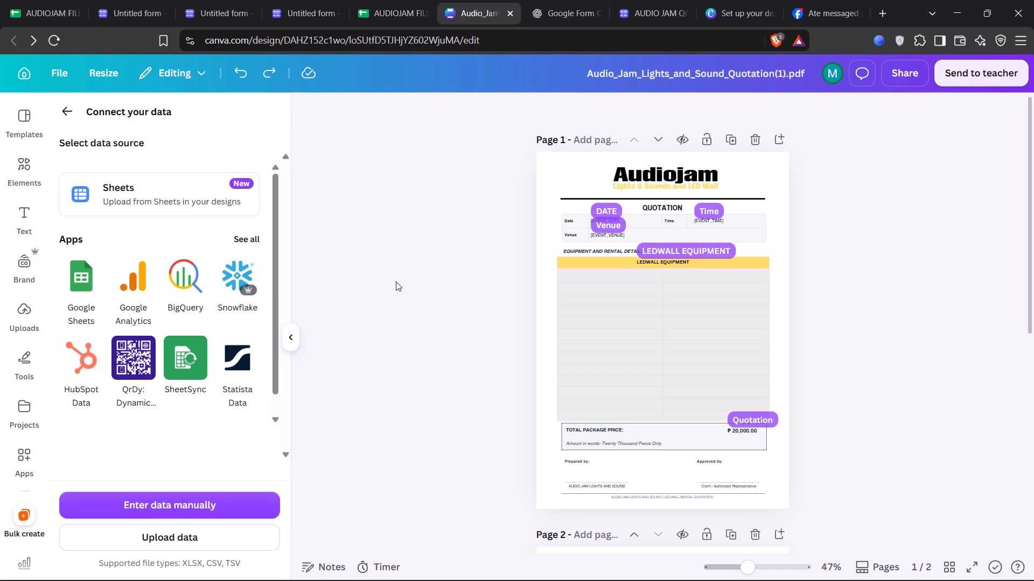
left_click(586, 175)
left_click(473, 252)
left_click(76, 267)
left_click(135, 237)
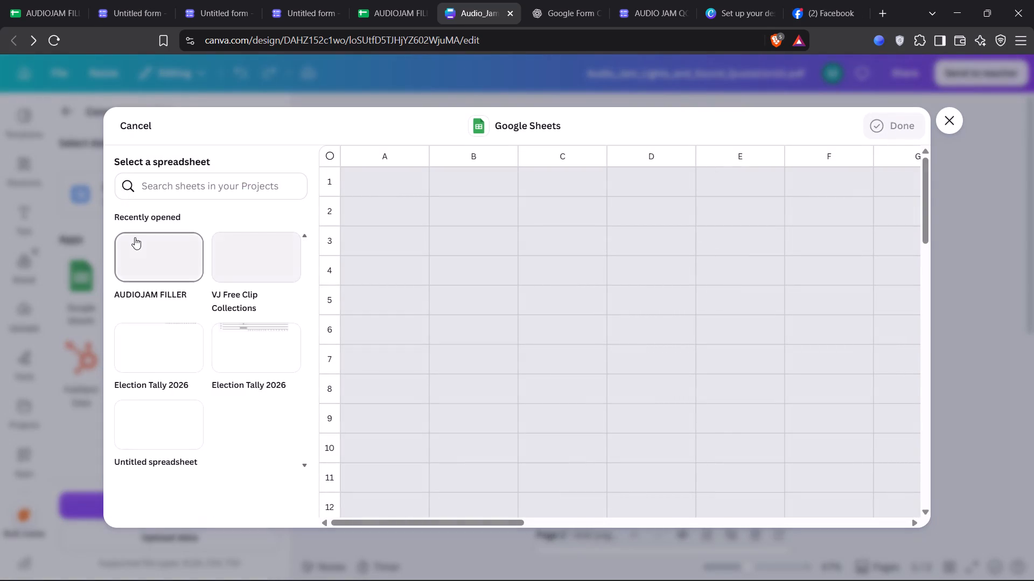
left_click(174, 243)
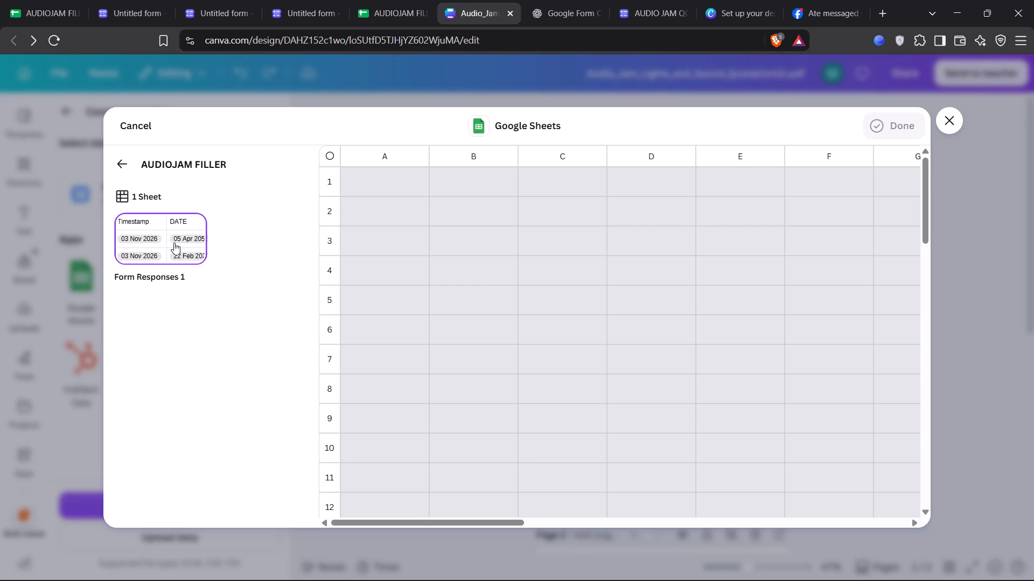
left_click(899, 133)
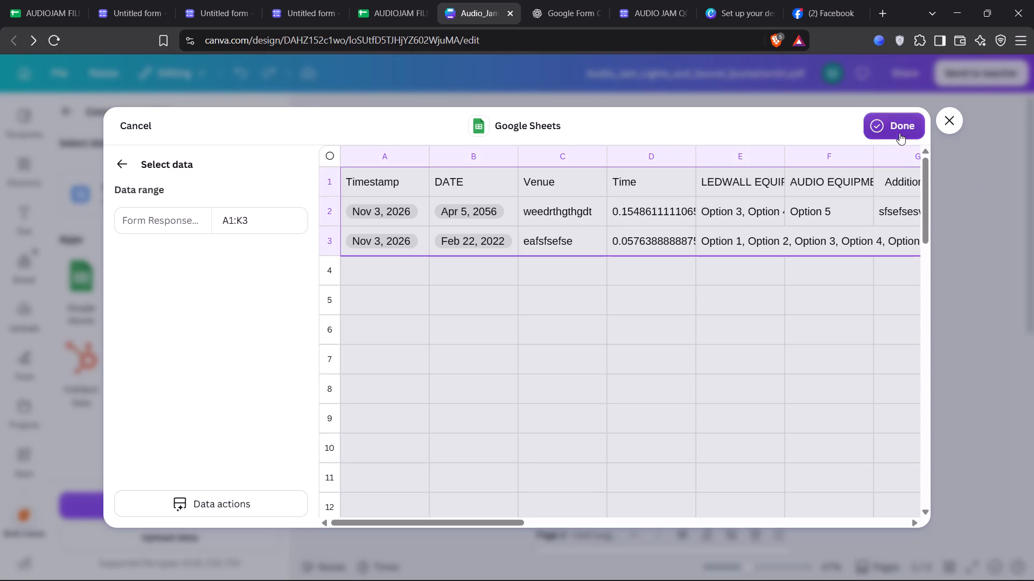
Review the list of data fields and preview both generated quotation designs, then close the preview.
scroll(243, 385, "down", 6)
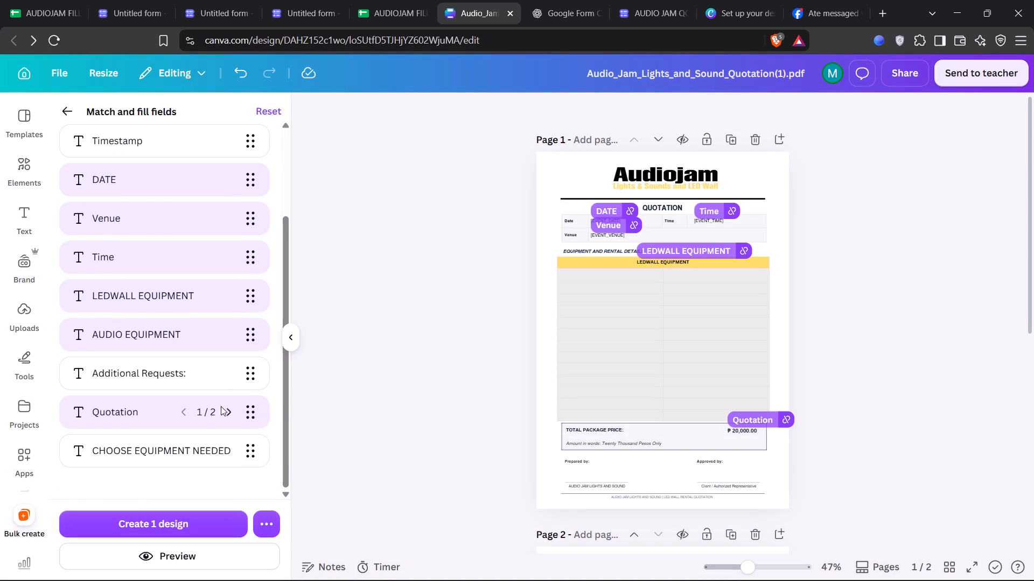
scroll(214, 400, "up", 3)
scroll(143, 307, "down", 2)
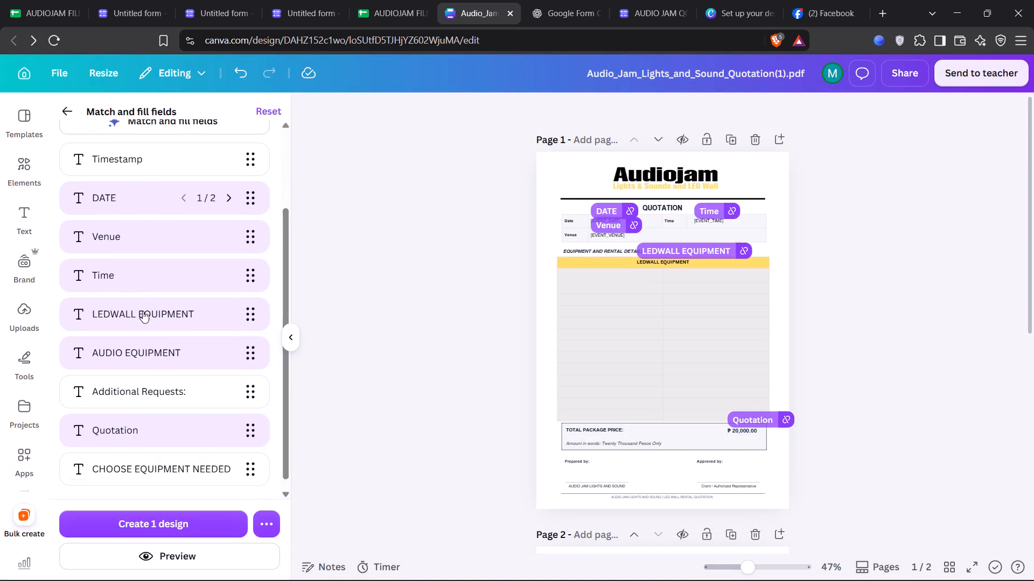
scroll(143, 311, "down", 1)
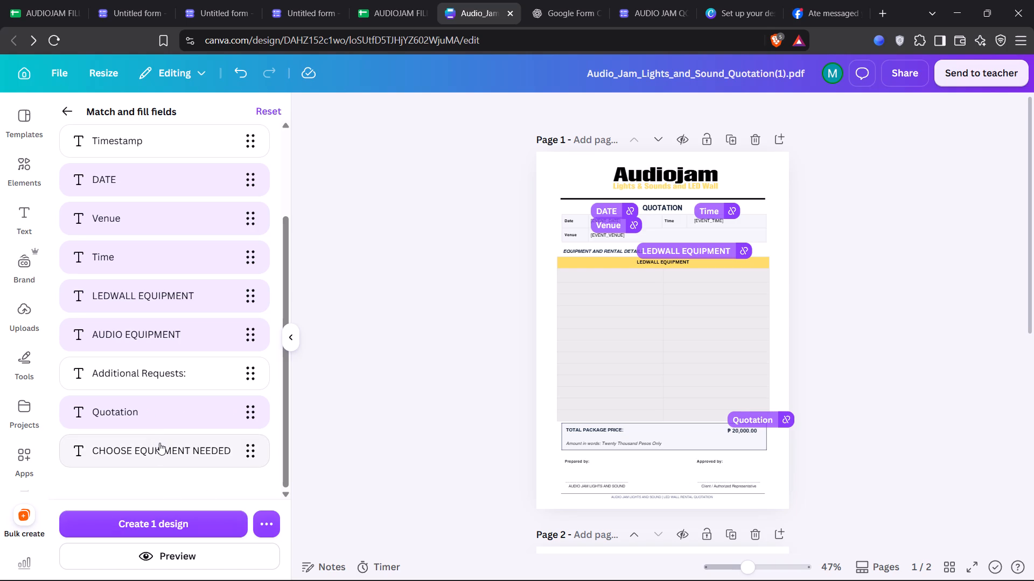
left_click(161, 552)
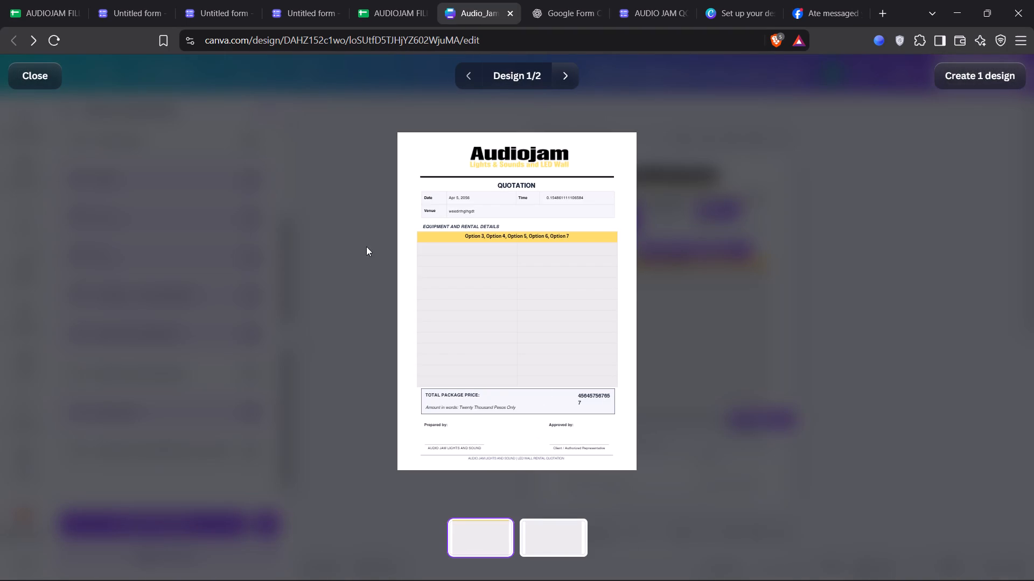
left_click(320, 226)
left_click(573, 534)
left_click(472, 532)
left_click(34, 74)
Examine both quotation pages with their matched field tags, the page editing options and the list of data fields.
scroll(607, 211, "down", 3)
scroll(653, 274, "down", 1)
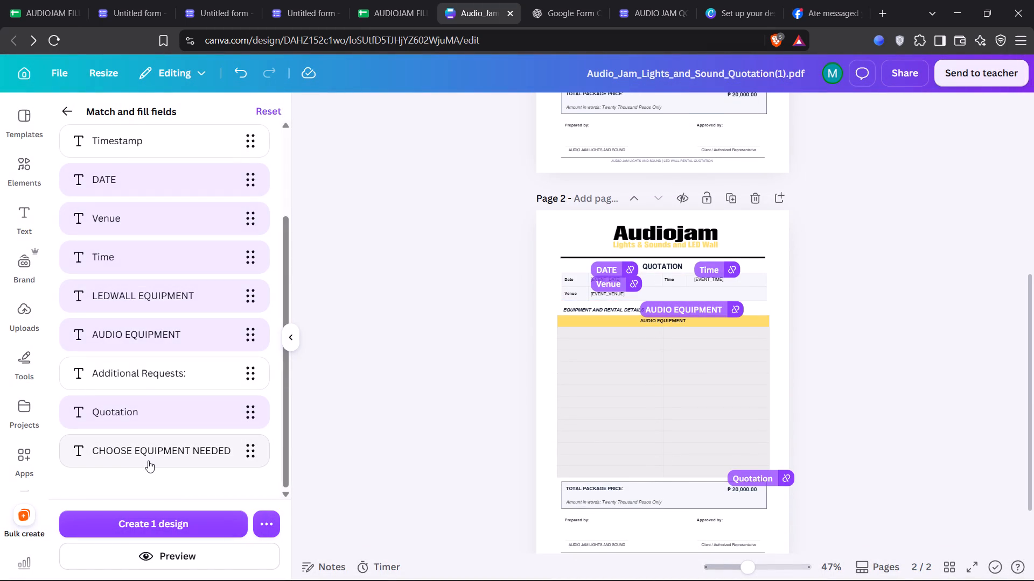
left_click(148, 460)
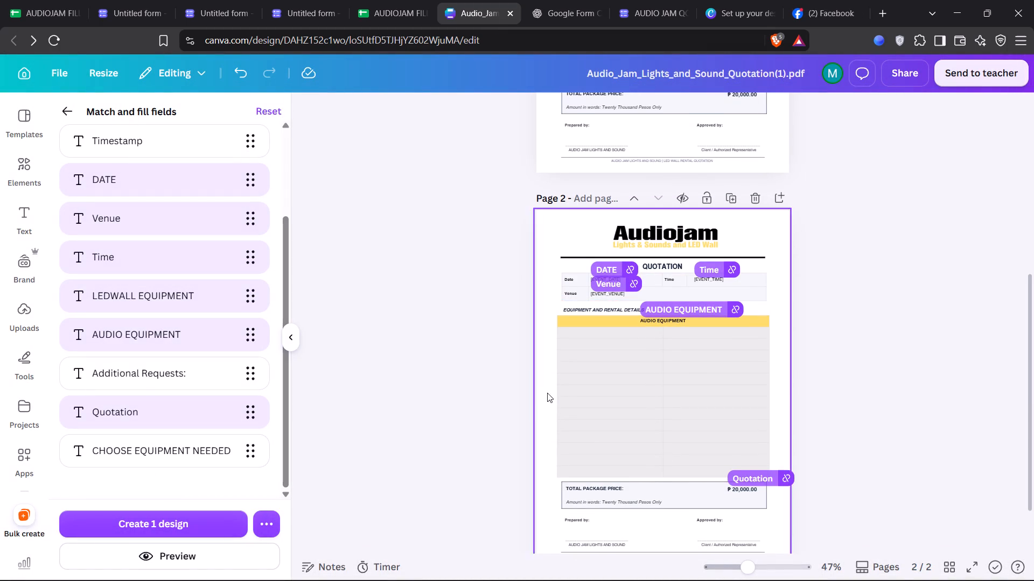
left_click(570, 228)
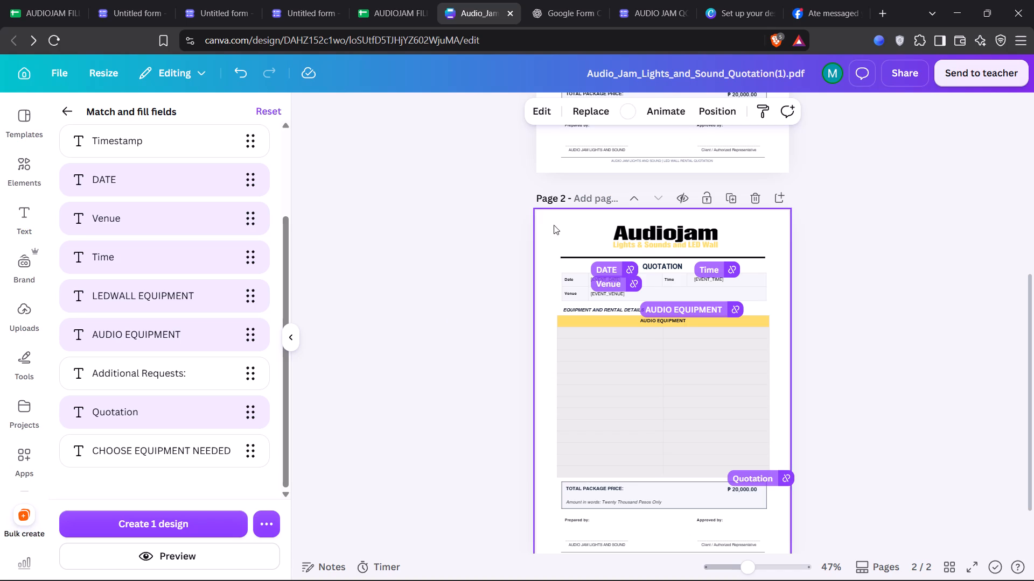
left_click(542, 117)
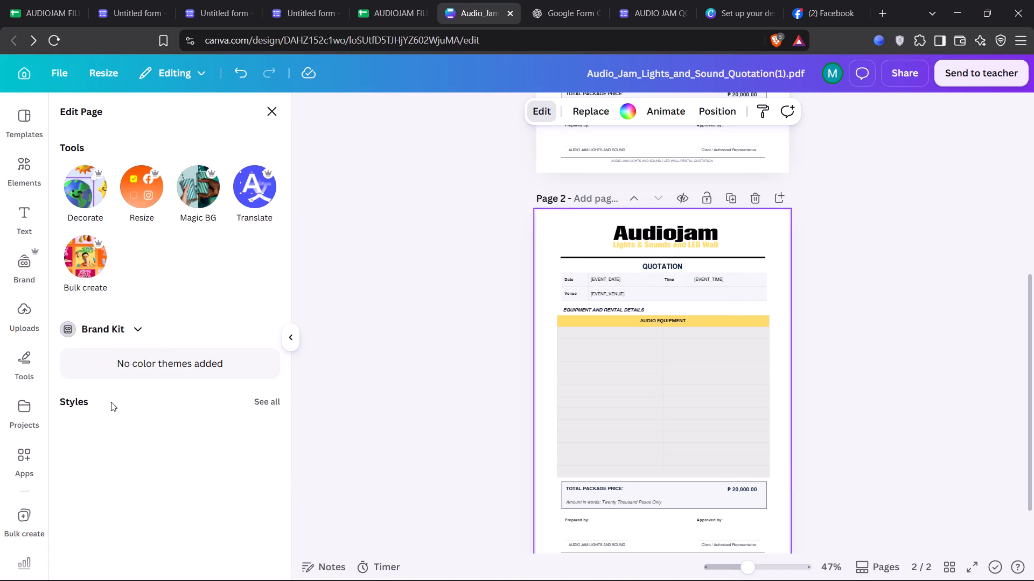
scroll(117, 400, "down", 1)
left_click(272, 114)
left_click(395, 380)
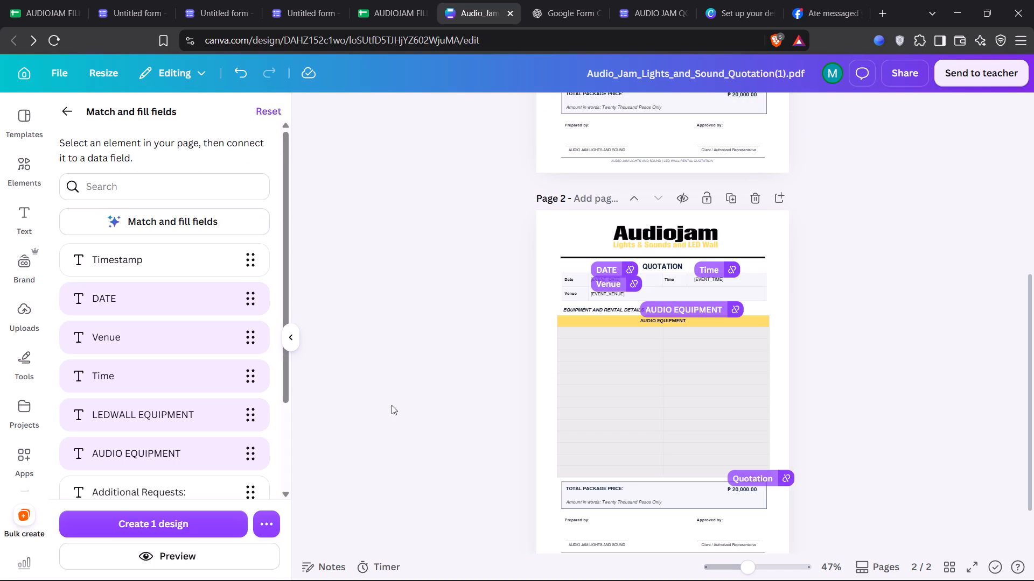
scroll(409, 467, "up", 3)
scroll(409, 467, "down", 2)
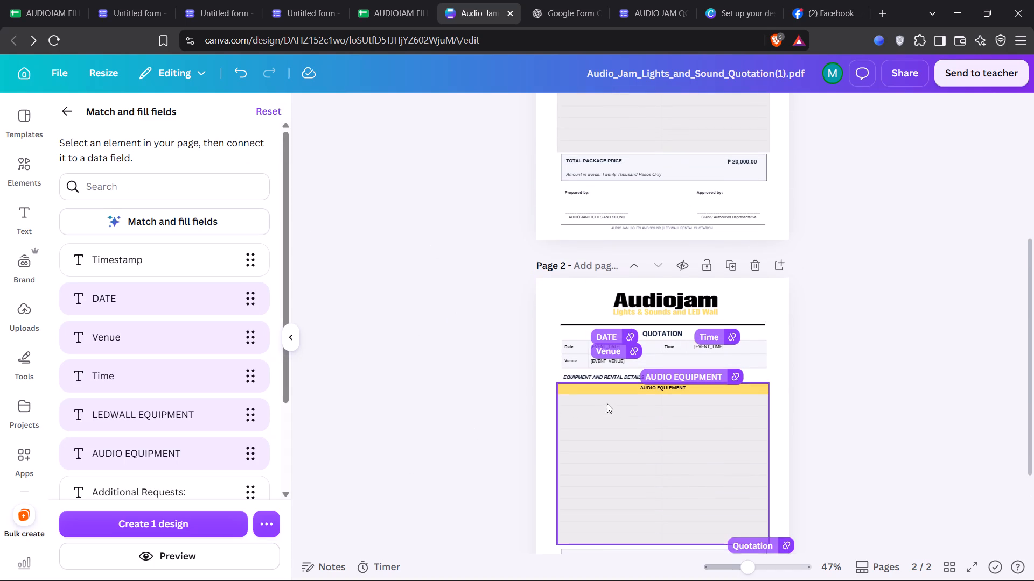
scroll(607, 403, "down", 2)
left_click(546, 478)
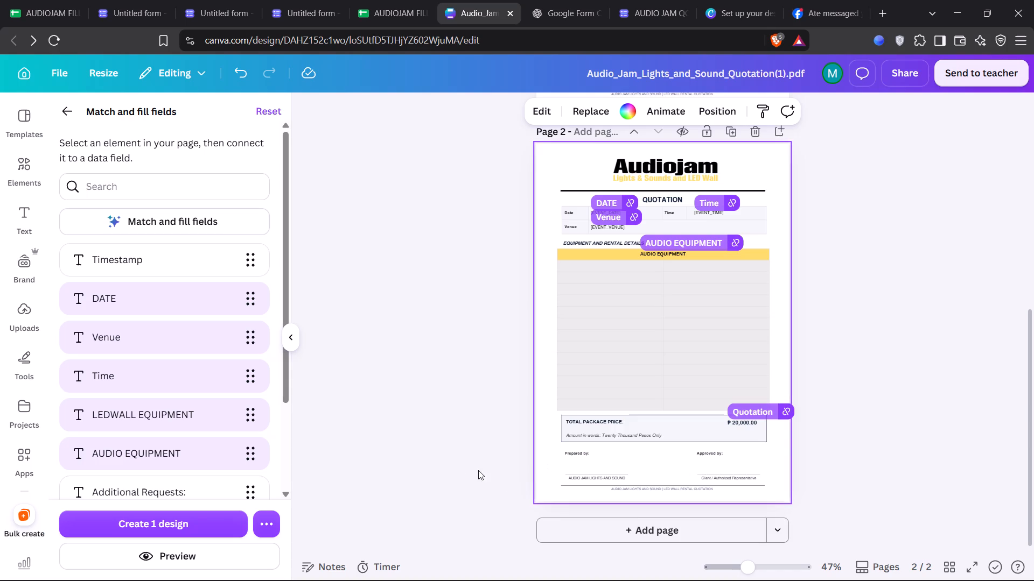
scroll(453, 454, "up", 9)
left_click(533, 364)
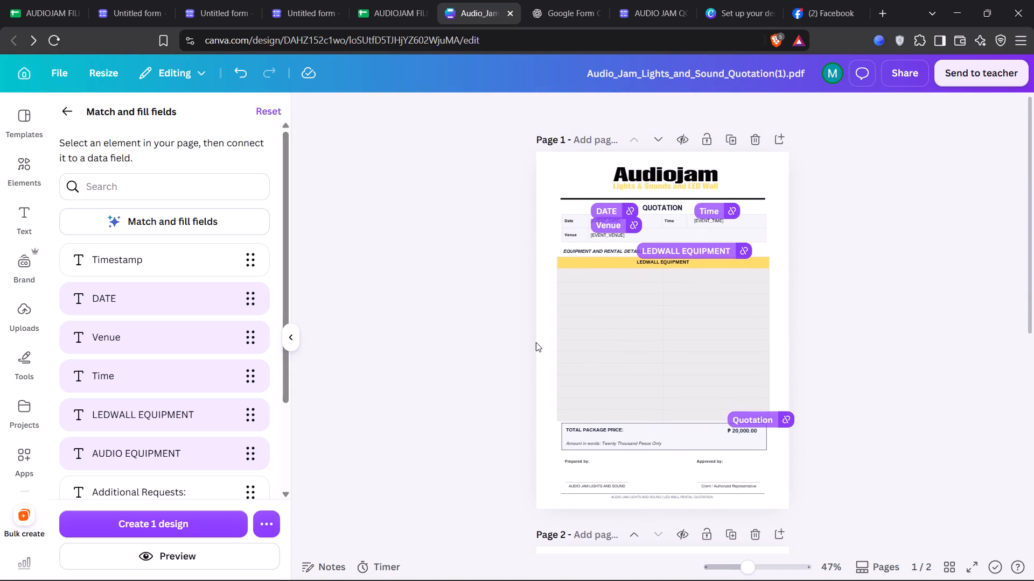
left_click(536, 339)
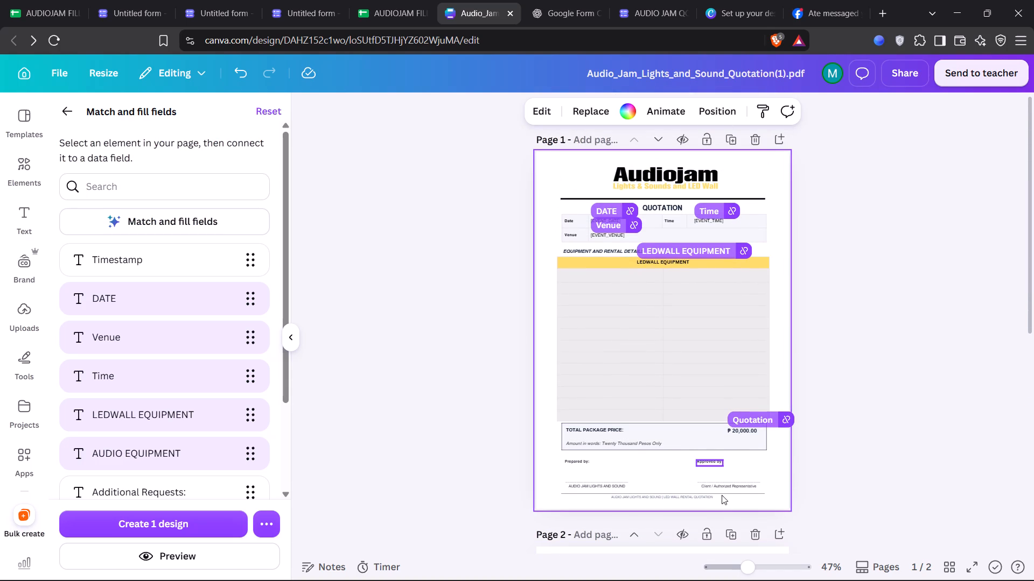
right_click(761, 456)
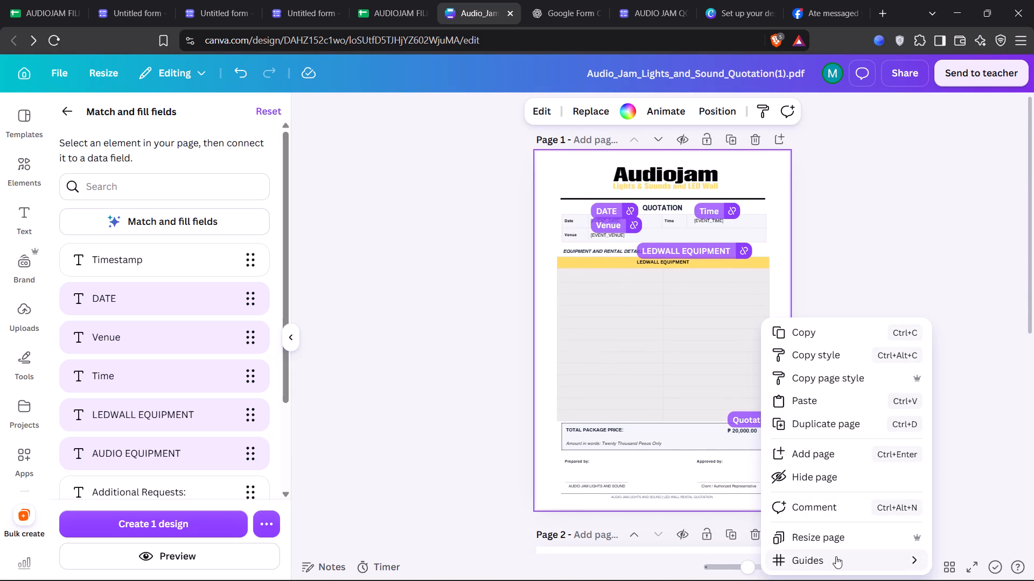
left_click(412, 352)
scroll(177, 306, "down", 4)
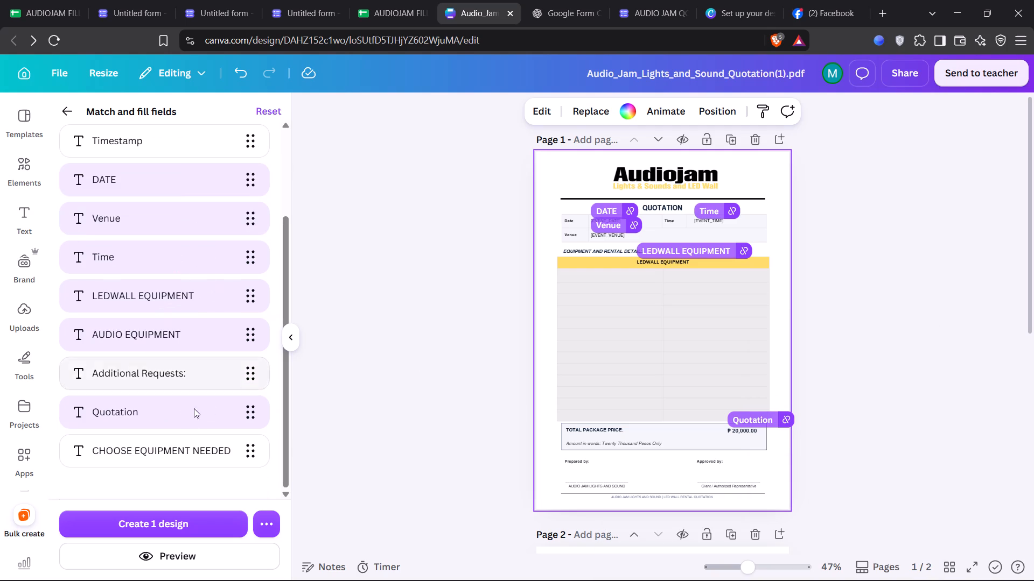
Examine the advanced Bulk Create options for output, page naming and save location.
left_click(267, 516)
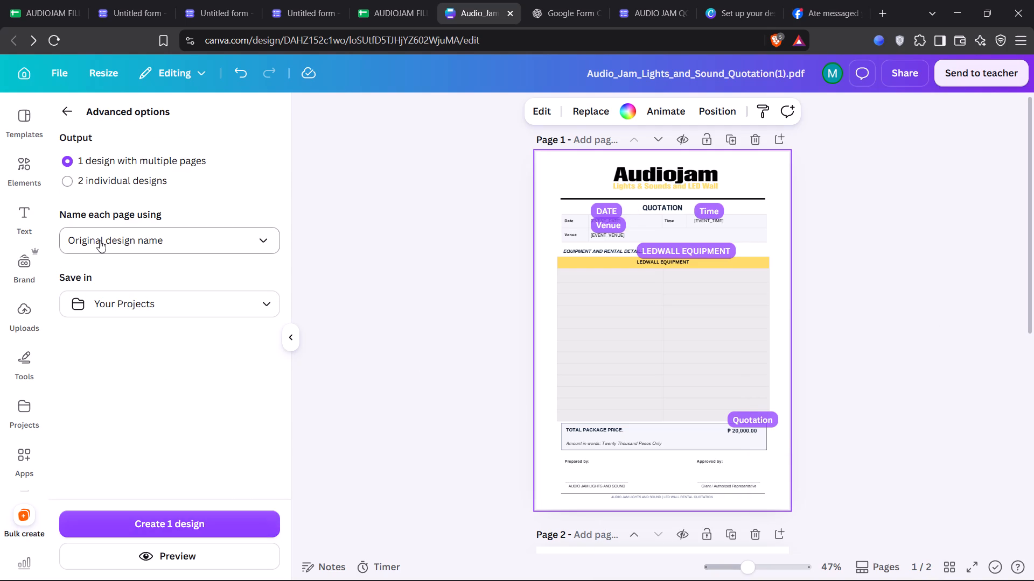
left_click(101, 241)
left_click(102, 242)
left_click(122, 309)
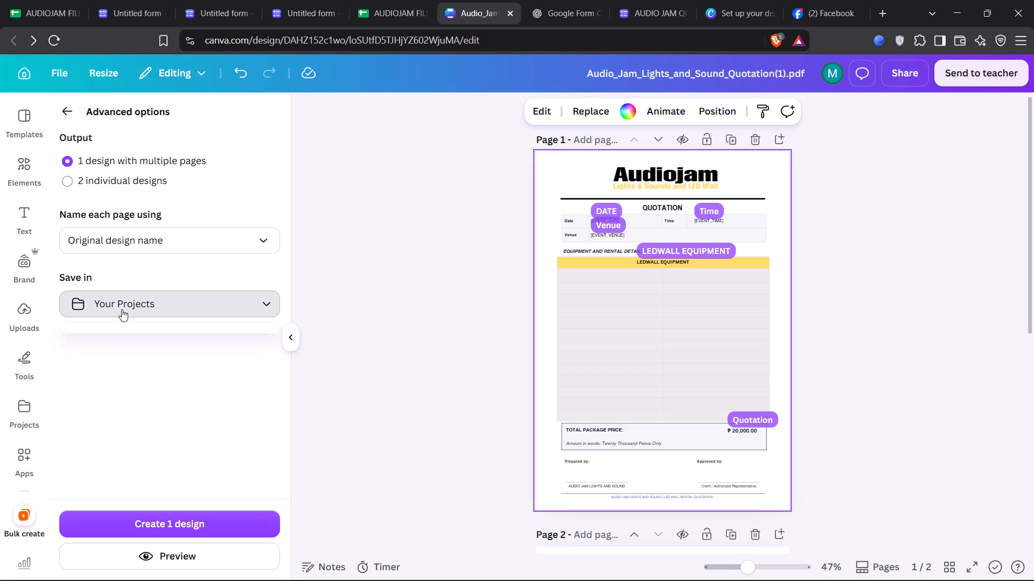
left_click(122, 309)
left_click(122, 242)
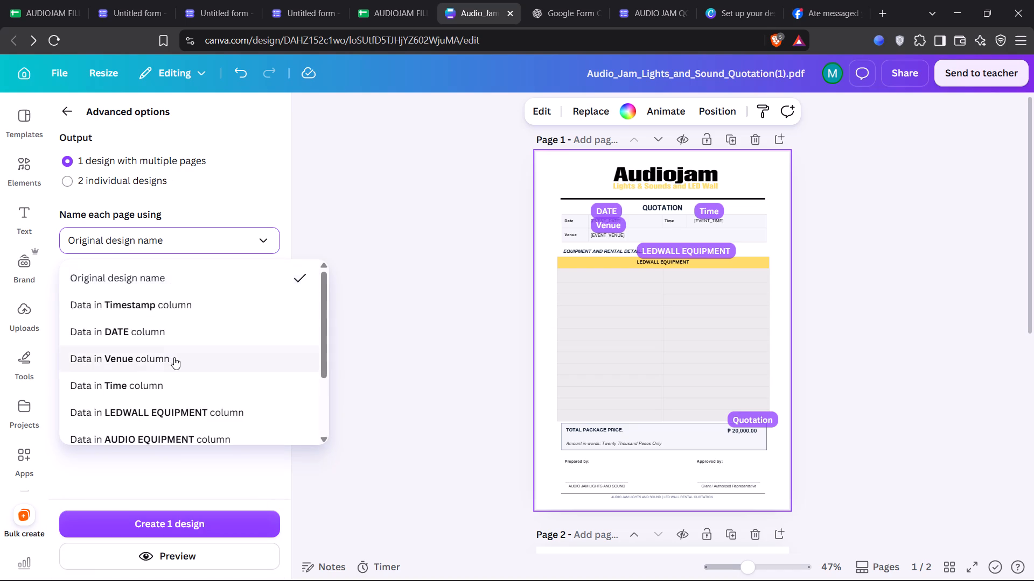
scroll(174, 357, "down", 5)
left_click(178, 244)
left_click(313, 249)
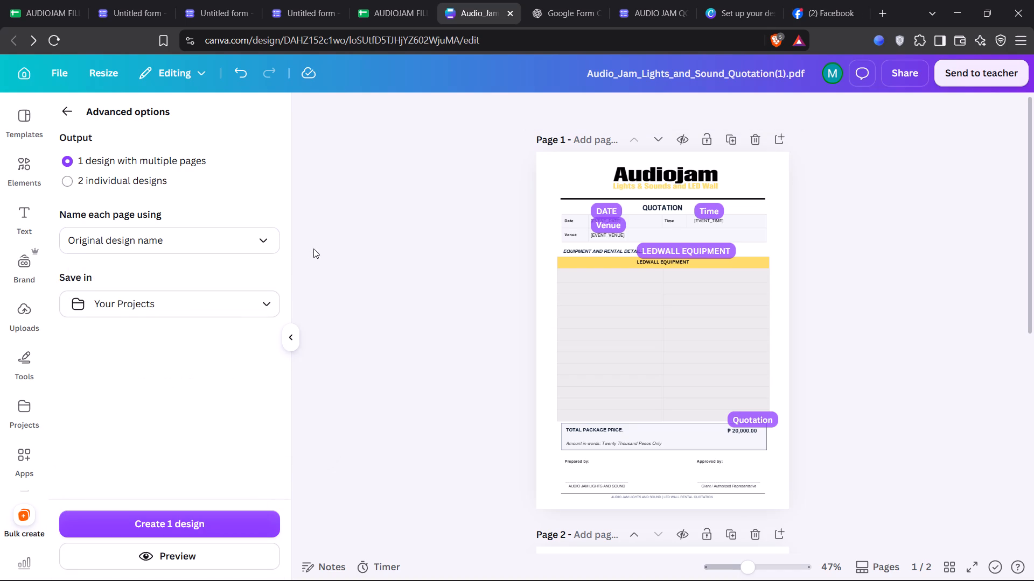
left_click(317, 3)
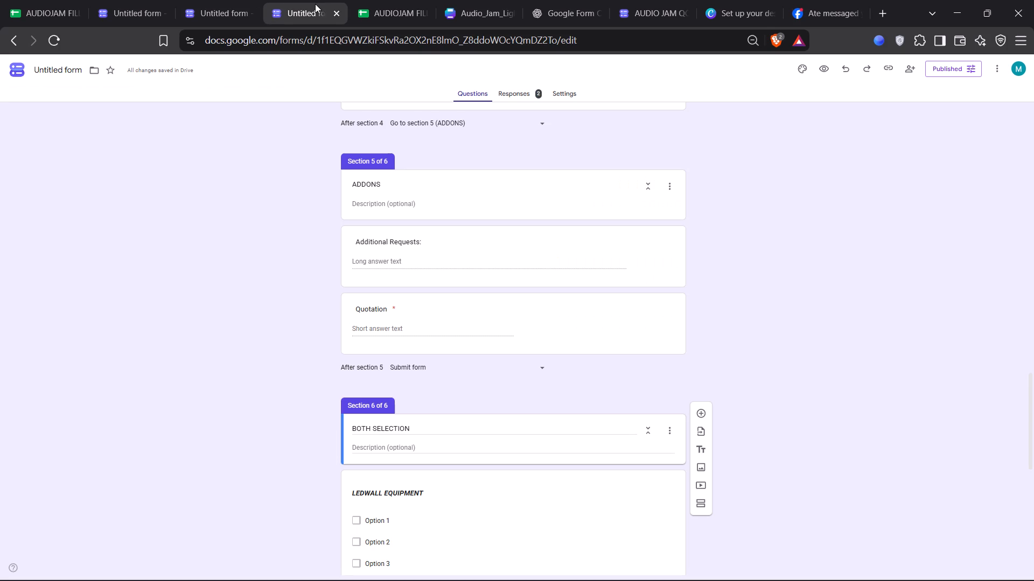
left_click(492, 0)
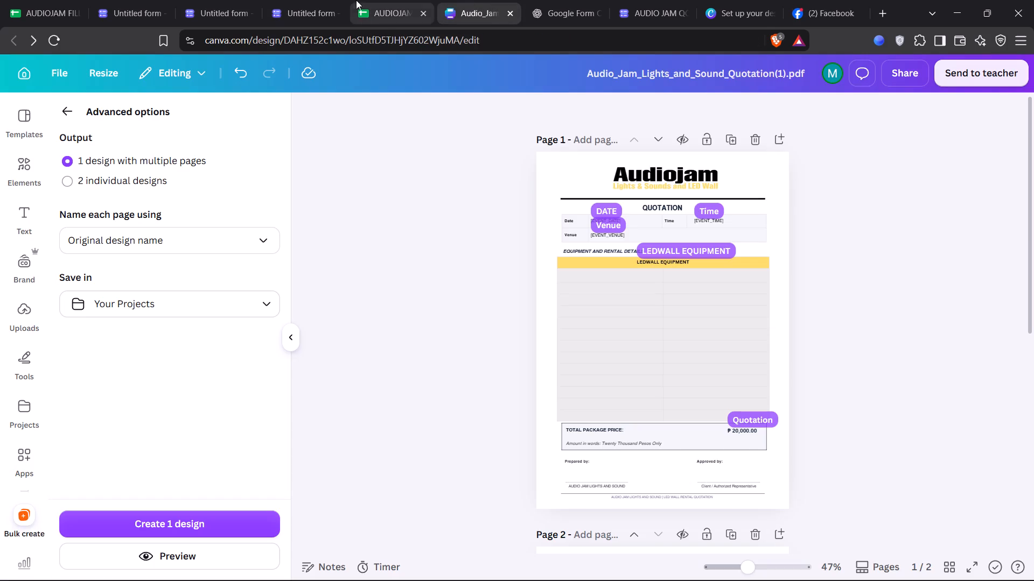
Examine the sheet actions available for the LEDWALL EQUIPMENT table on page 1, including the conditional formatting rules.
left_click(533, 406)
left_click(593, 327)
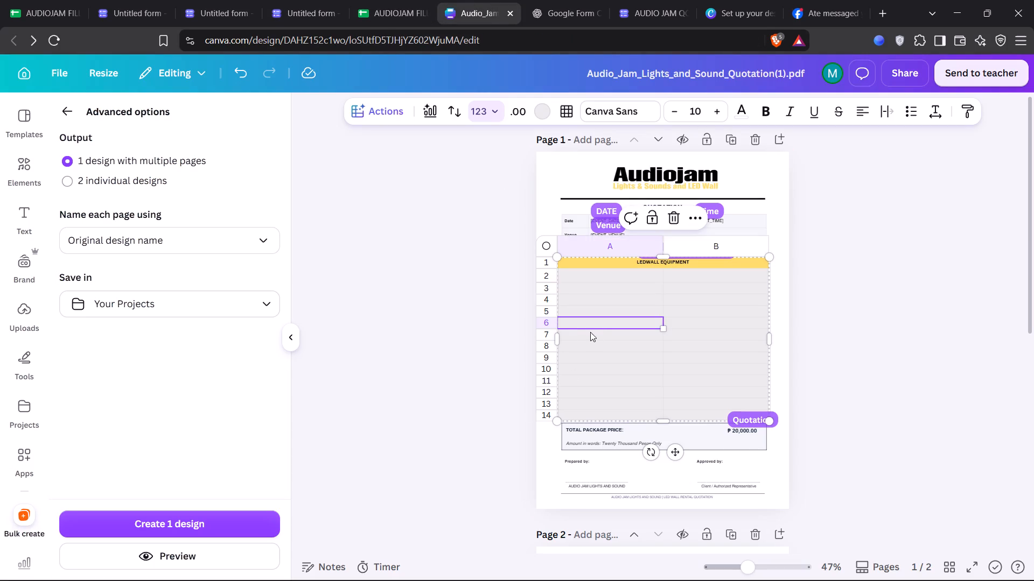
left_click(605, 274)
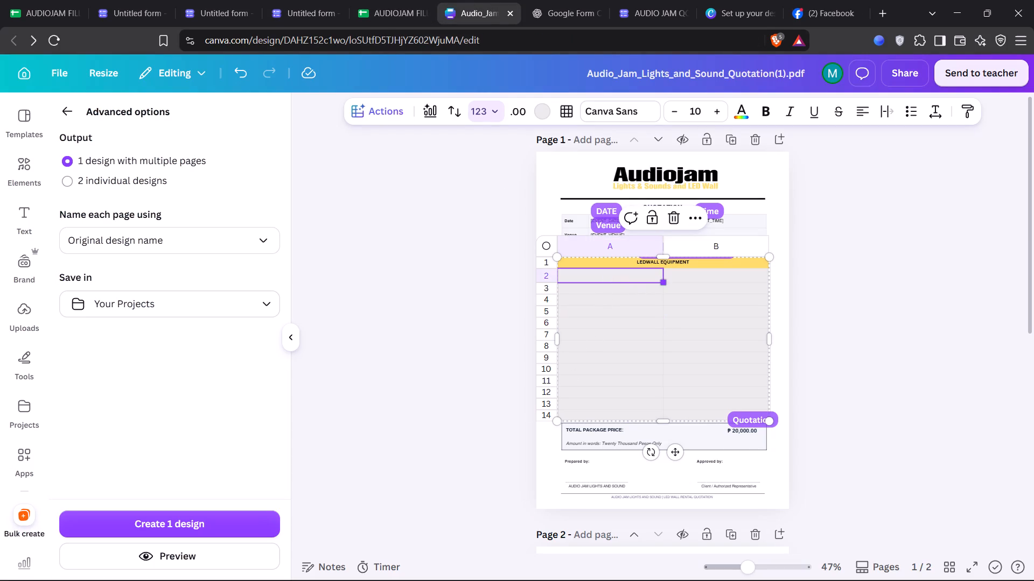
left_click(380, 111)
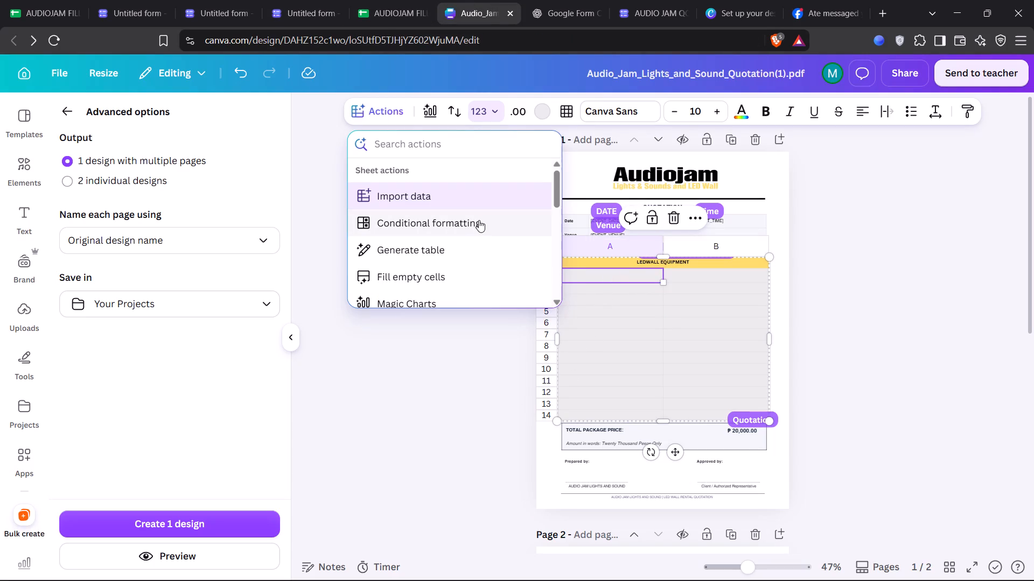
left_click(477, 219)
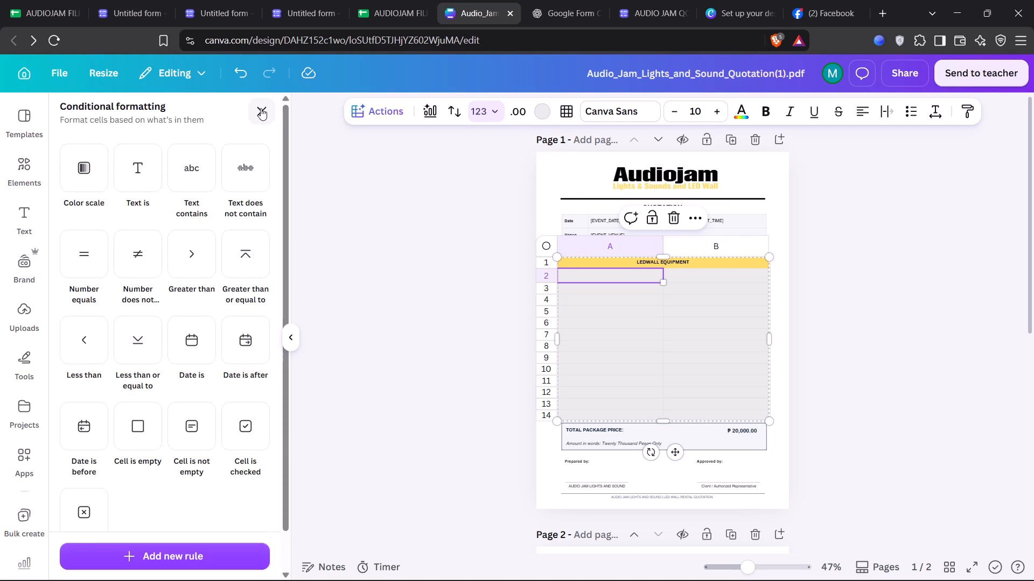
left_click(387, 117)
scroll(464, 302, "down", 1)
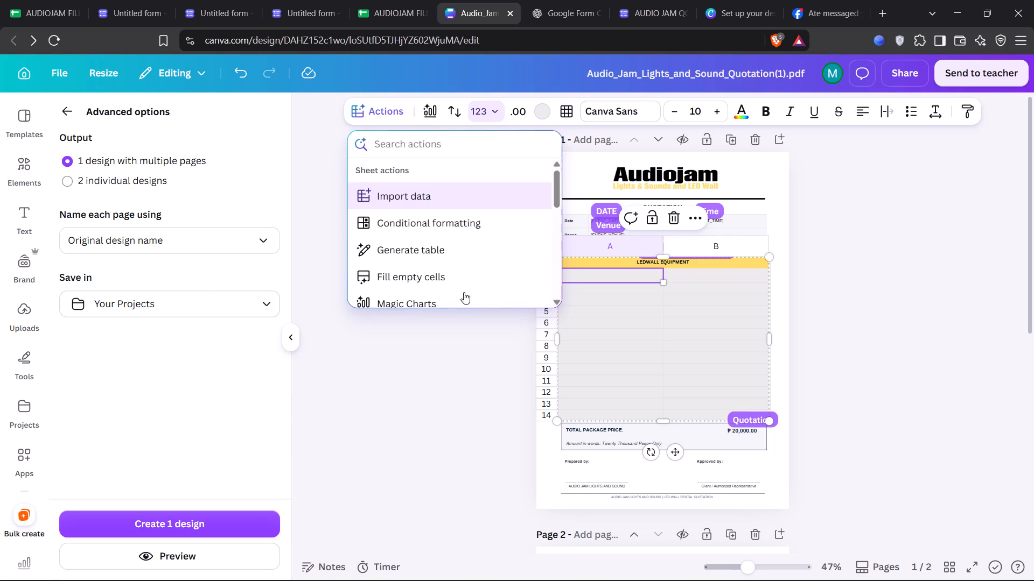
scroll(464, 292, "down", 2)
scroll(475, 252, "up", 1)
left_click(478, 252)
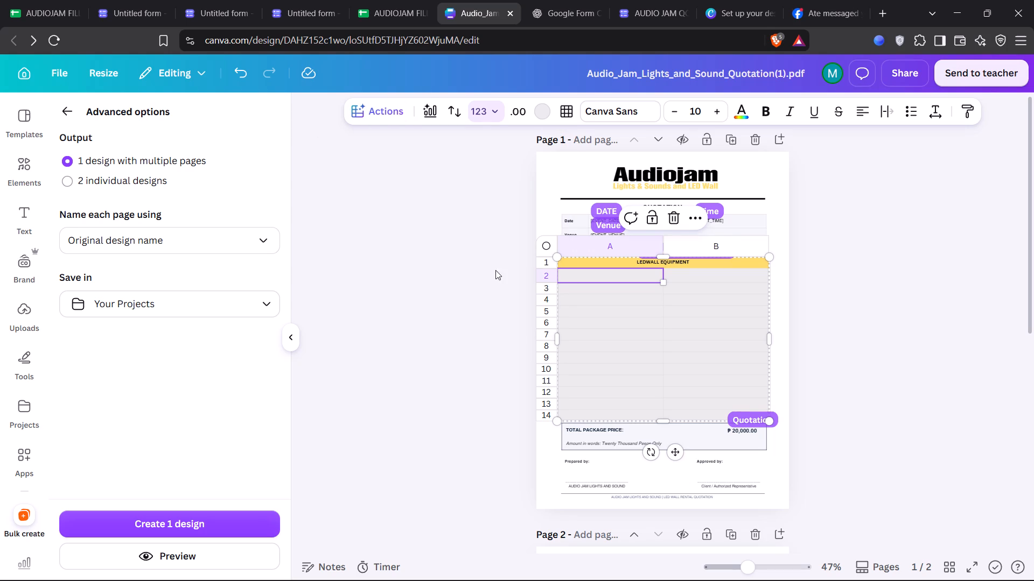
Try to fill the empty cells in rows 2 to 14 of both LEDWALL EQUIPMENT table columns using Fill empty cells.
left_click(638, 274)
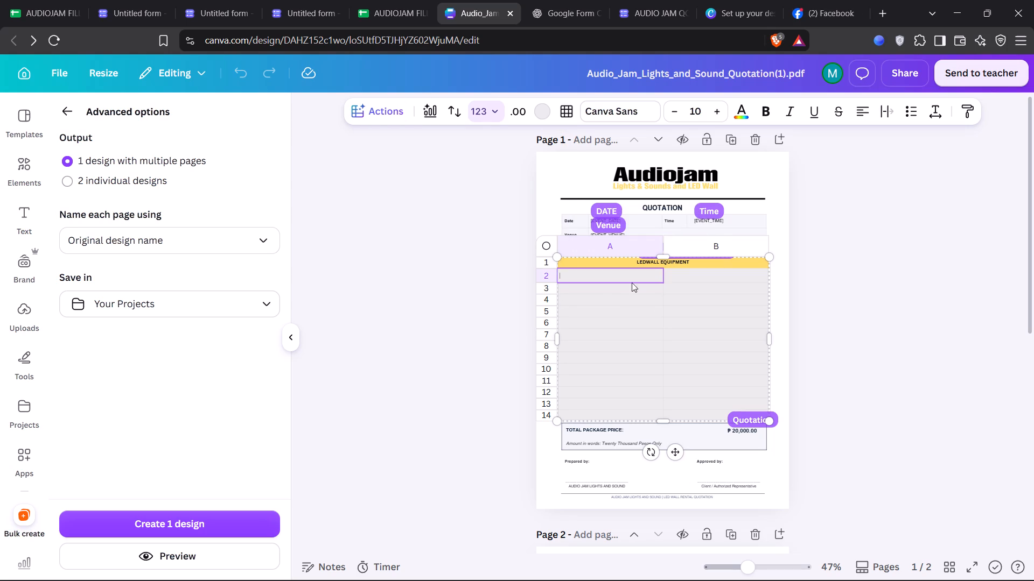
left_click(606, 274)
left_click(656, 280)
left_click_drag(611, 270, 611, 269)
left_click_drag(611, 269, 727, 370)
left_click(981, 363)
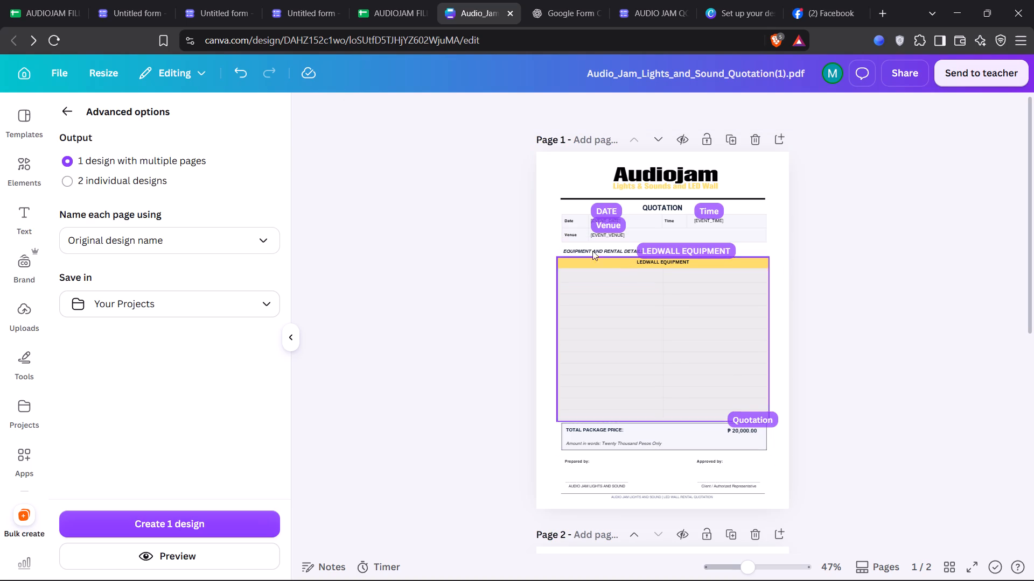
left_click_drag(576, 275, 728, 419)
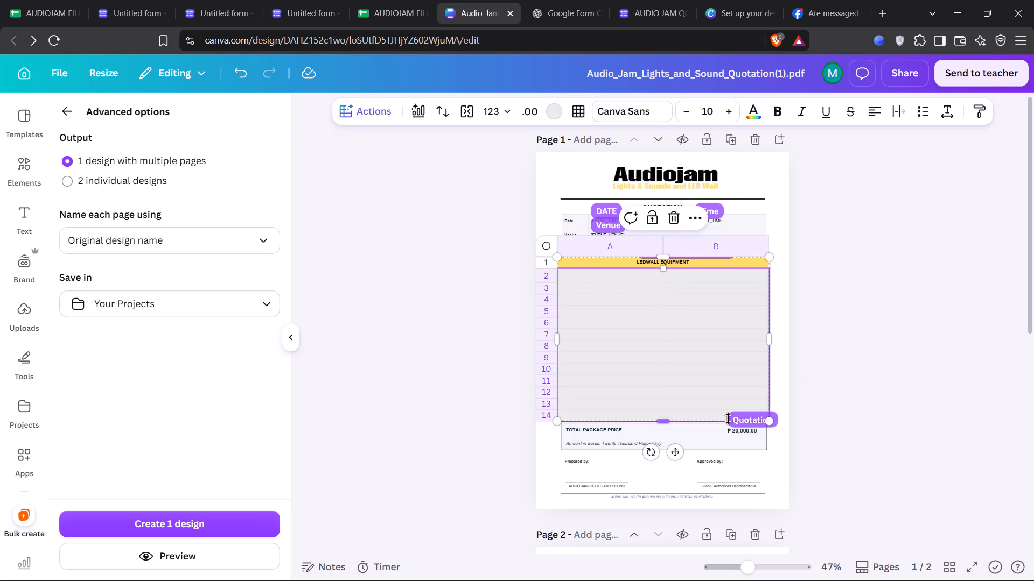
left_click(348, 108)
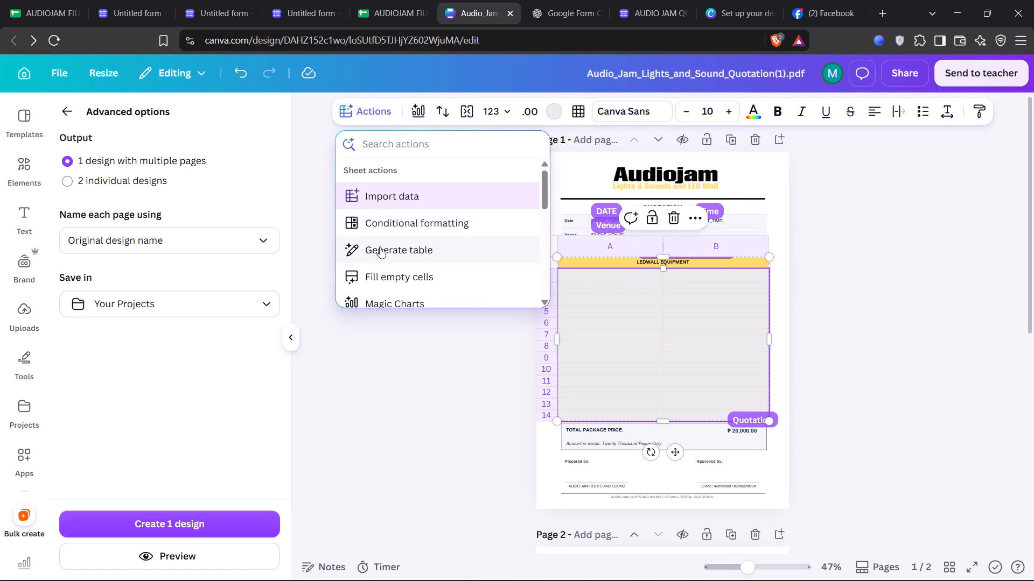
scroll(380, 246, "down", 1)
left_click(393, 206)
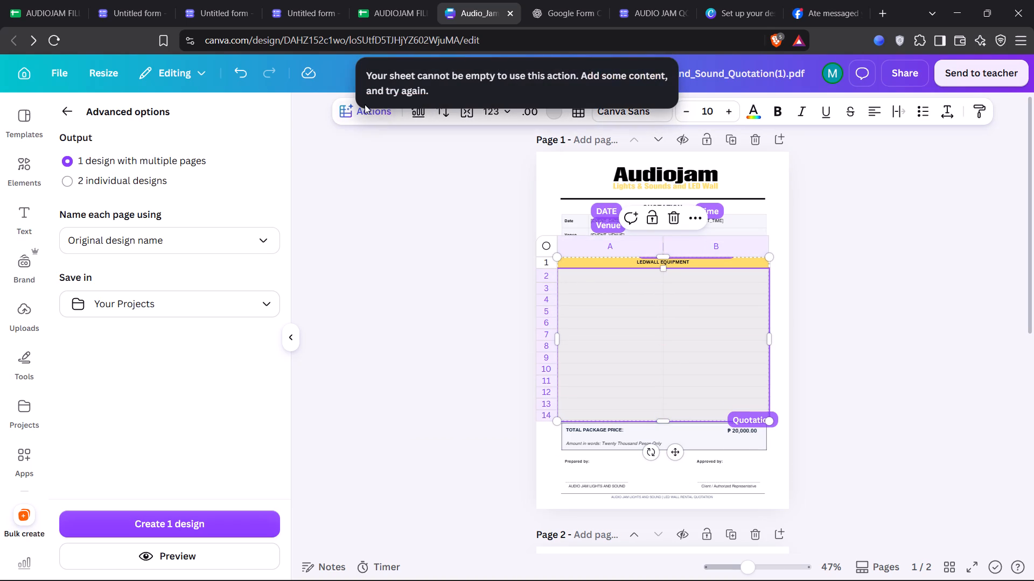
Look at Magic Insights for the selected table cells, then close it.
left_click(366, 114)
scroll(402, 225, "down", 2)
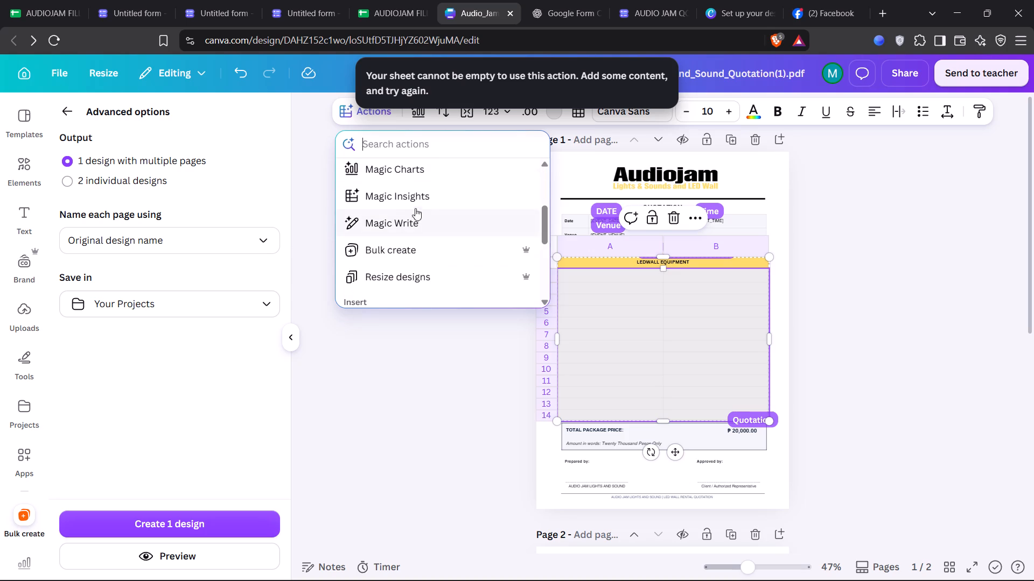
left_click(416, 202)
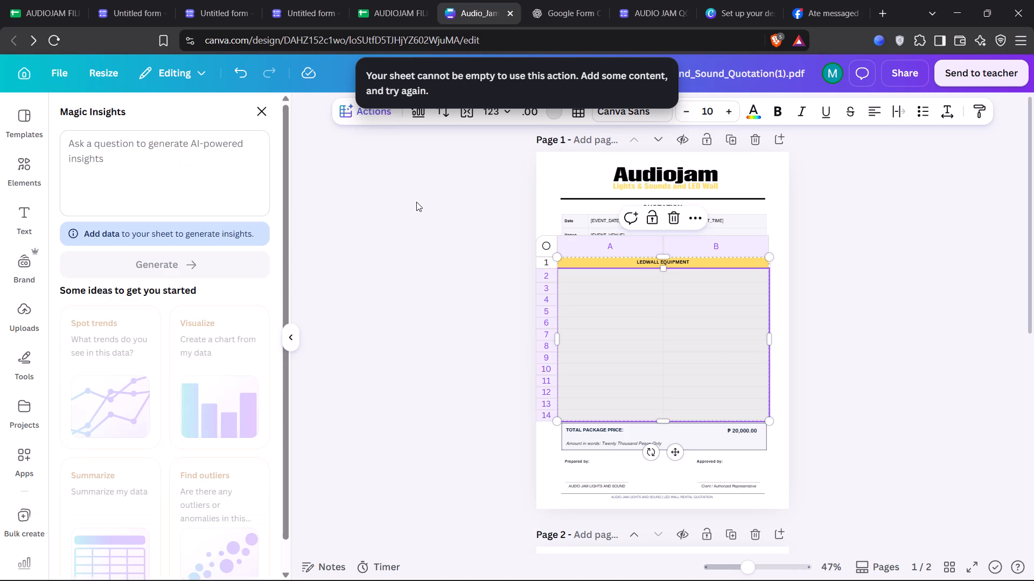
left_click(260, 111)
Insert checkboxes in both columns of rows 2 to 14 of the LEDWALL EQUIPMENT table.
left_click(359, 113)
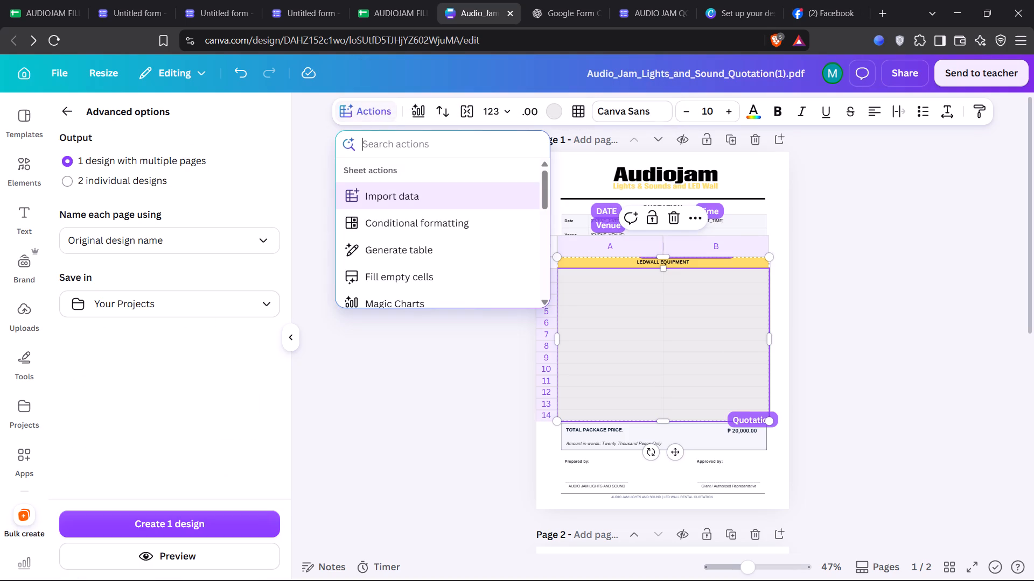
scroll(420, 224, "down", 5)
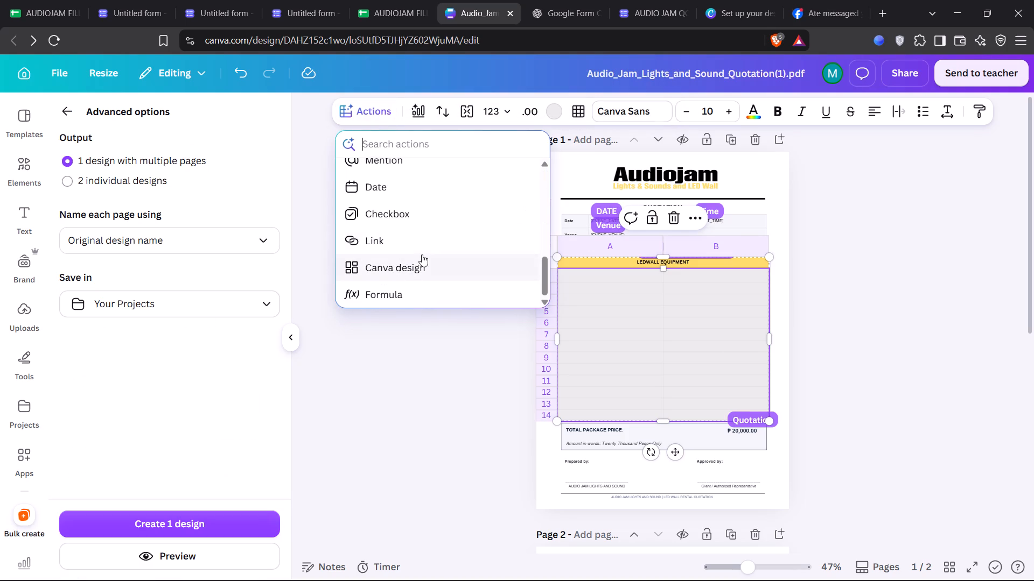
left_click(423, 210)
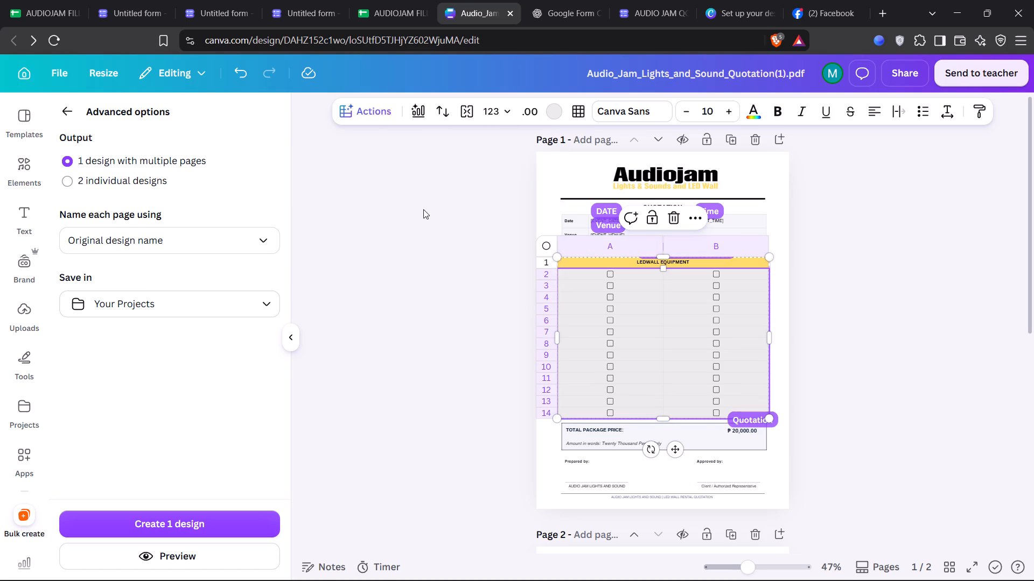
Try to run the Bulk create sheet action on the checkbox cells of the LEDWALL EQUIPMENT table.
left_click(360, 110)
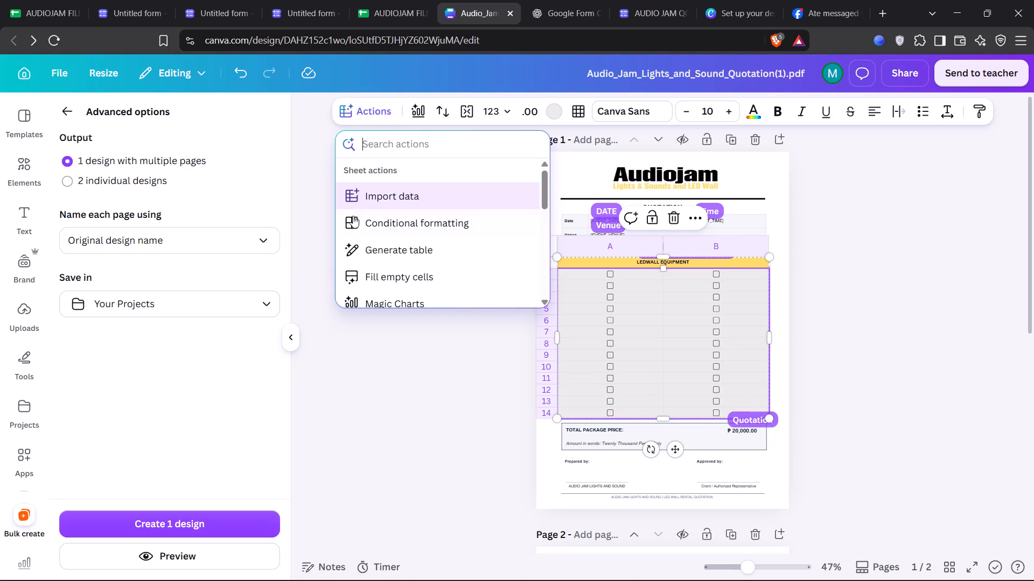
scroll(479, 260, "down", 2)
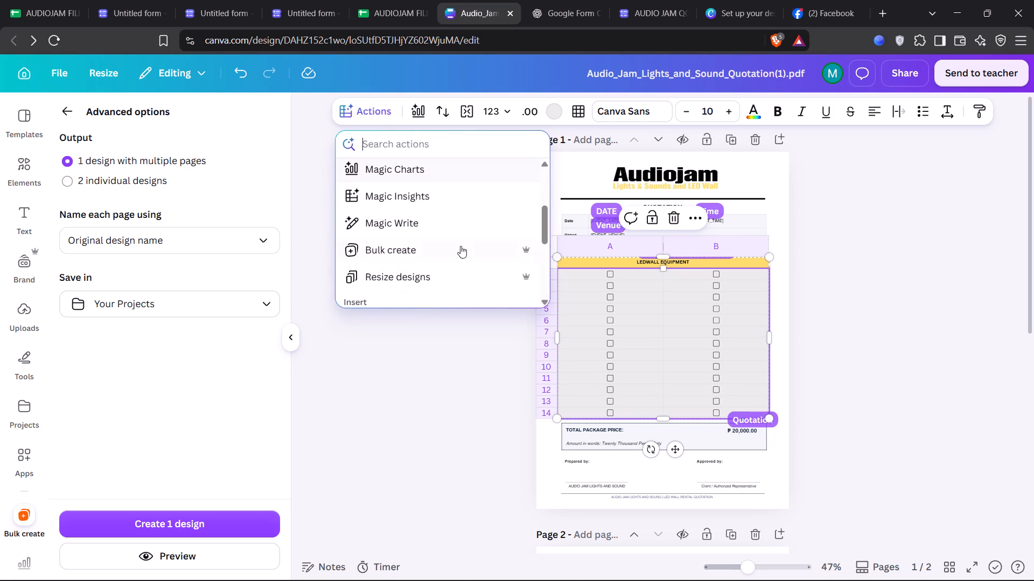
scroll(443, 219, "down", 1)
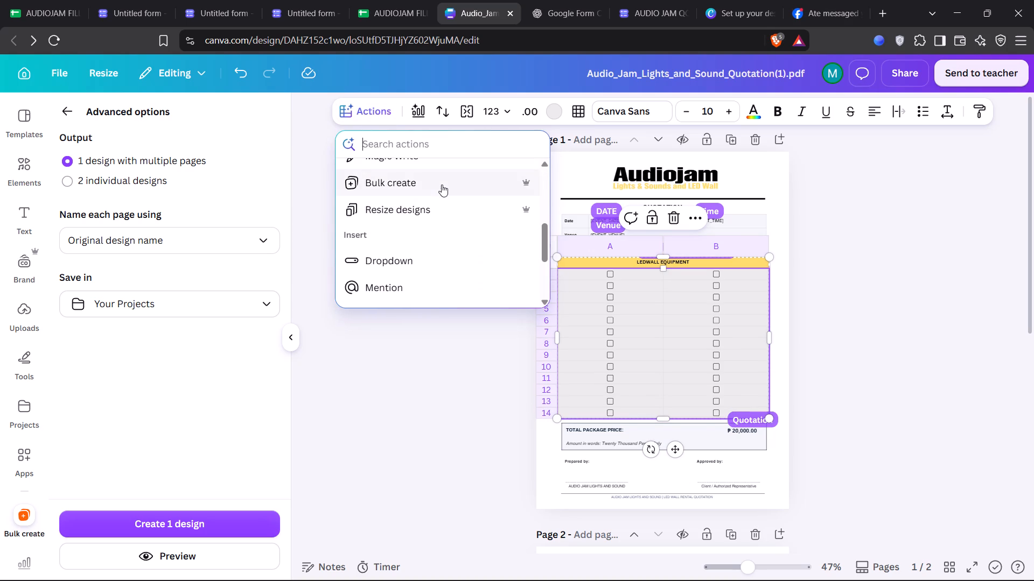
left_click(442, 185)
Return from the advanced options to Match and fill fields and select the LEDWALL EQUIPMENT data field.
left_click(379, 108)
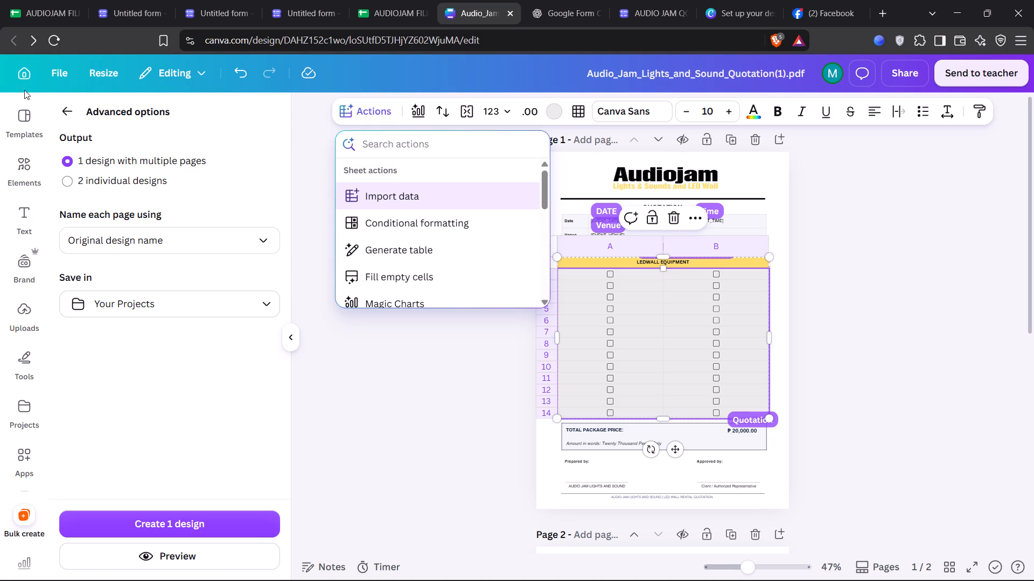
left_click(76, 114)
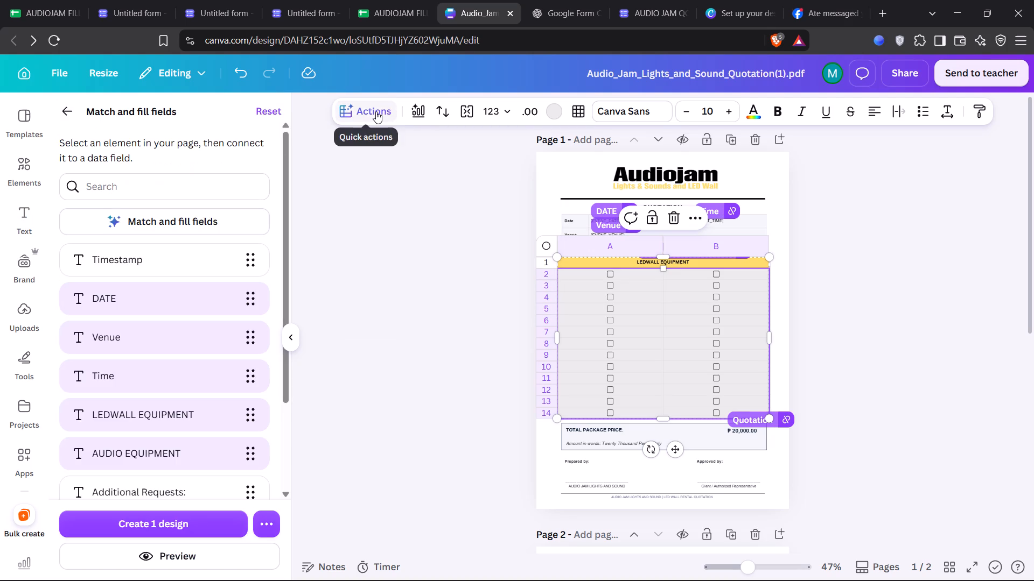
scroll(195, 329, "down", 1)
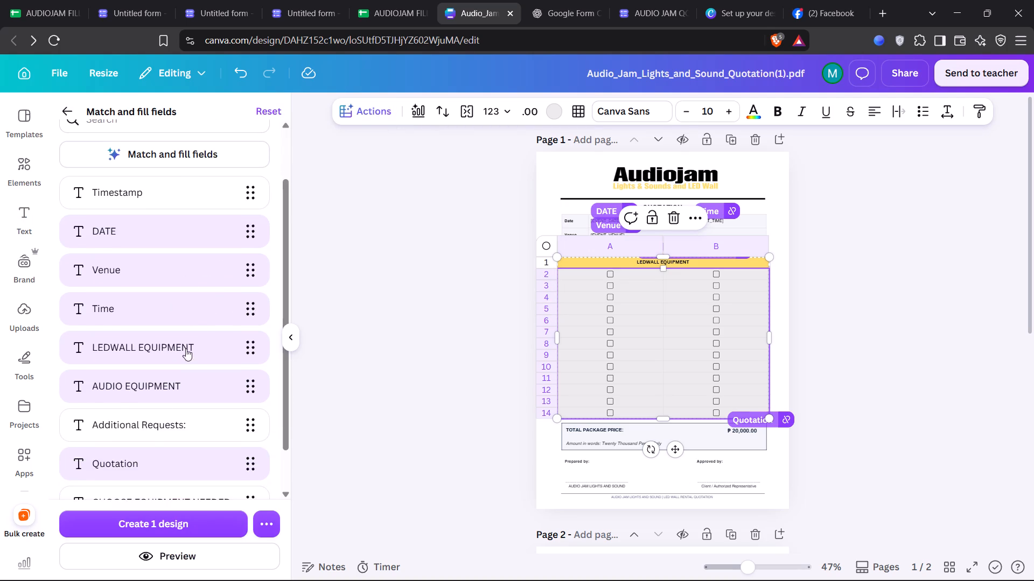
scroll(160, 404, "down", 1)
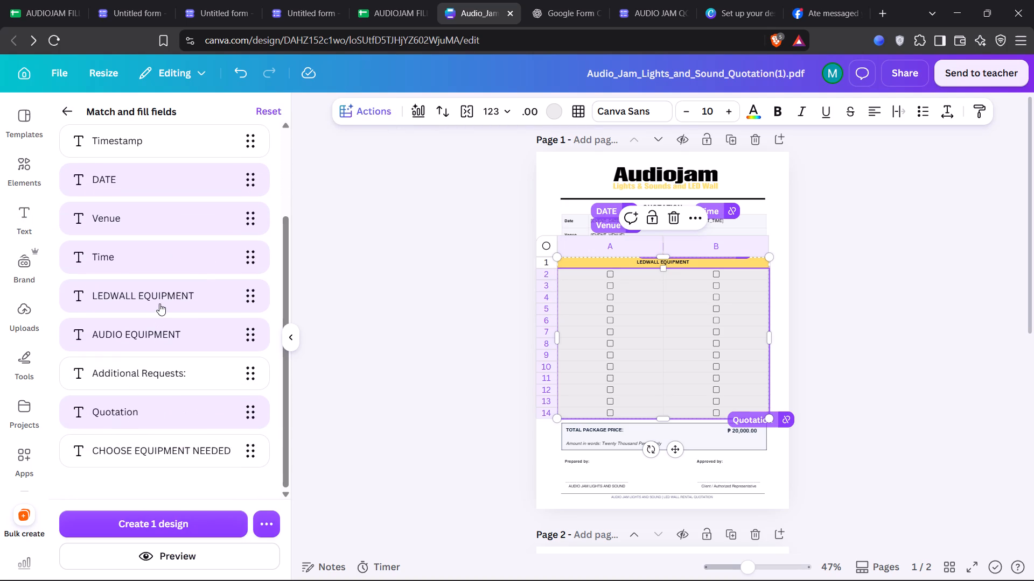
left_click(160, 302)
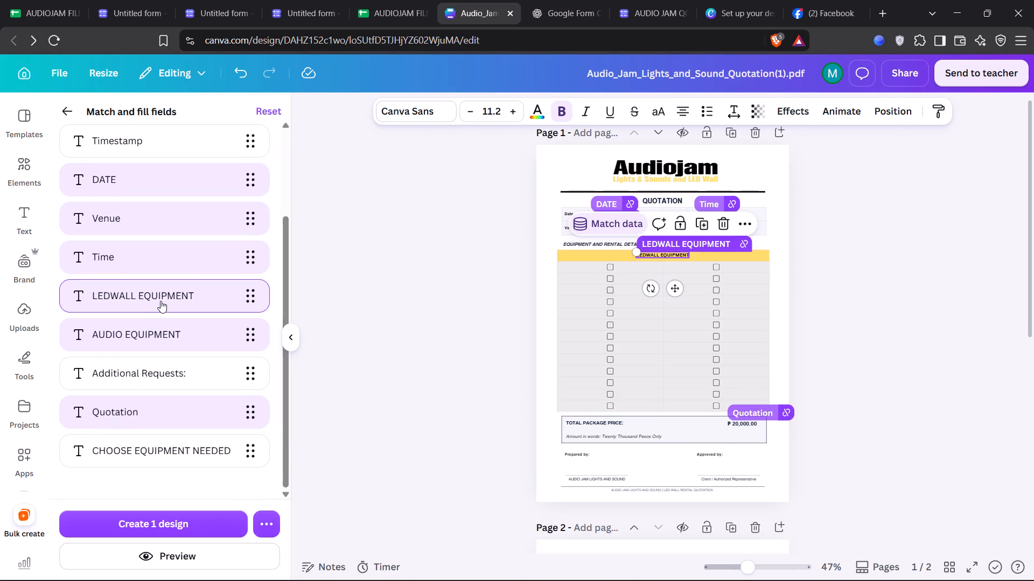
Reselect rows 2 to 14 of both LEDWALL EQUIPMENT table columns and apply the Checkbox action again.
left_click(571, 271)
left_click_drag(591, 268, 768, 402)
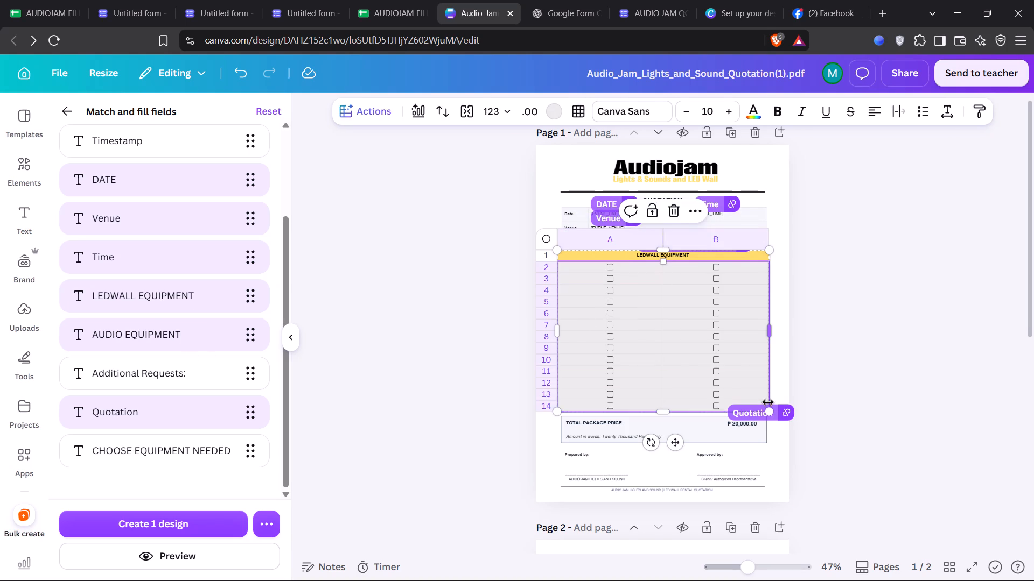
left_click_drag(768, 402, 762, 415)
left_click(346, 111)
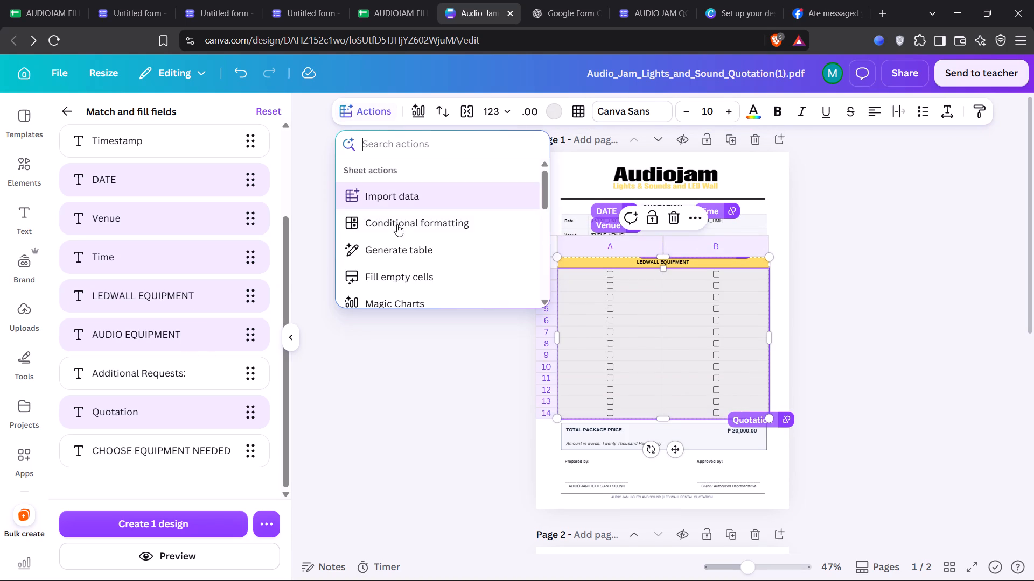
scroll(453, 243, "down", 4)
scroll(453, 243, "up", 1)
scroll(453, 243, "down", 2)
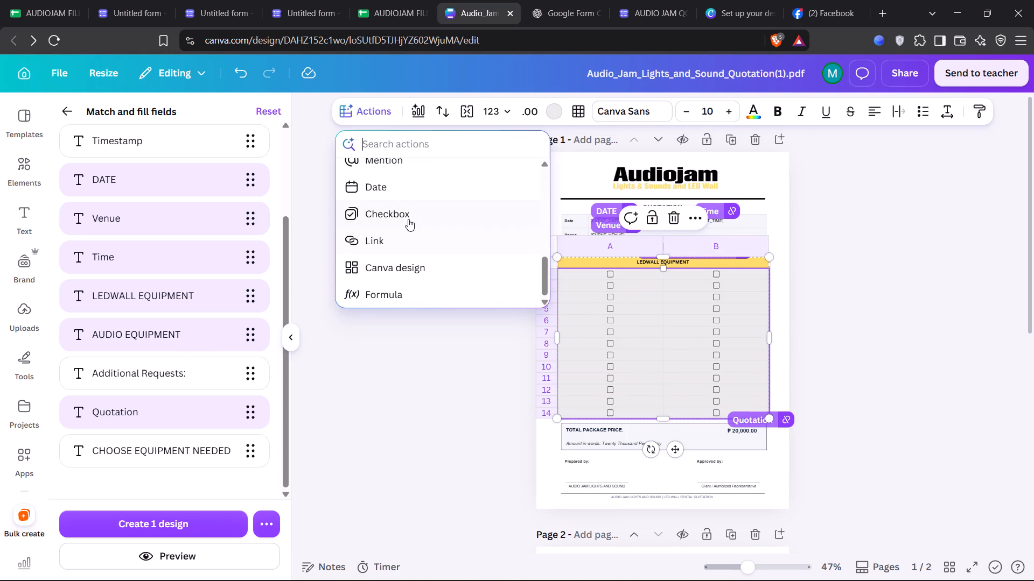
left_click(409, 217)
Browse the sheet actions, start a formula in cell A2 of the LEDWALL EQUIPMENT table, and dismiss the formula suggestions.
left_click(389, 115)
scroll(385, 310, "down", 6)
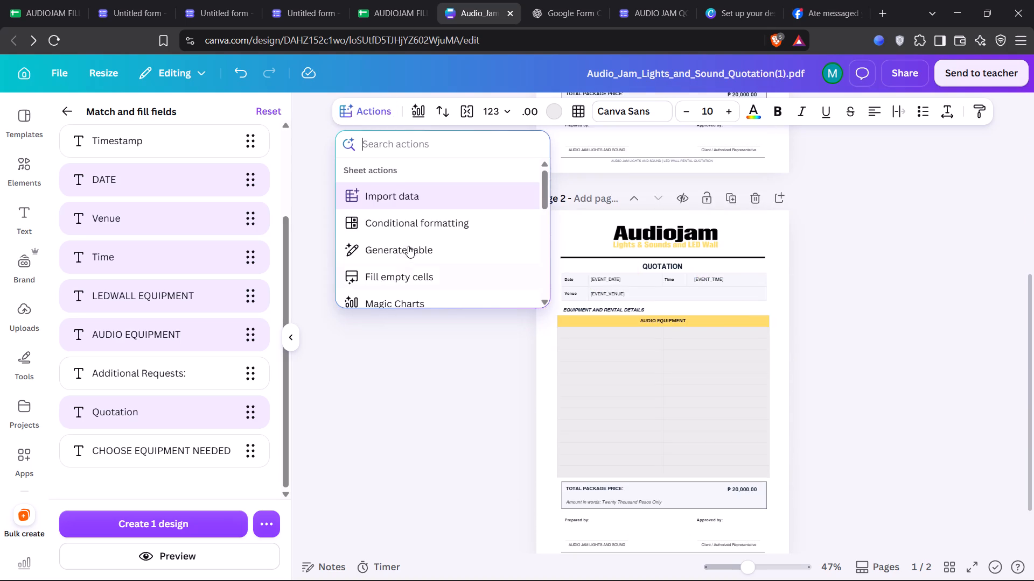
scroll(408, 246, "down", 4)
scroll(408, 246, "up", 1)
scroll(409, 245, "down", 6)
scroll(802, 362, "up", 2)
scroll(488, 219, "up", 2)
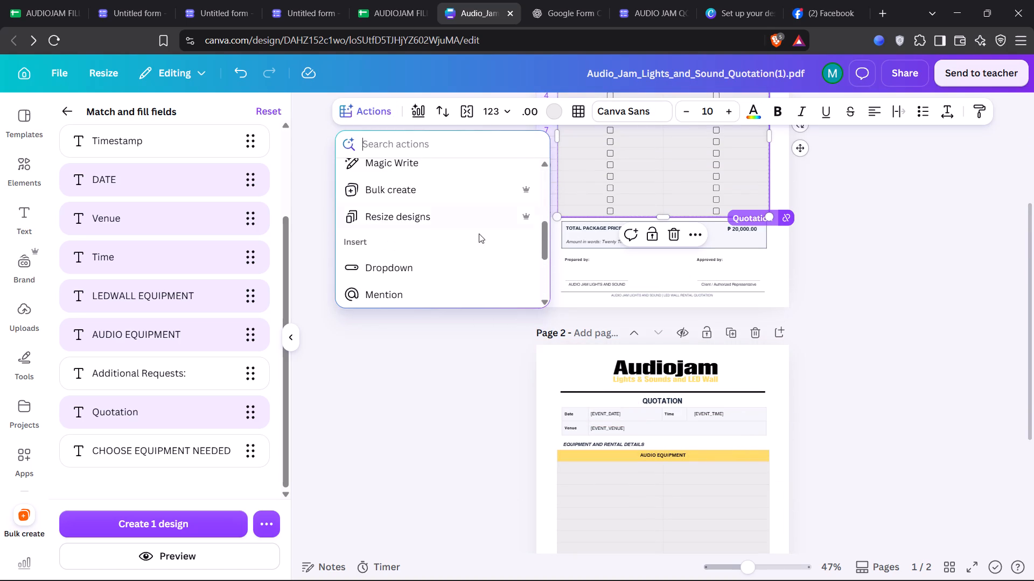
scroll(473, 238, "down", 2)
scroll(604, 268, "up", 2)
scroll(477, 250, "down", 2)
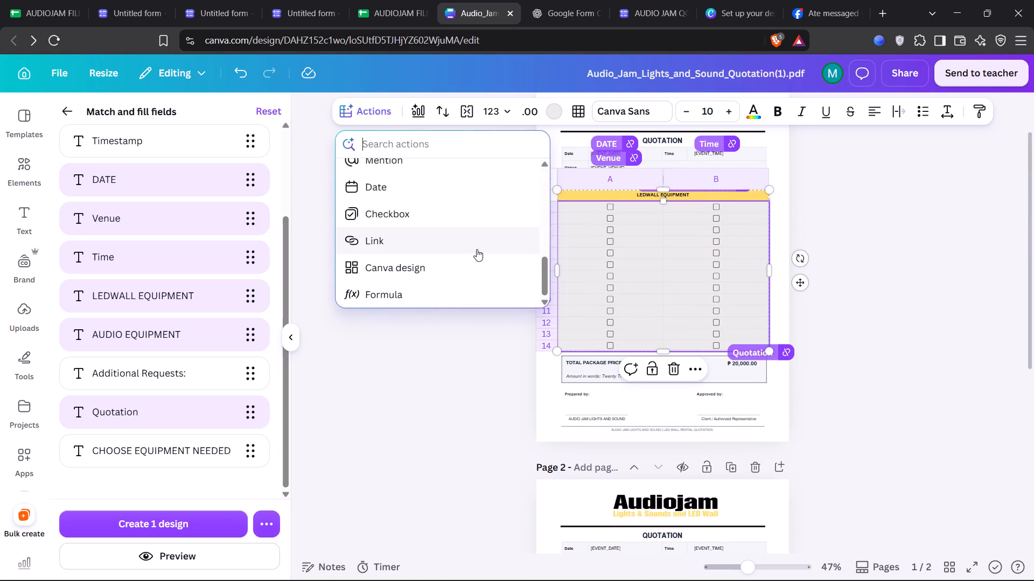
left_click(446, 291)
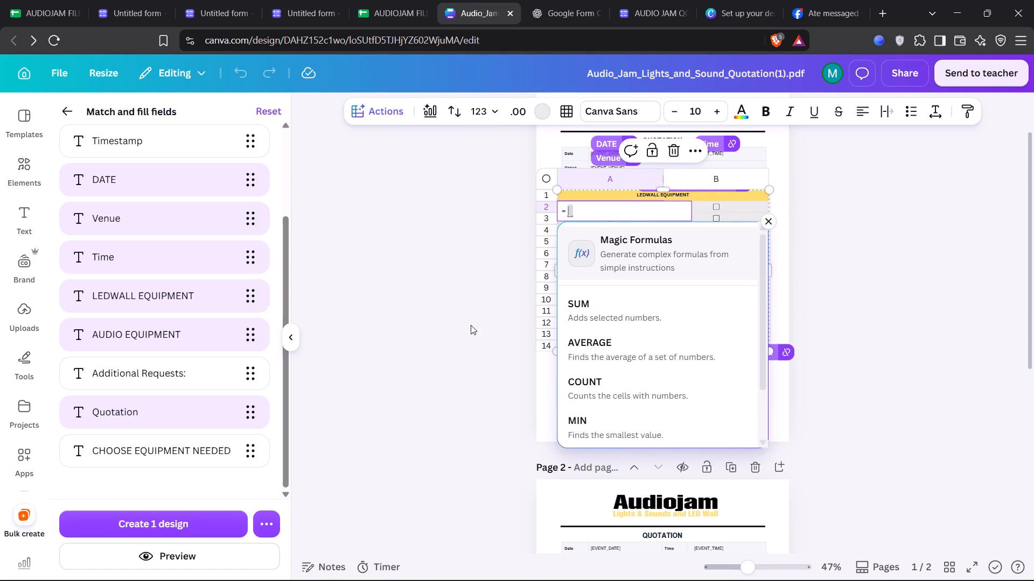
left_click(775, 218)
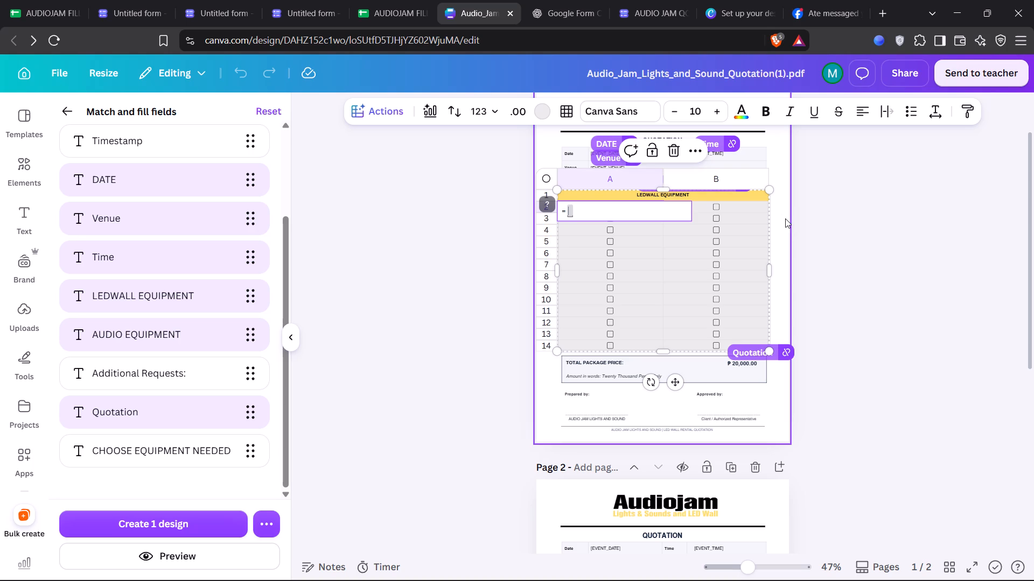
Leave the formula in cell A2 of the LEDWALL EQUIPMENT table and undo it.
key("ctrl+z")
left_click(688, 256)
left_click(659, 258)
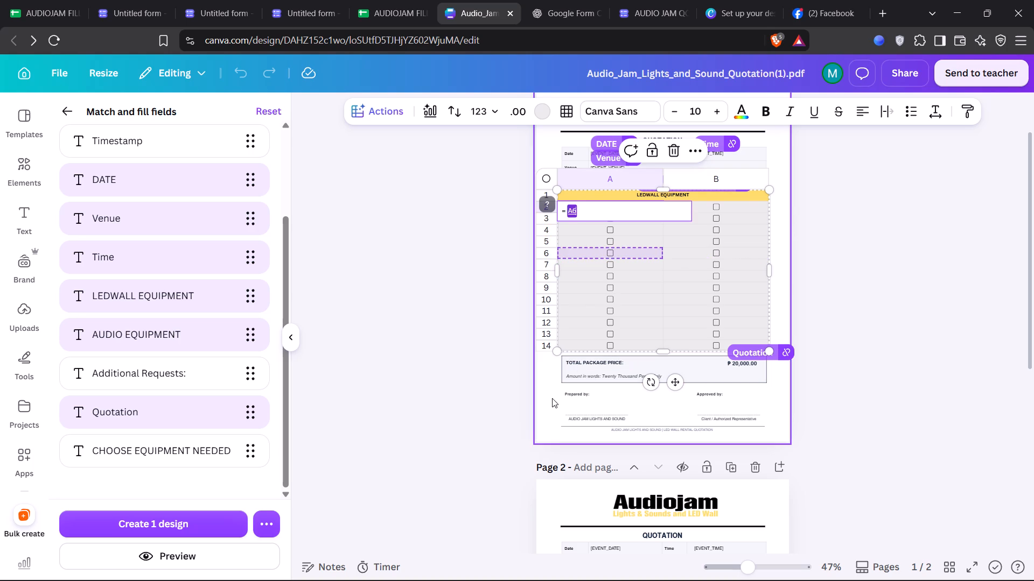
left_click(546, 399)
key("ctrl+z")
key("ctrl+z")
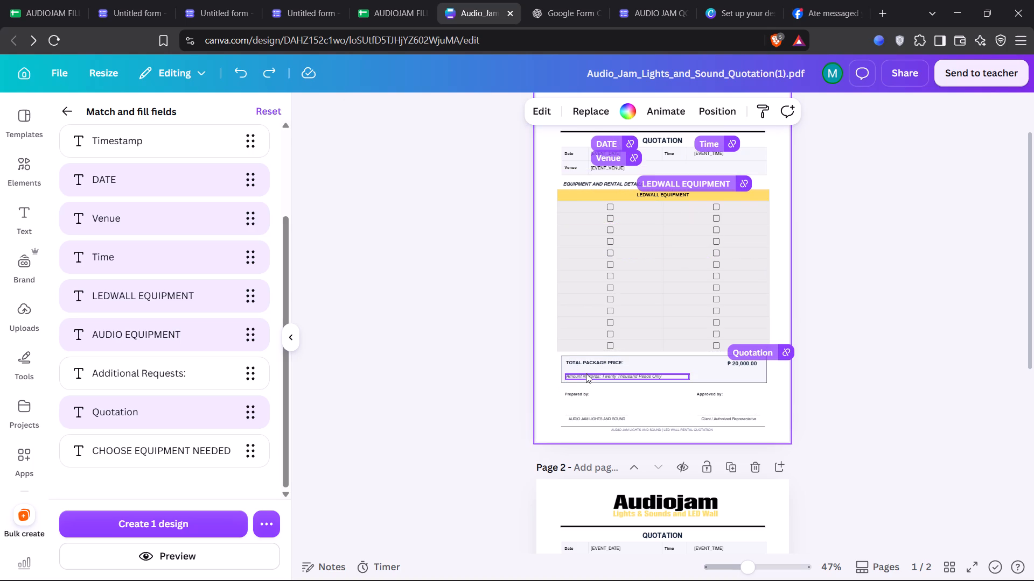
Undo the checkboxes in the LEDWALL EQUIPMENT table on page 1.
key("ctrl+z")
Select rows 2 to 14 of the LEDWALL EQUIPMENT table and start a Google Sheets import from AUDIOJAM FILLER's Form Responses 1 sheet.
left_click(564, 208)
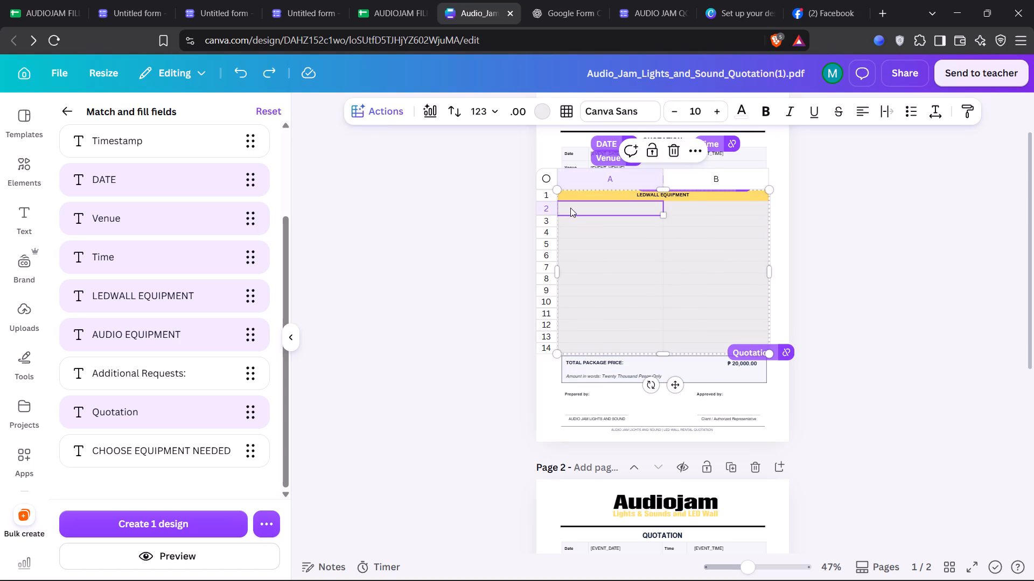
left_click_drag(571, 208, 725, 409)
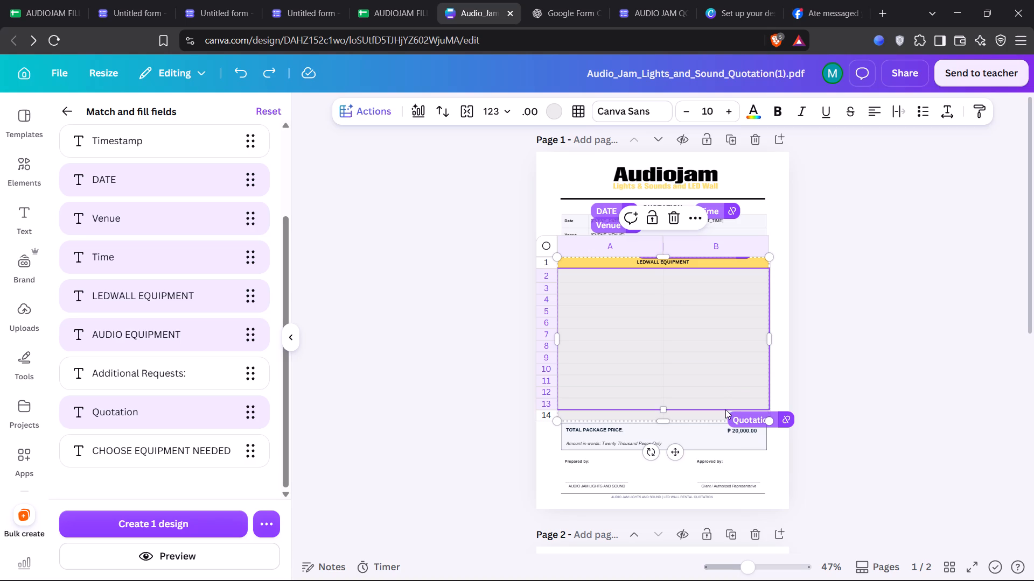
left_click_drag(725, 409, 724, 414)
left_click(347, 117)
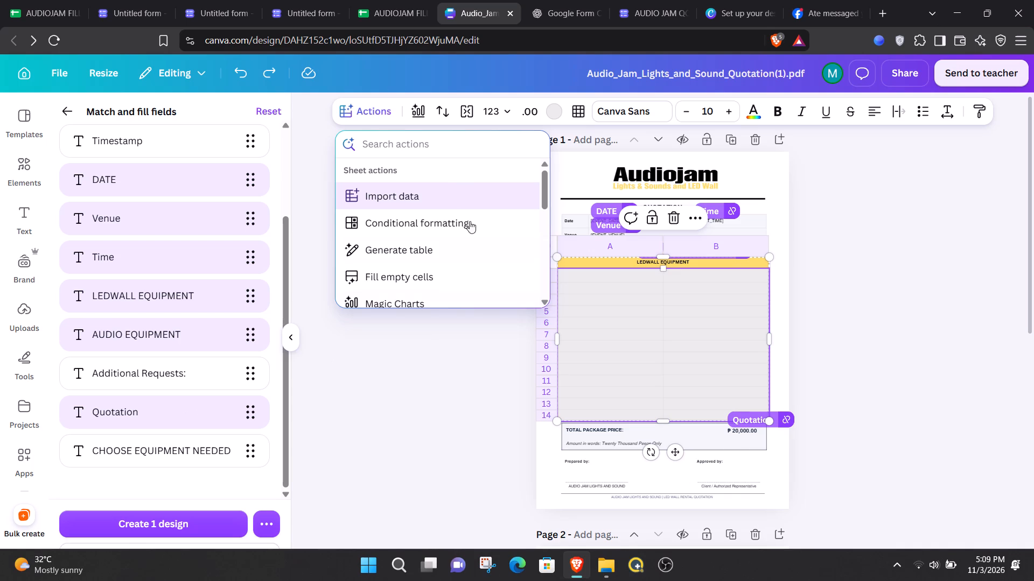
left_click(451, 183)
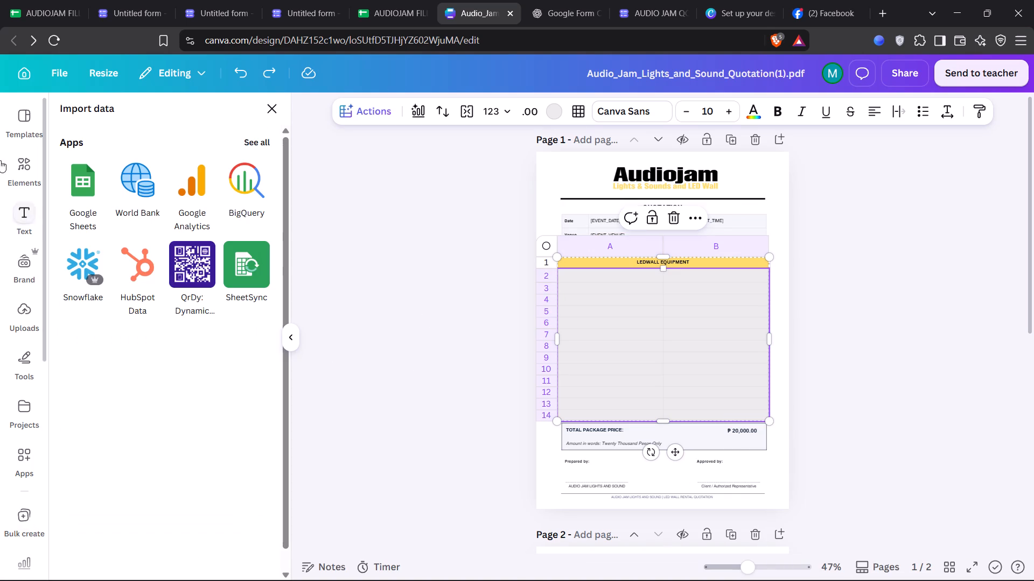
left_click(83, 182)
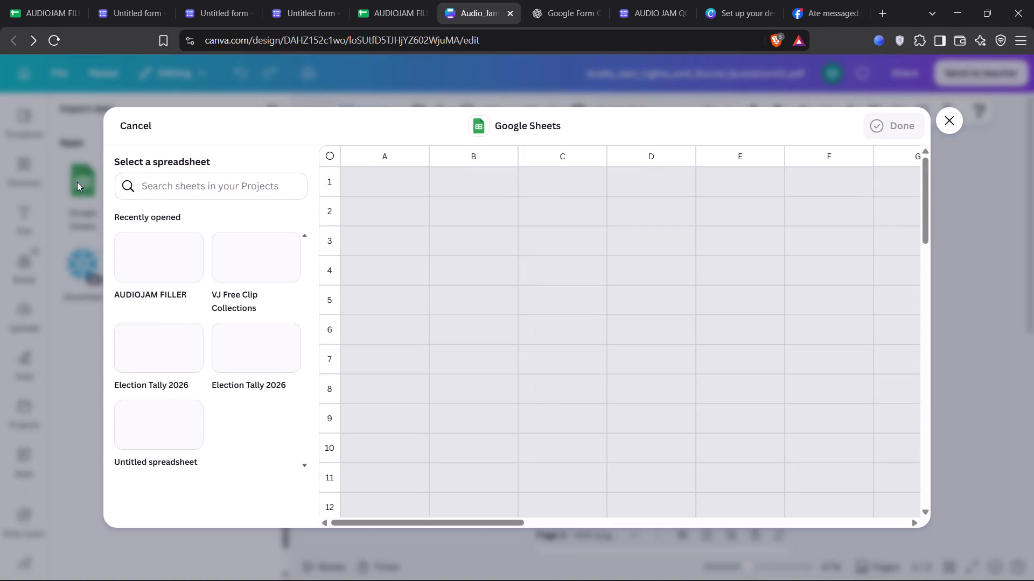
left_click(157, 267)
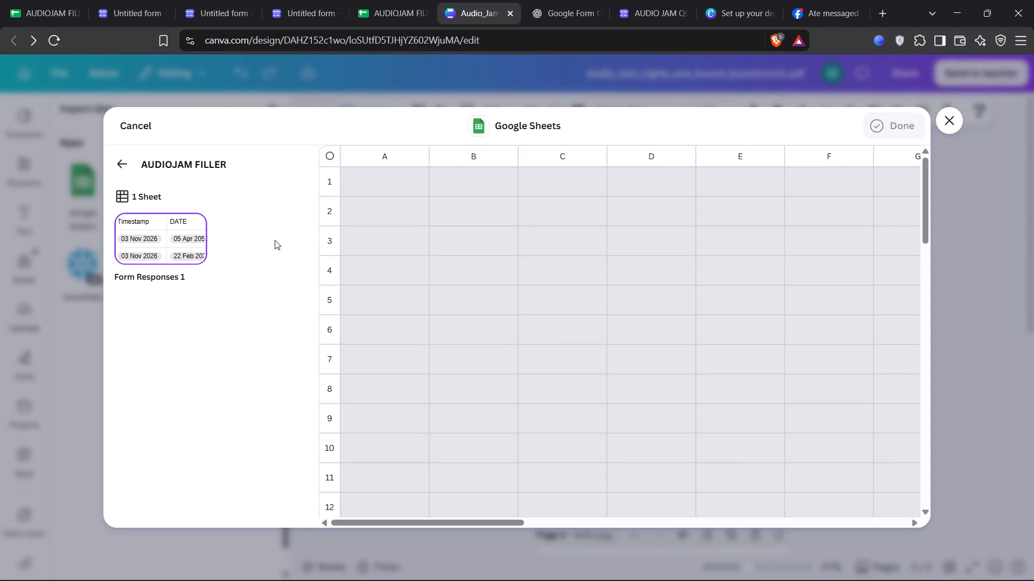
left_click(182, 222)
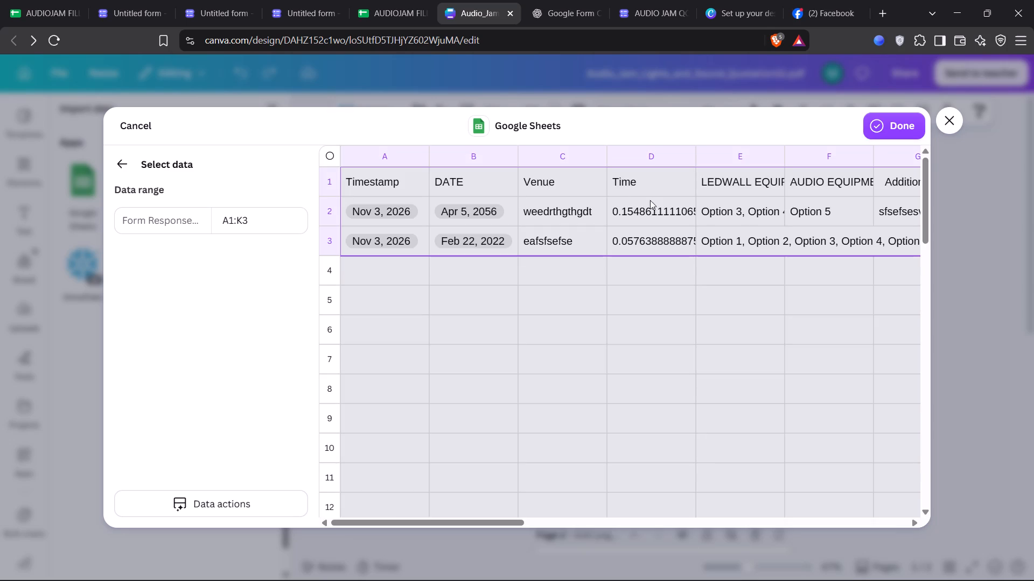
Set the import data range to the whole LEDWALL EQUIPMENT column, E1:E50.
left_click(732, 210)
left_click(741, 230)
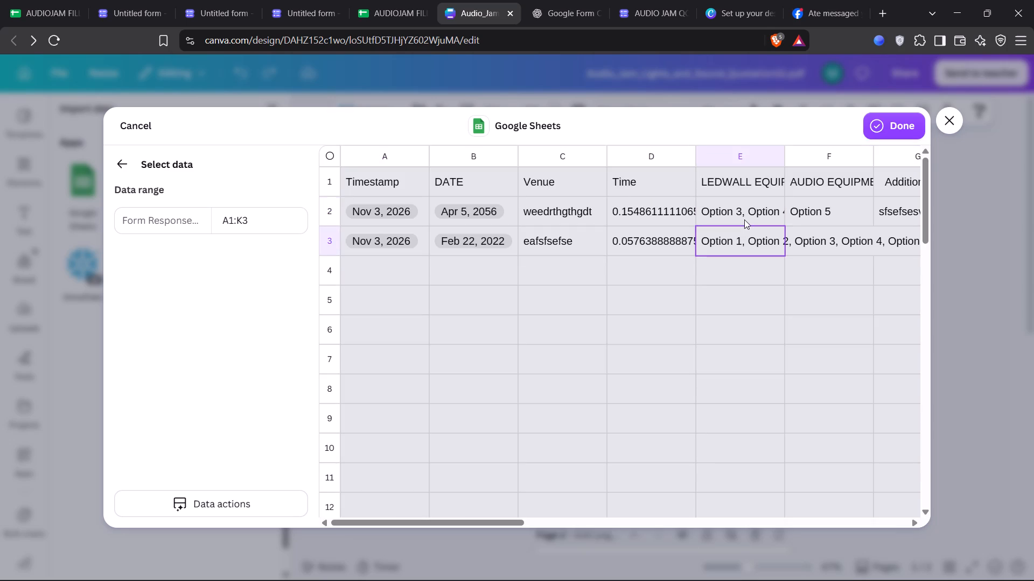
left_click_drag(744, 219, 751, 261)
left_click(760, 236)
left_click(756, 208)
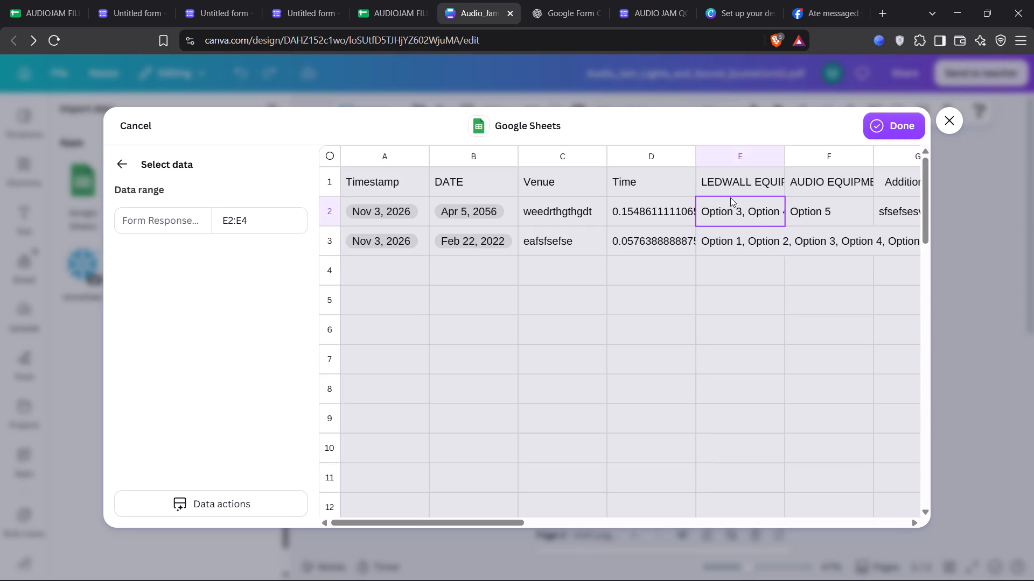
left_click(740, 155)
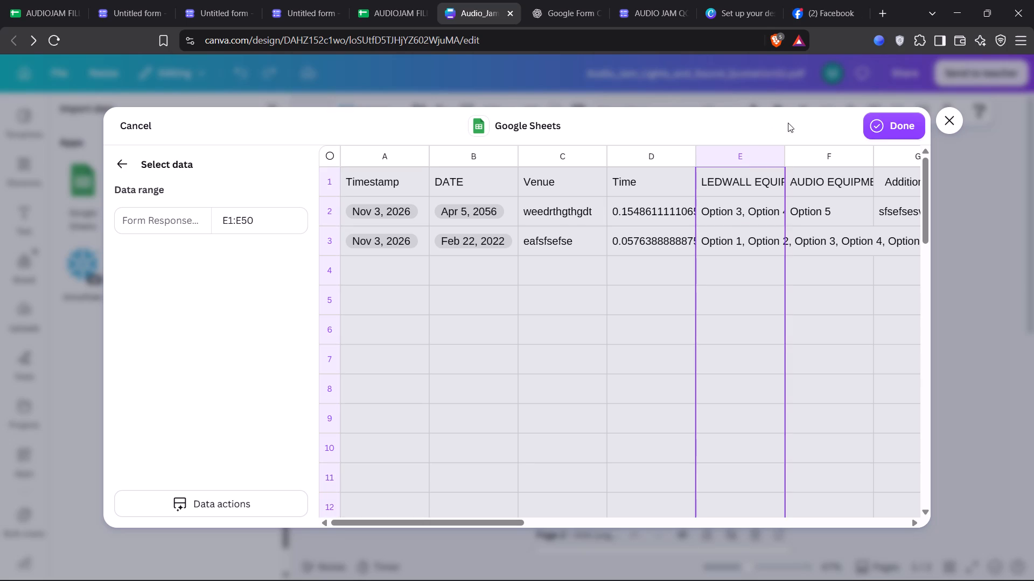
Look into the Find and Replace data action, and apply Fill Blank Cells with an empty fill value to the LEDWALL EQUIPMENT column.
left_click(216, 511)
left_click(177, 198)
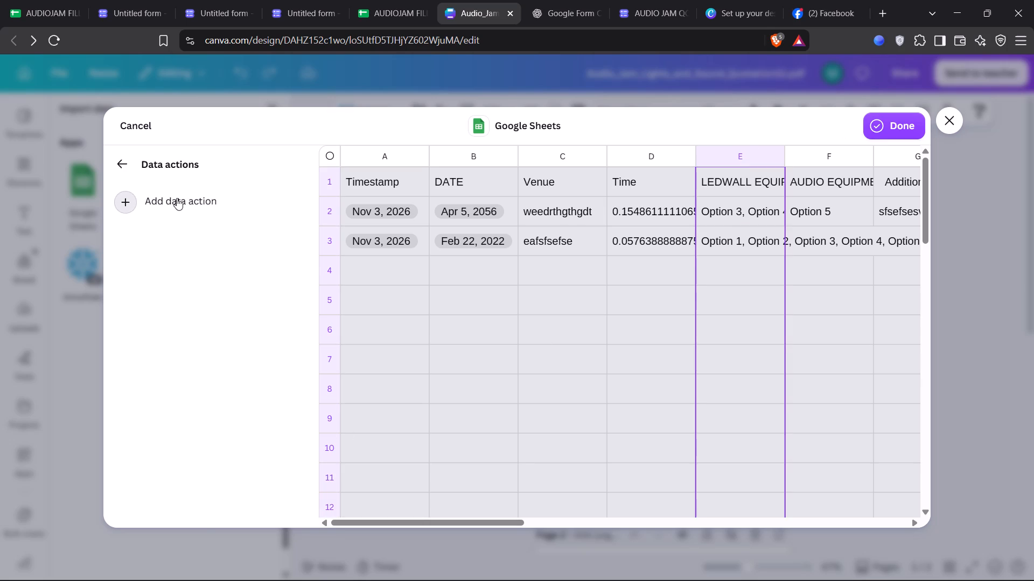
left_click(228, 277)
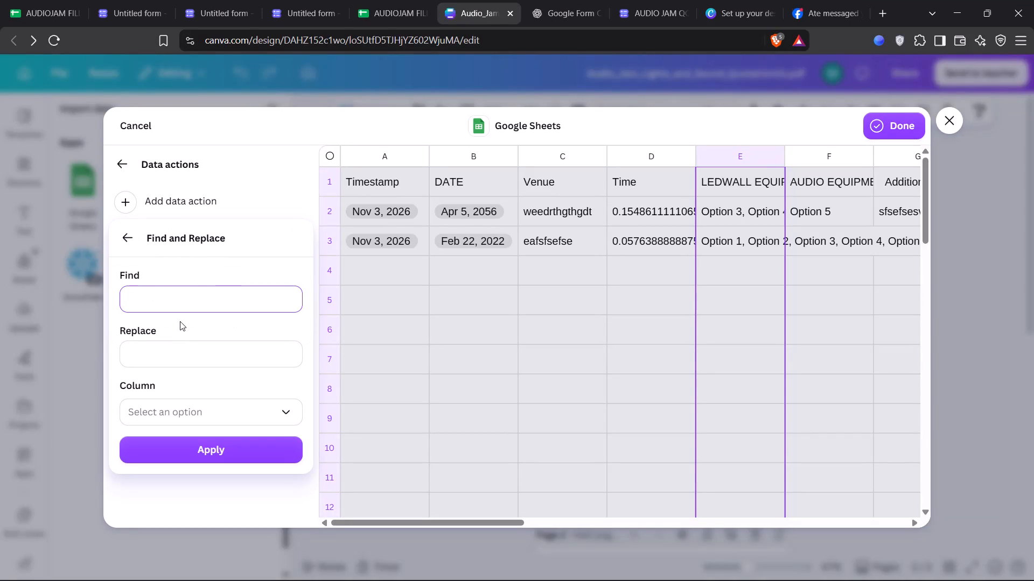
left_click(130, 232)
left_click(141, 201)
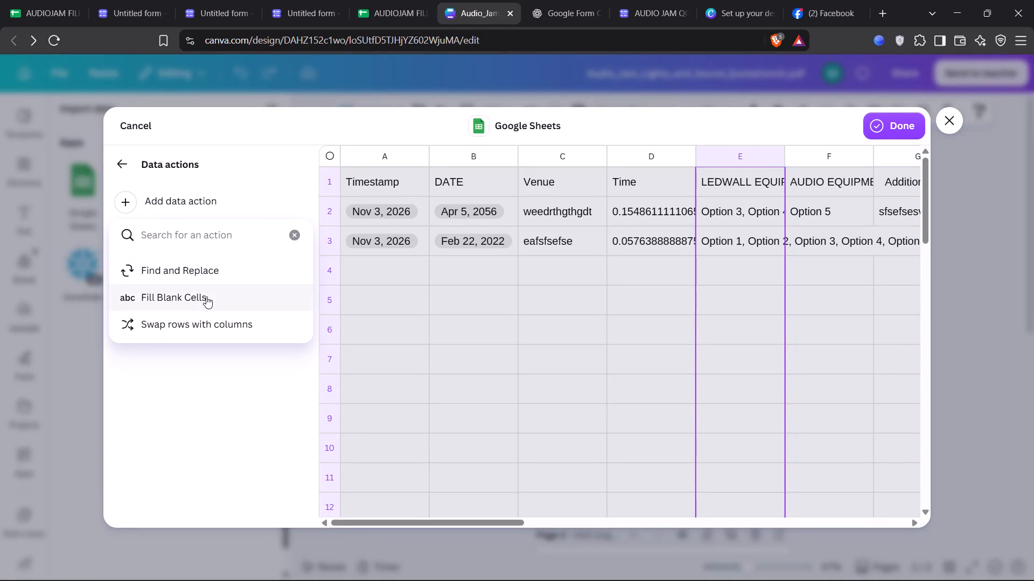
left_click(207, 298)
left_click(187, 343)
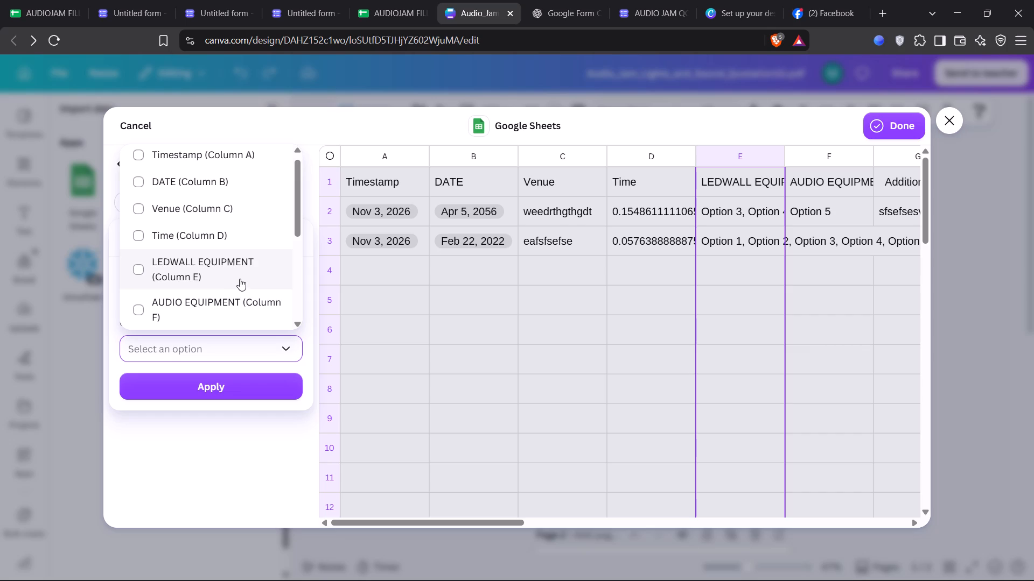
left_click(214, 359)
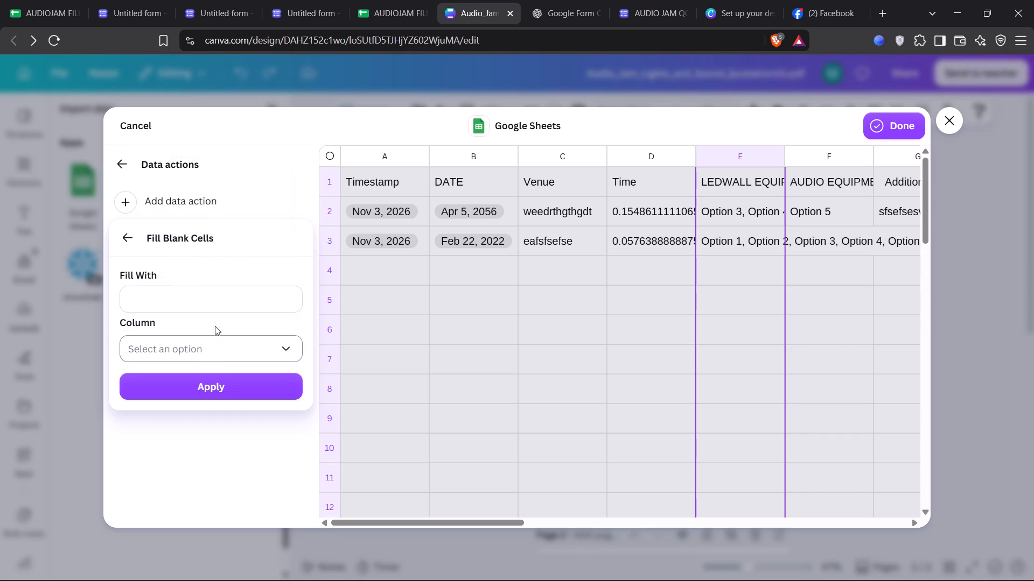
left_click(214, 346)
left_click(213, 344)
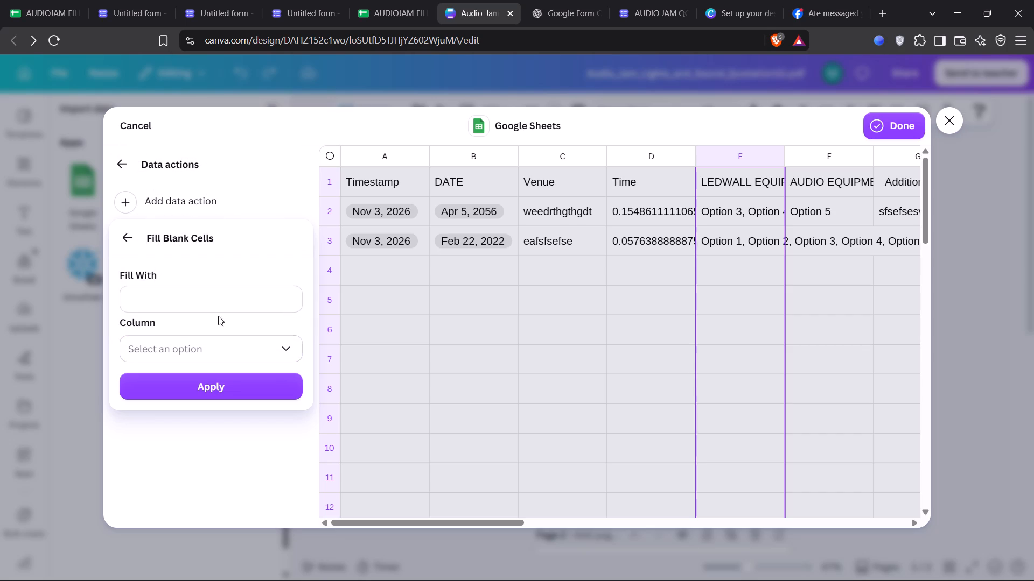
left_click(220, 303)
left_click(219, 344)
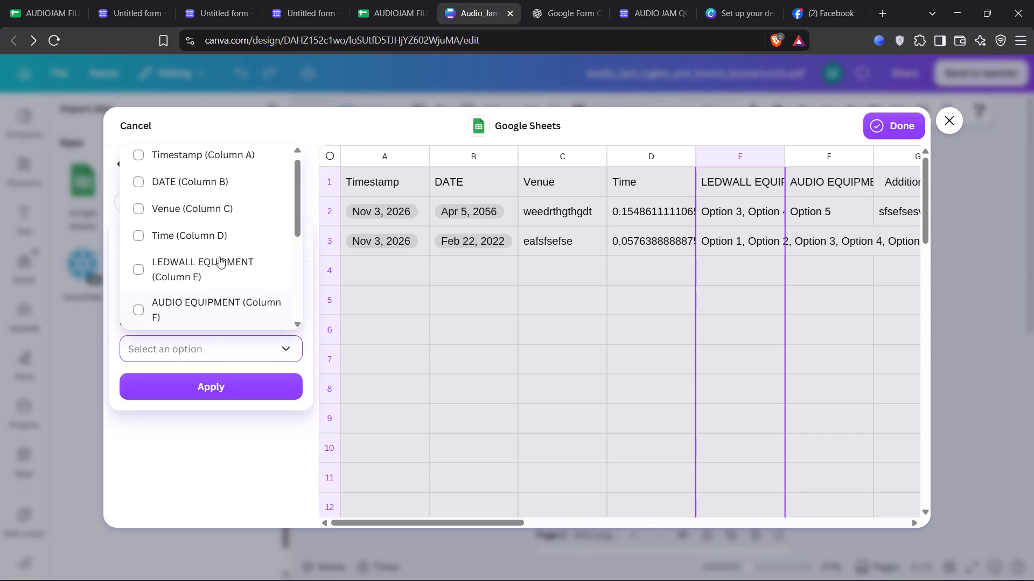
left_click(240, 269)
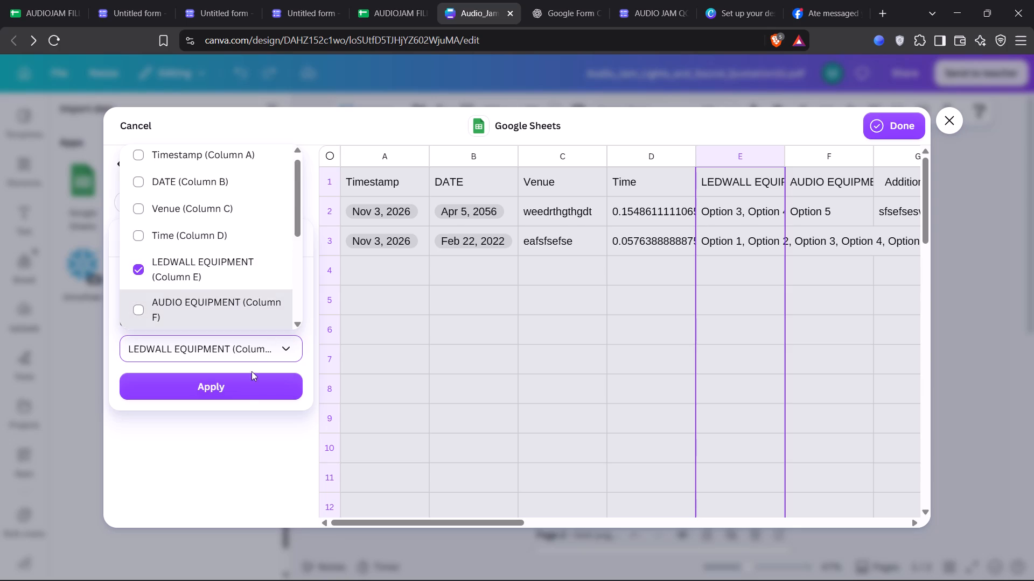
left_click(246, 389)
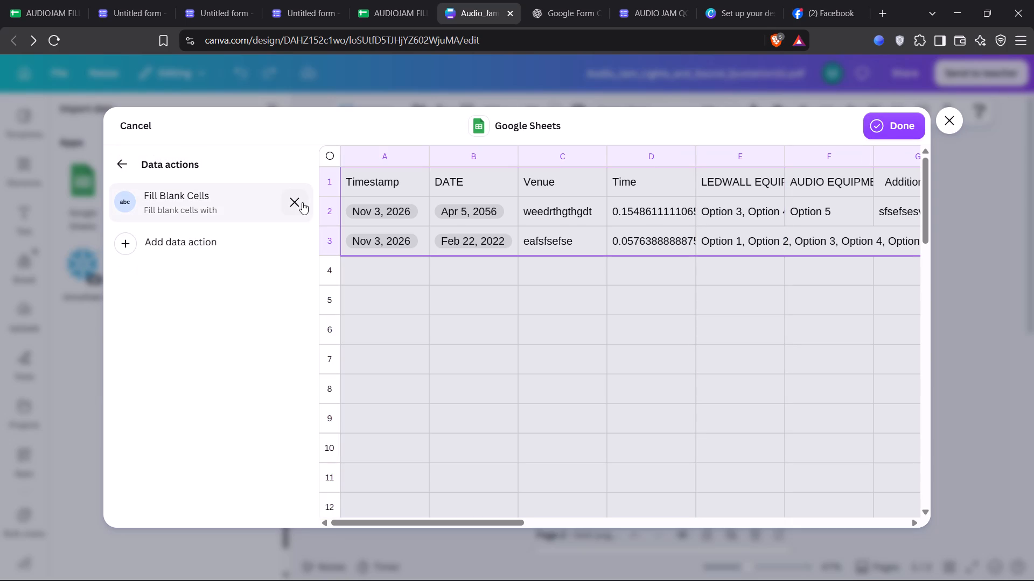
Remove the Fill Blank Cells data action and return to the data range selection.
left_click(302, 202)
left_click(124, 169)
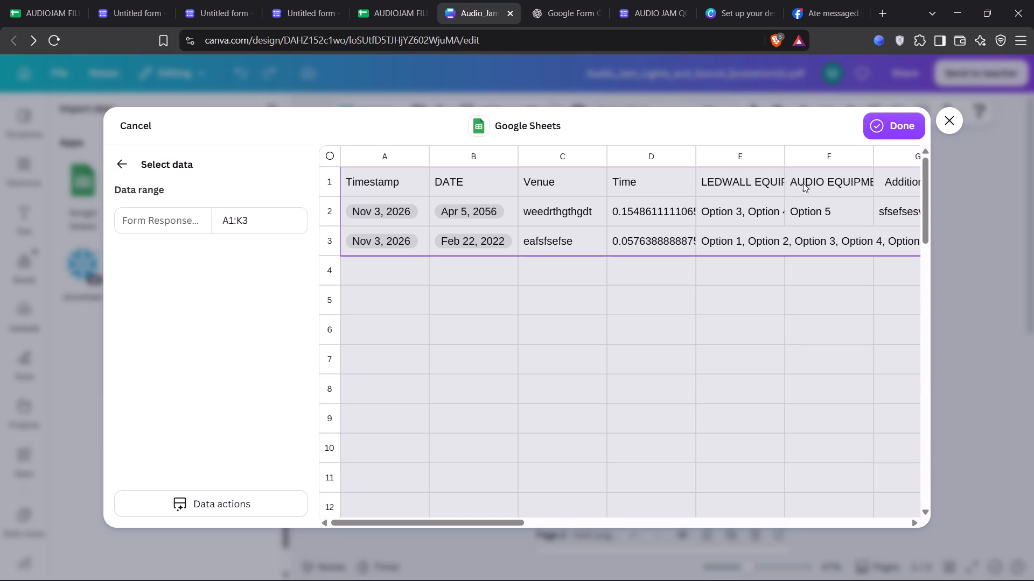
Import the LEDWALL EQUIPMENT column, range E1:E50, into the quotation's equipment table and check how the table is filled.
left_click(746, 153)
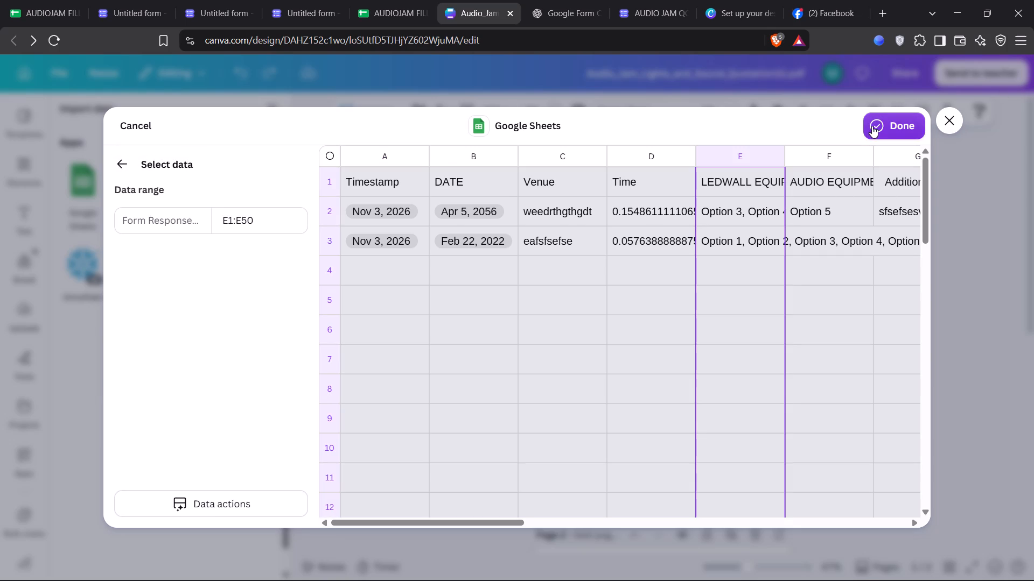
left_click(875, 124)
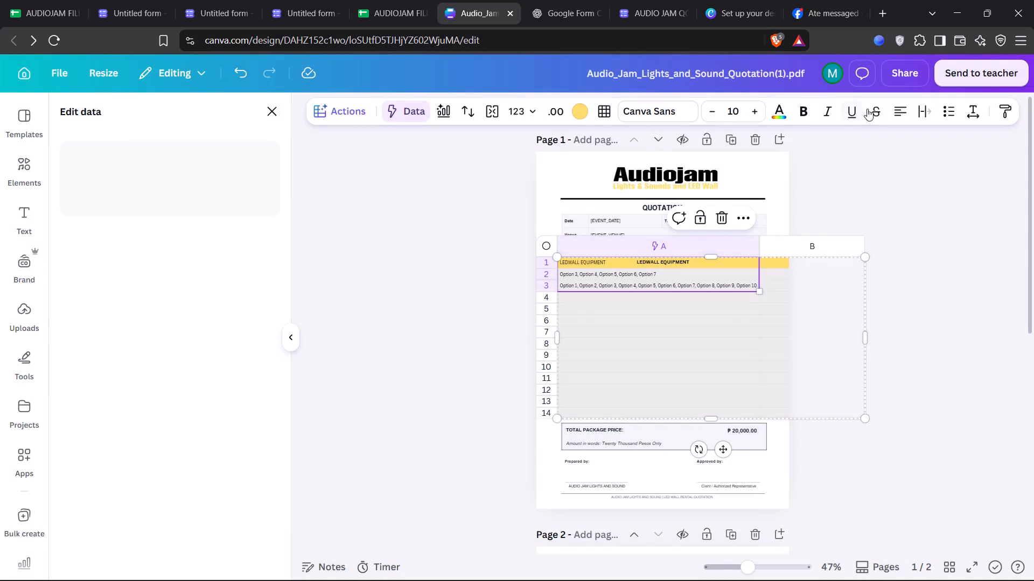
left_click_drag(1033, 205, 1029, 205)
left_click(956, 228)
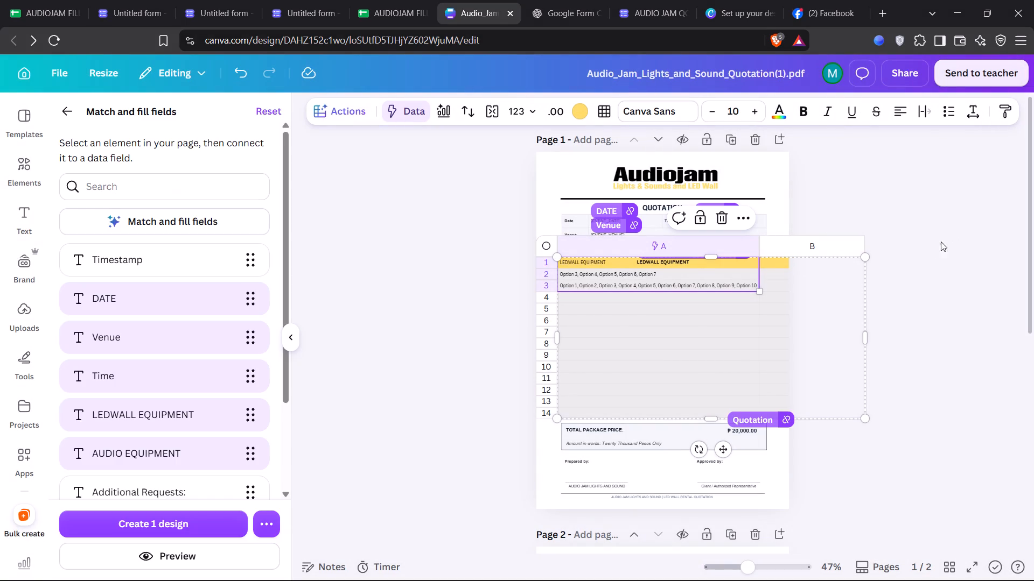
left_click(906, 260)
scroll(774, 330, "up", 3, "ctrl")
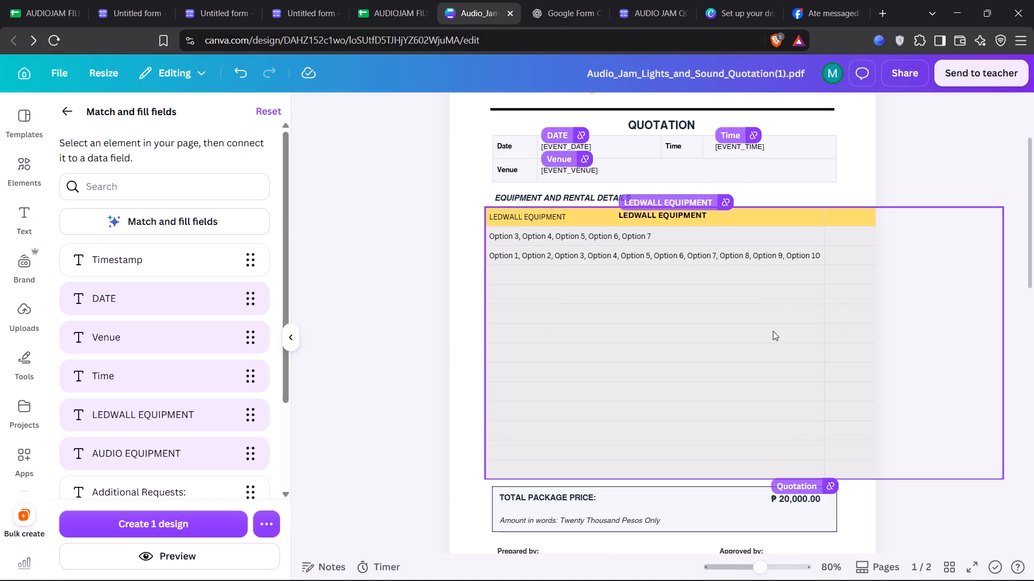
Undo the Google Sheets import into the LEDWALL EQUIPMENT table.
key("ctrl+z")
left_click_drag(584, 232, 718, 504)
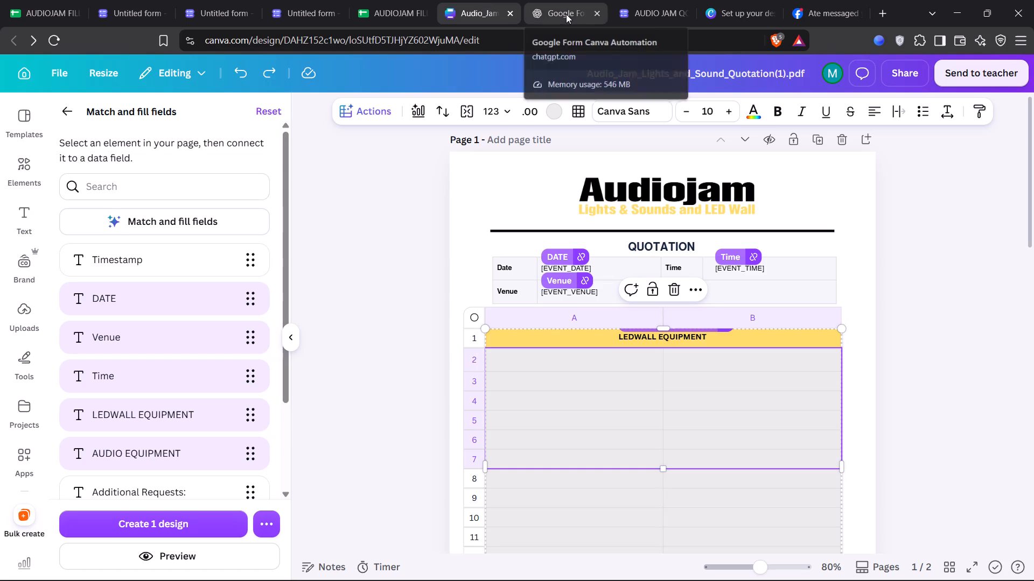
left_click(363, 101)
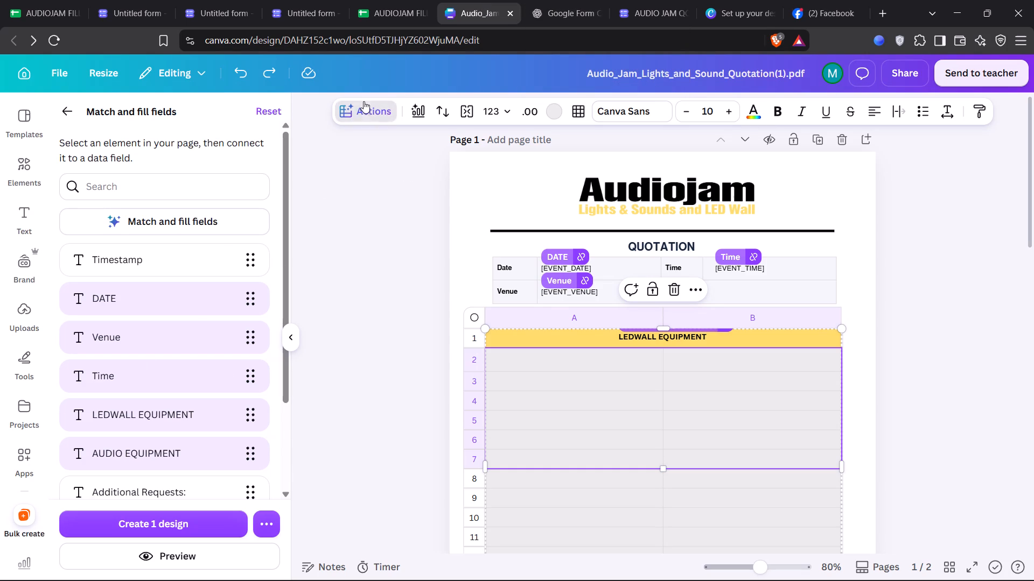
scroll(376, 189, "down", 1)
scroll(392, 232, "up", 1)
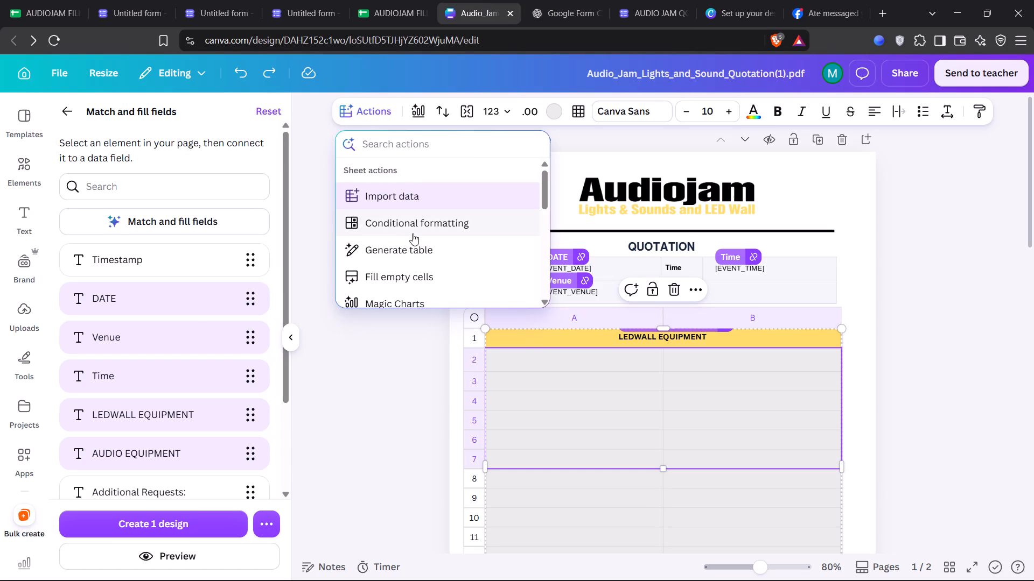
scroll(413, 233, "down", 1)
scroll(408, 271, "up", 2)
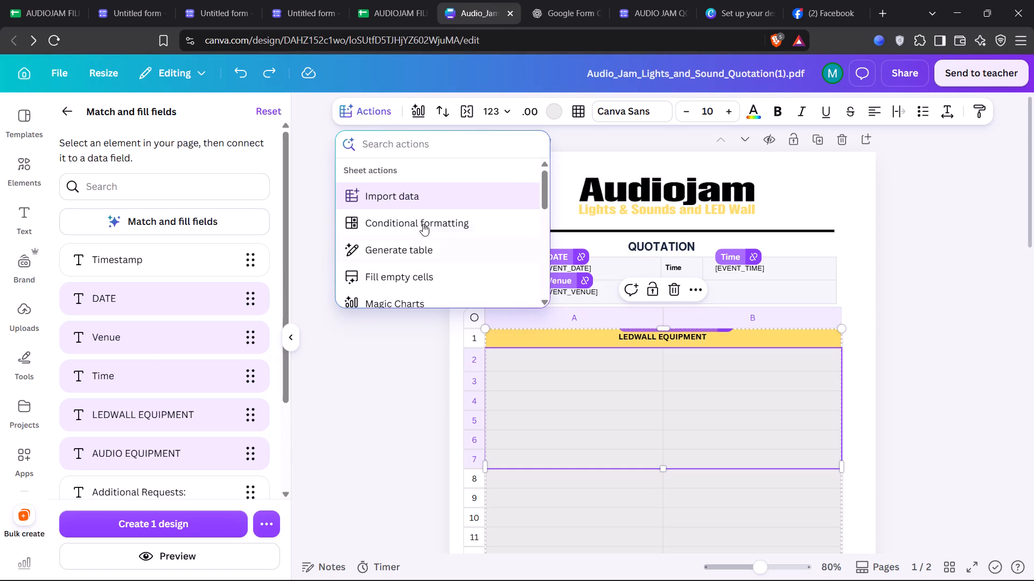
left_click(423, 224)
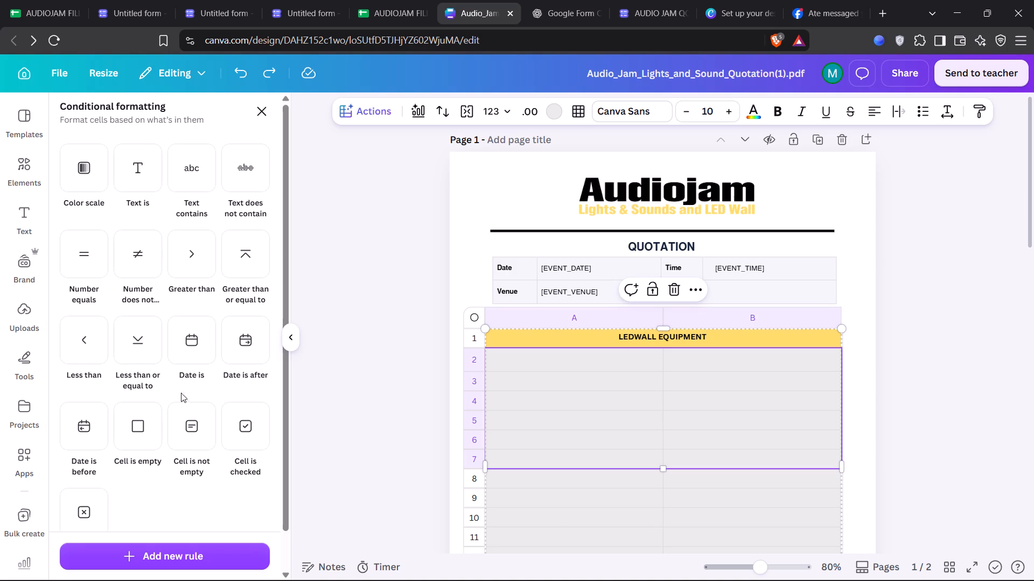
scroll(180, 399, "down", 2)
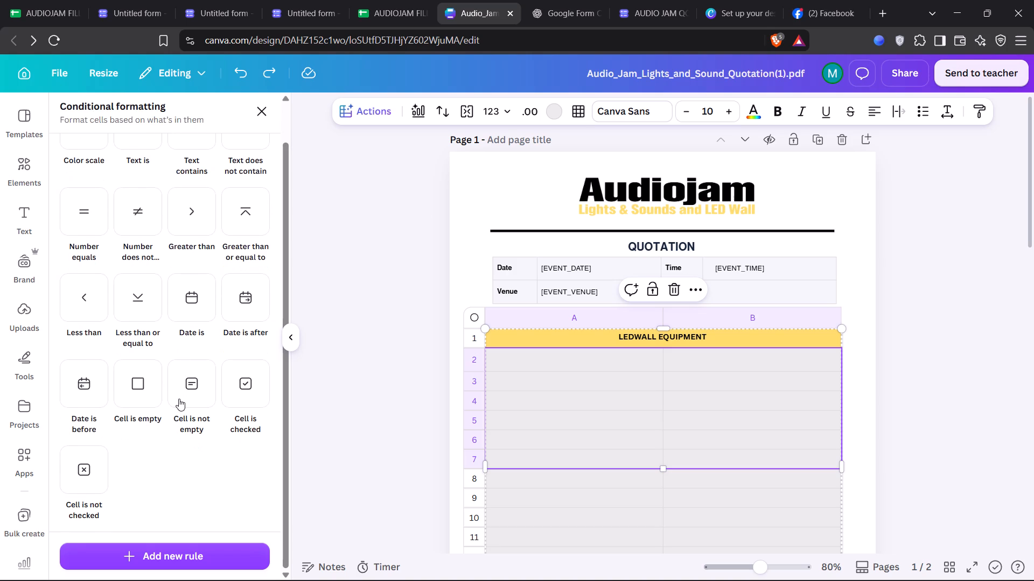
scroll(179, 399, "up", 3)
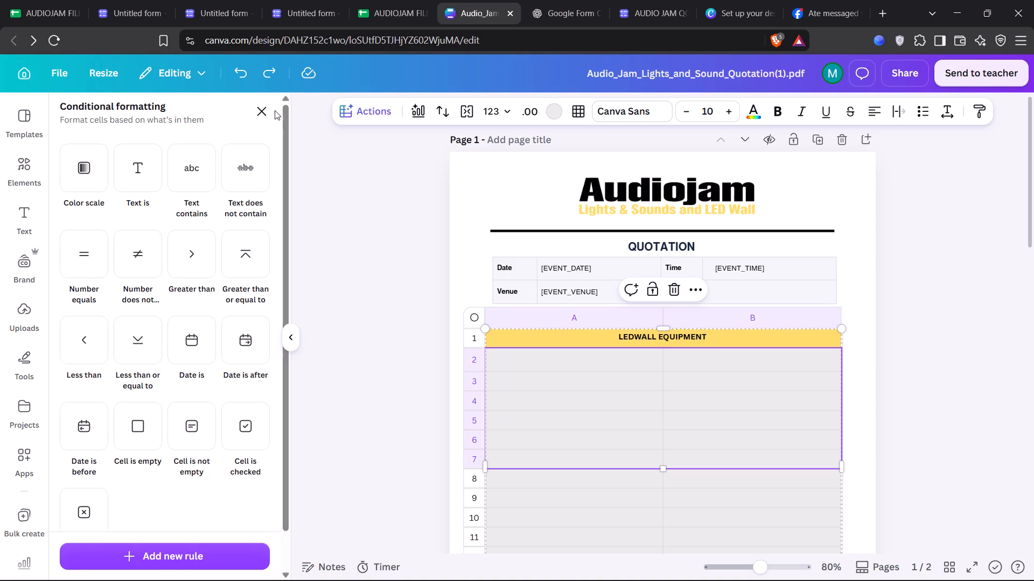
Import AUDIOJAM FILLER's Form Responses 1 from Google Sheets into the equipment table, with Fill Blank Cells applied to LEDWALL EQUIPMENT (Column E).
left_click(355, 117)
left_click(400, 206)
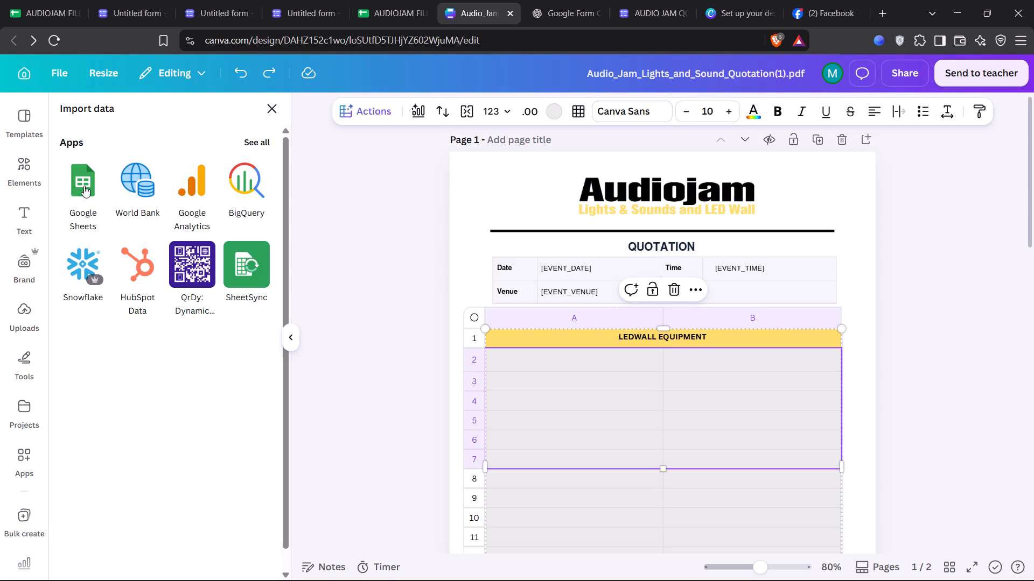
left_click(84, 186)
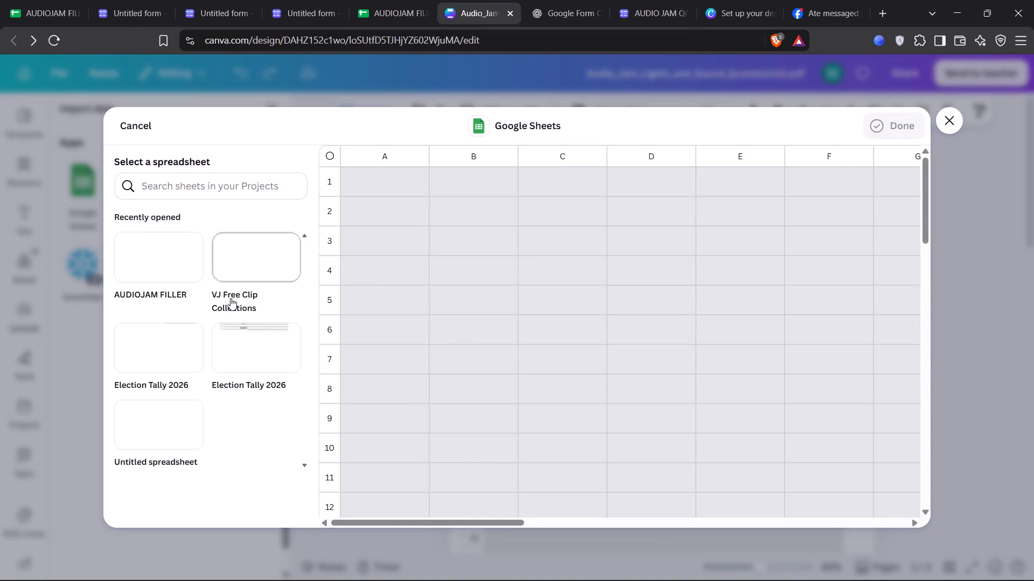
left_click(168, 279)
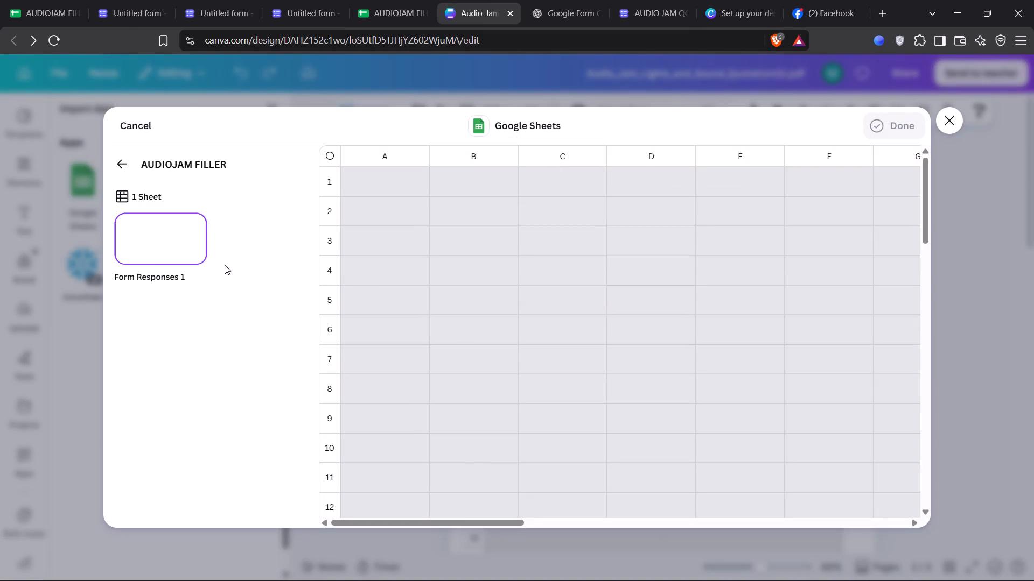
left_click(170, 253)
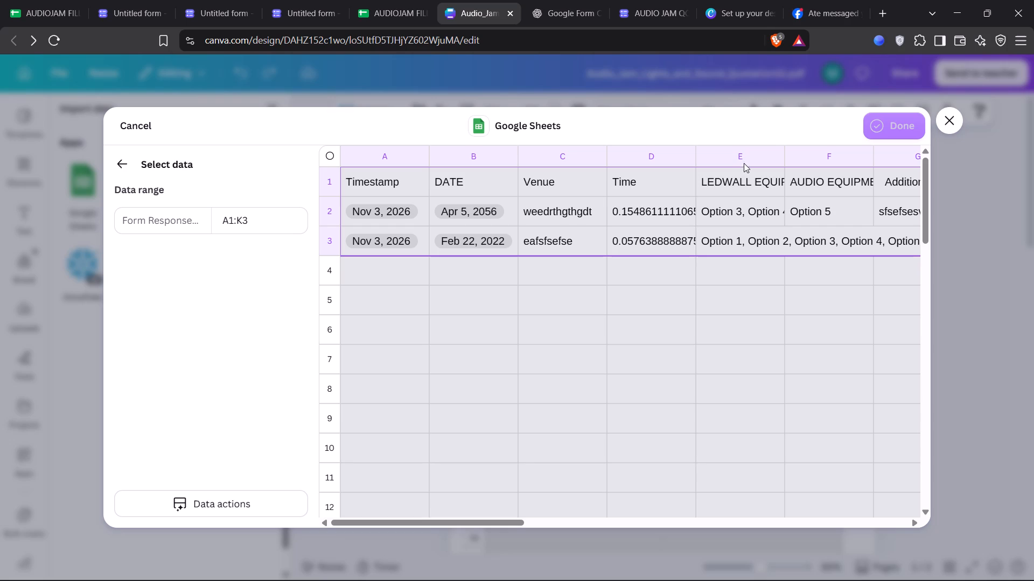
left_click(745, 159)
left_click(195, 508)
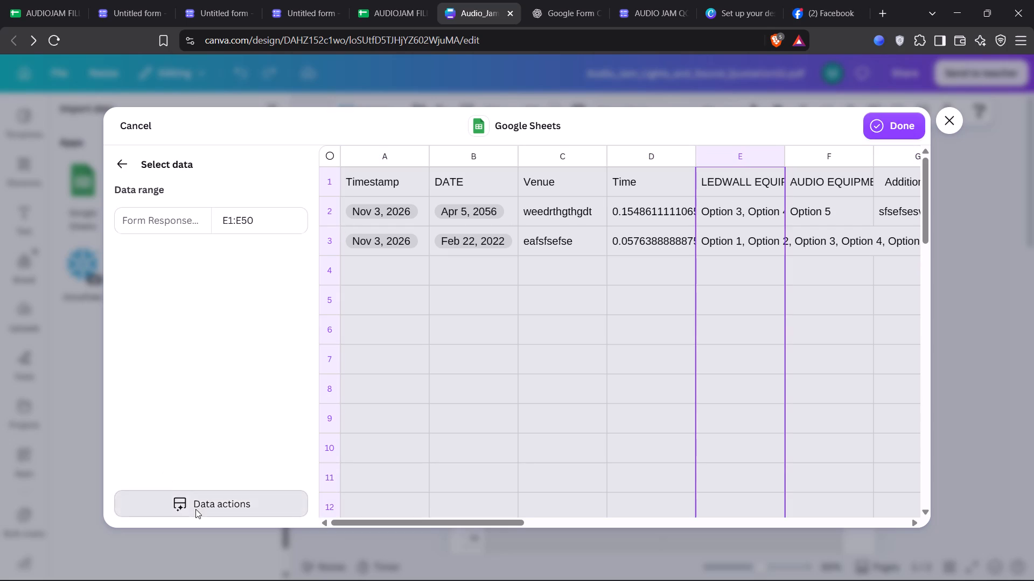
left_click(211, 195)
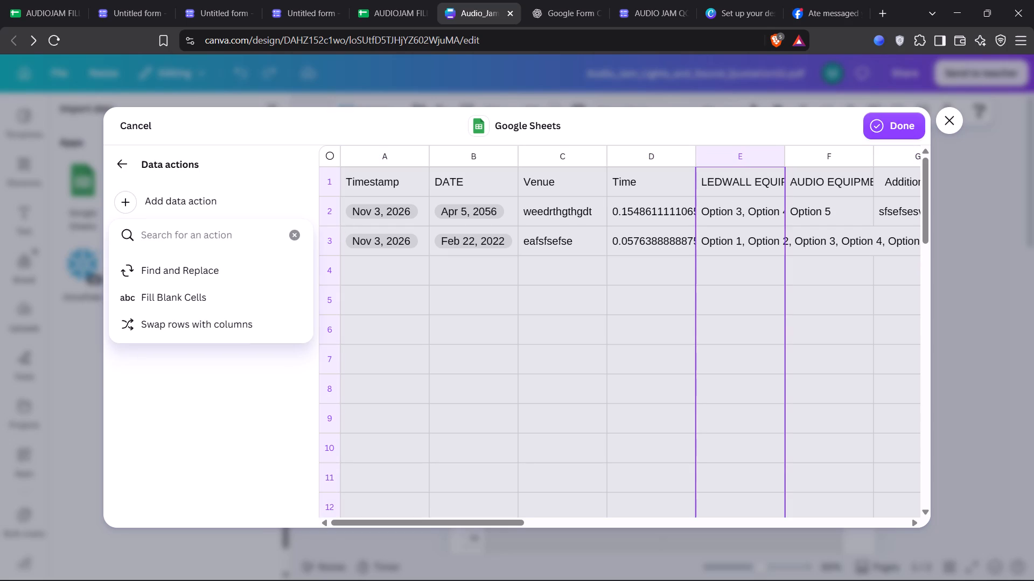
left_click(213, 295)
left_click(232, 352)
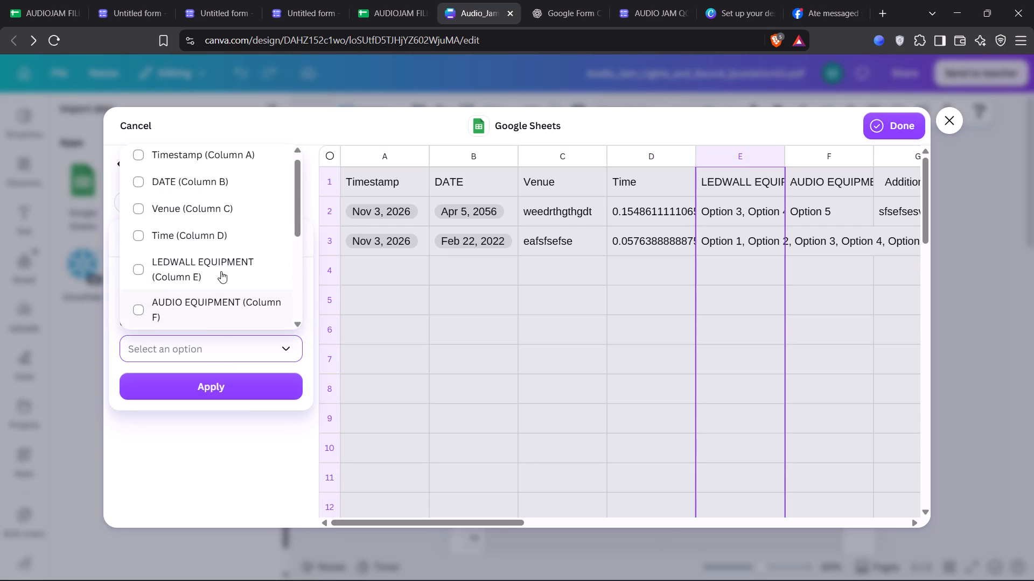
left_click(221, 268)
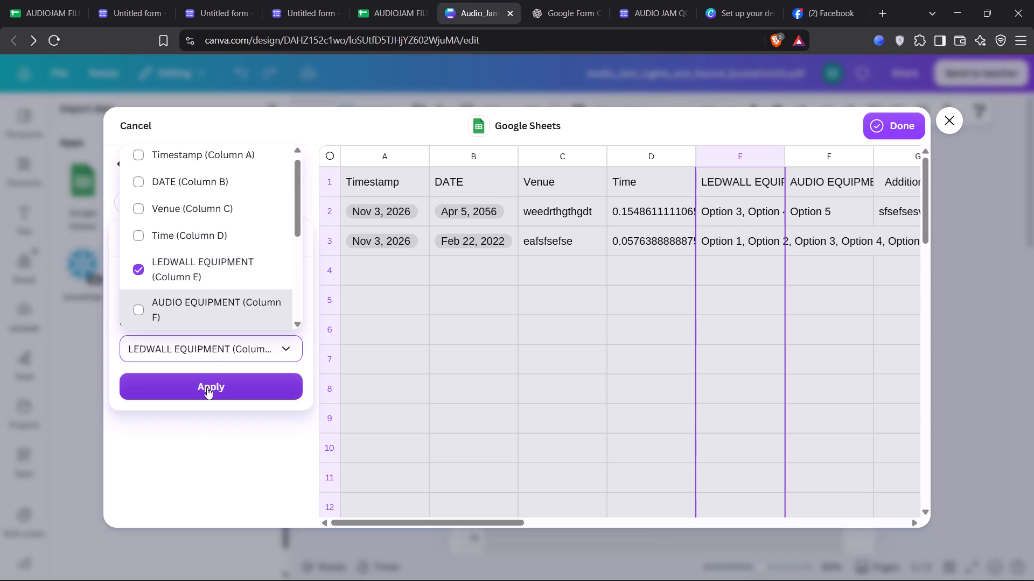
left_click(207, 387)
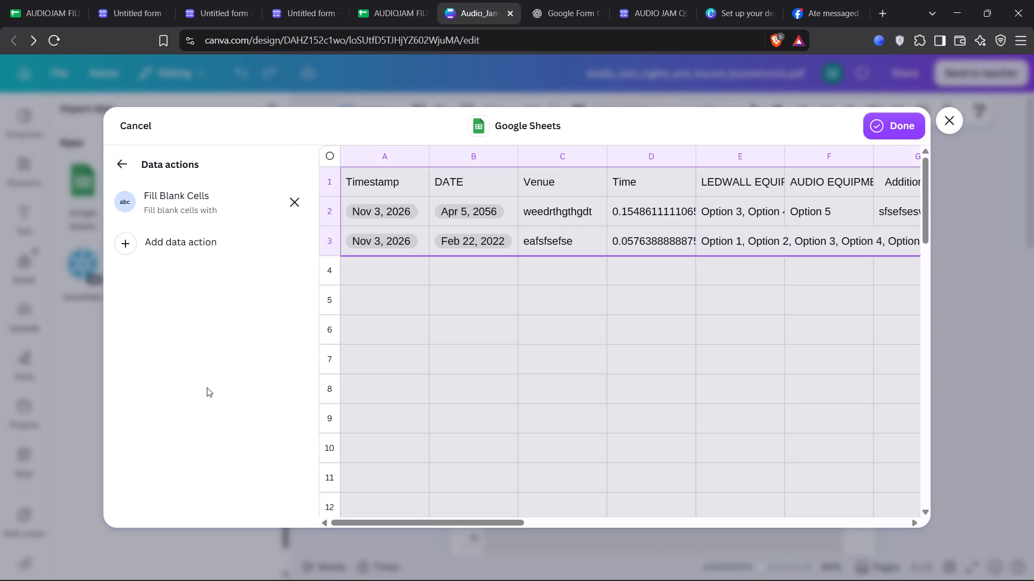
left_click(892, 122)
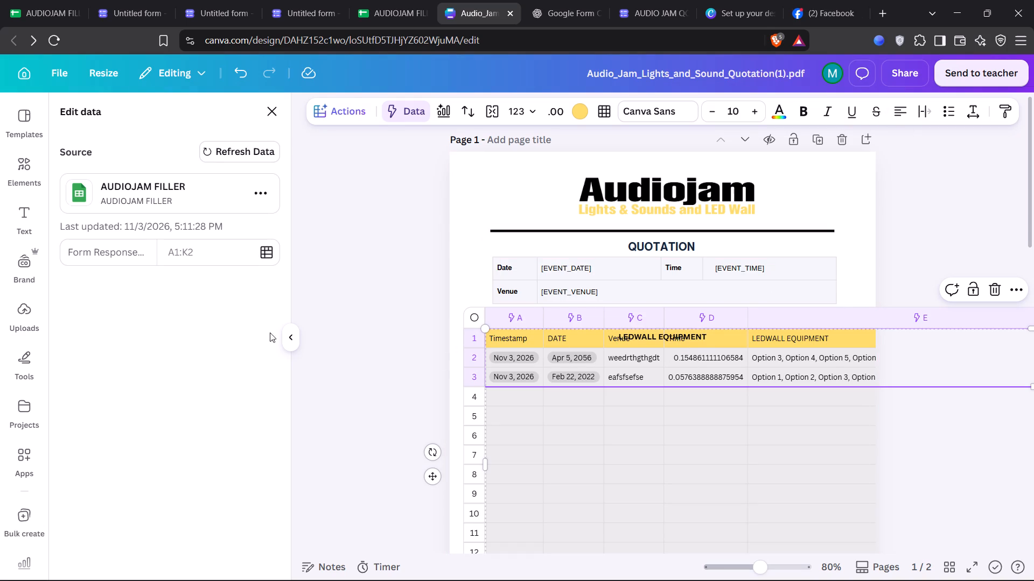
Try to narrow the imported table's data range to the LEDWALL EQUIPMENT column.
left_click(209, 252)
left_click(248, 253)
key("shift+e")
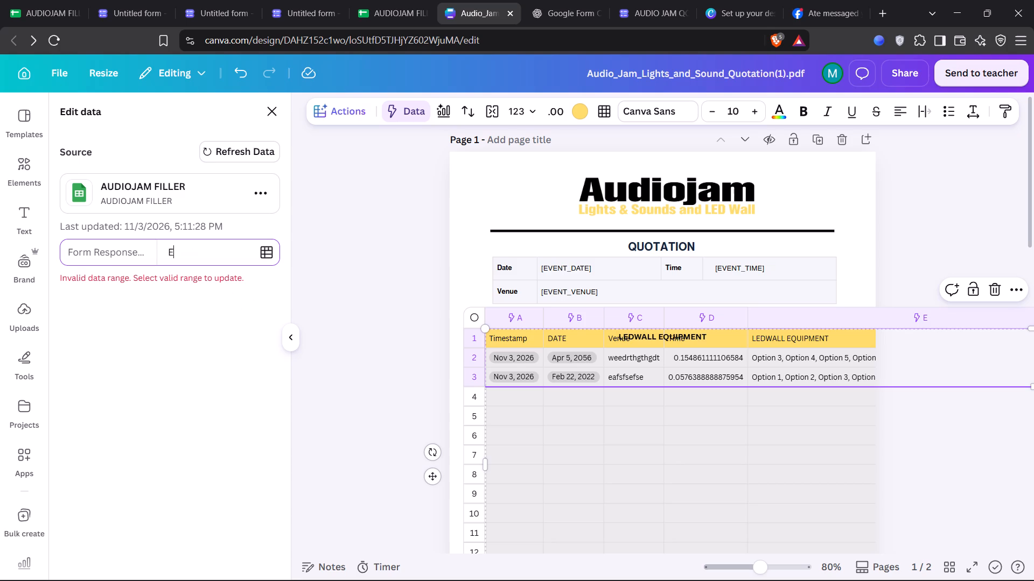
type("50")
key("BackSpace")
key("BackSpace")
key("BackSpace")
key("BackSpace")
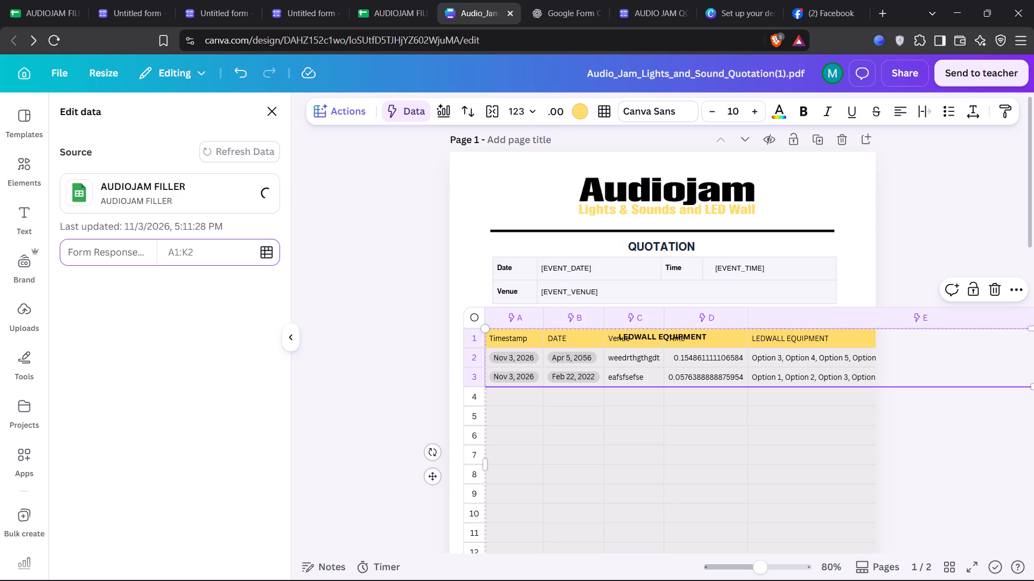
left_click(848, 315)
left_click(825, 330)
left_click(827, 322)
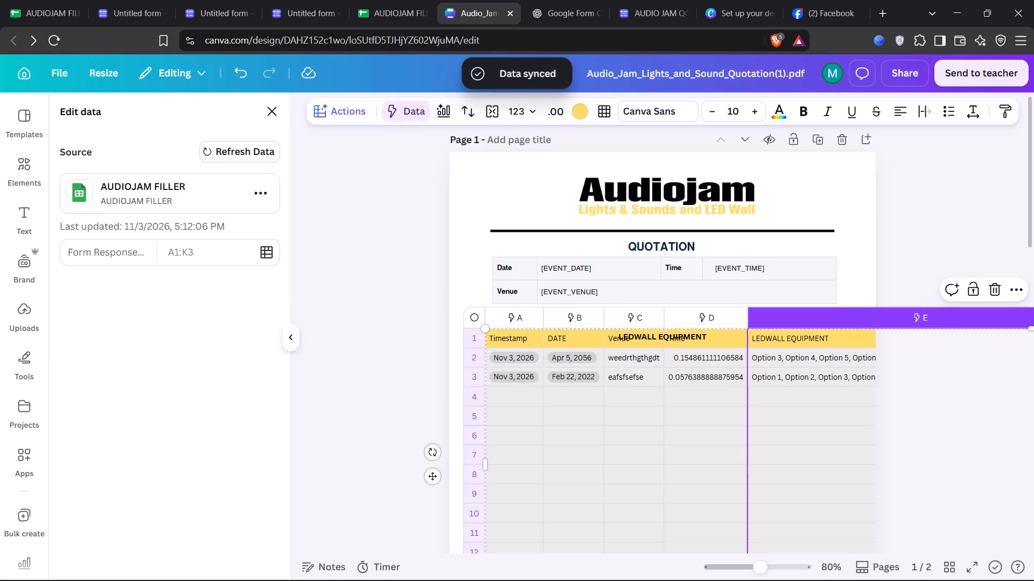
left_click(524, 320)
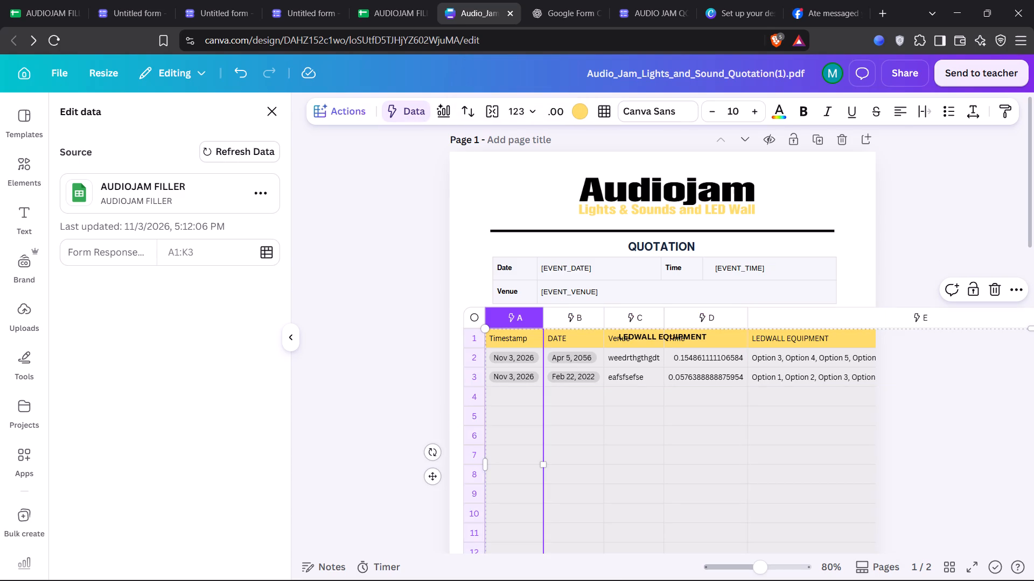
Edit the table's data source so that only the LEDWALL EQUIPMENT column, range E1:E3, is imported.
left_click(255, 193)
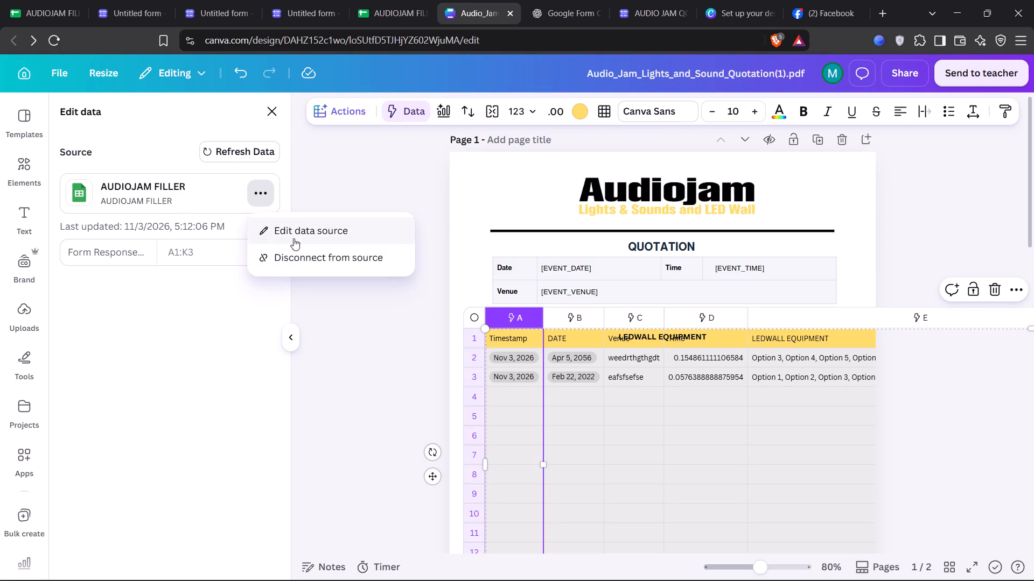
left_click(294, 237)
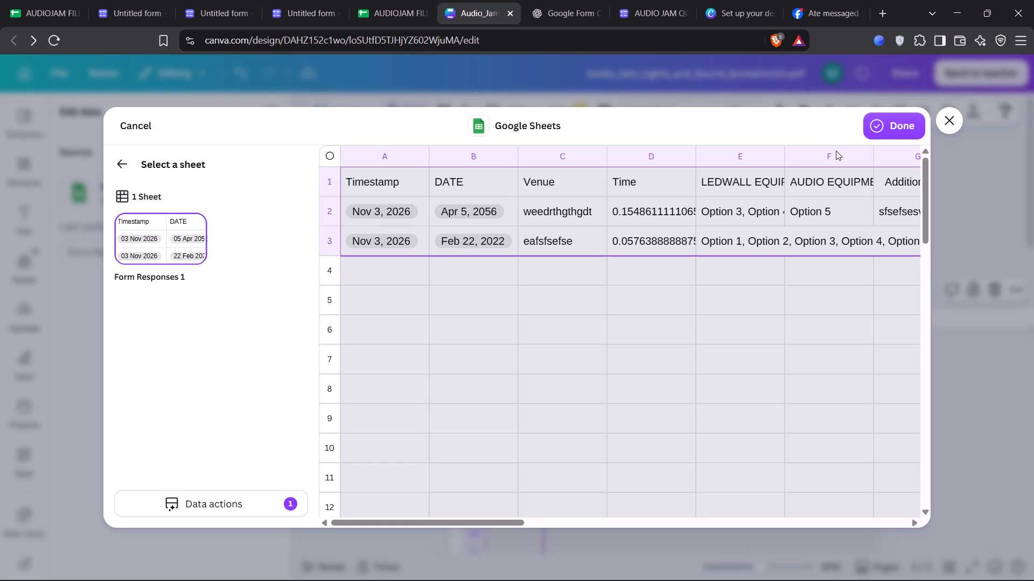
left_click(744, 152)
left_click(896, 123)
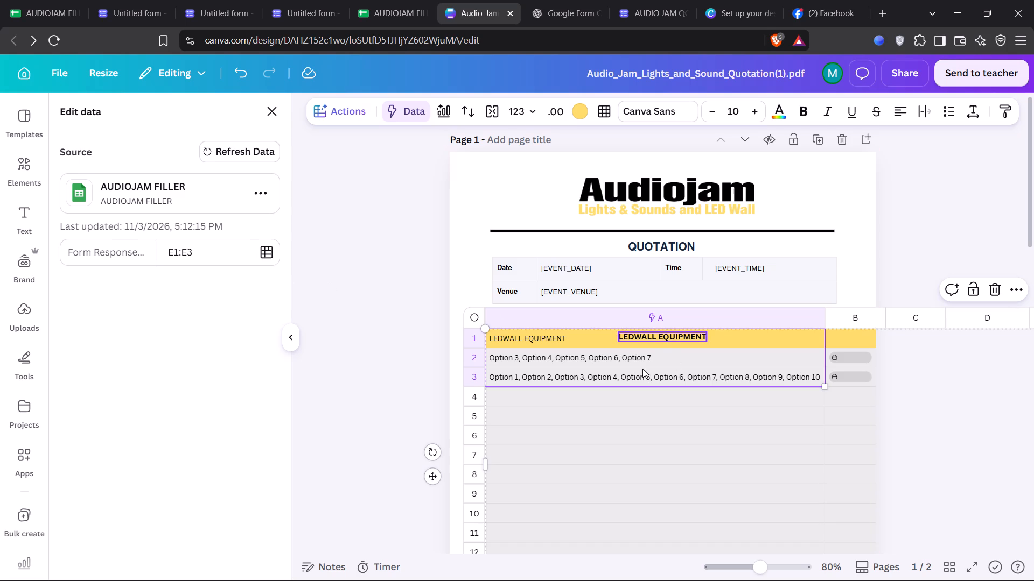
left_click(540, 356)
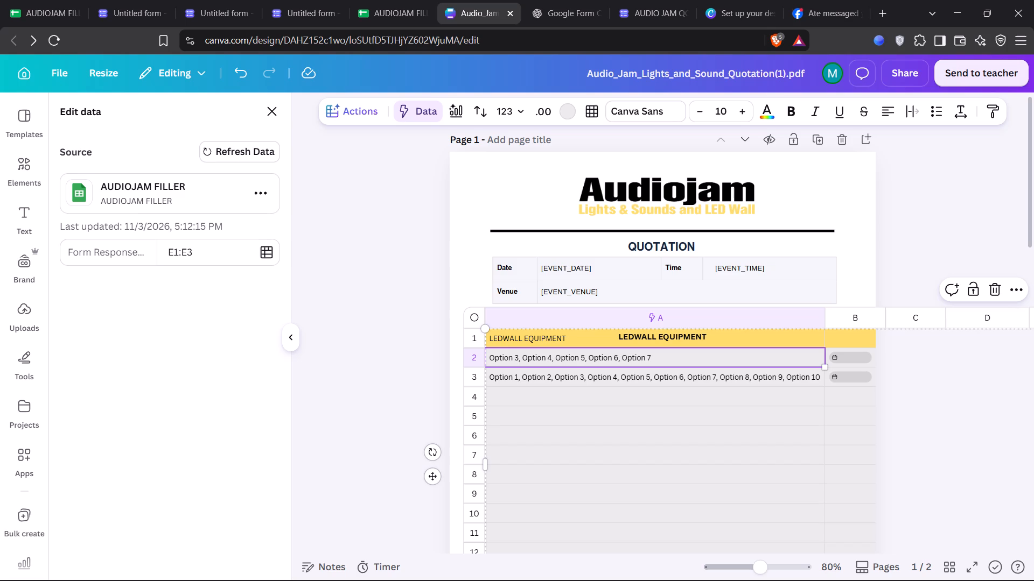
left_click(911, 247)
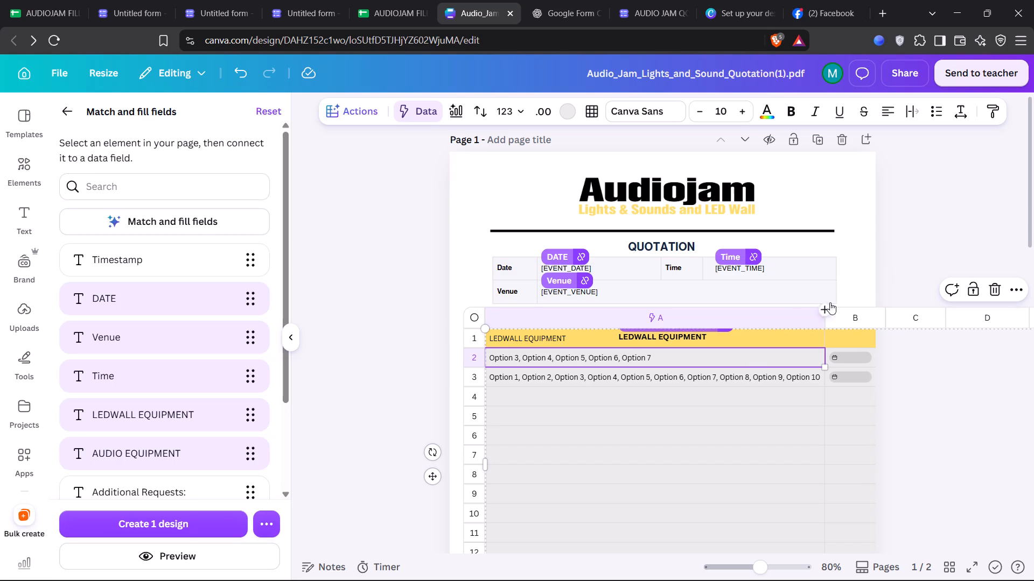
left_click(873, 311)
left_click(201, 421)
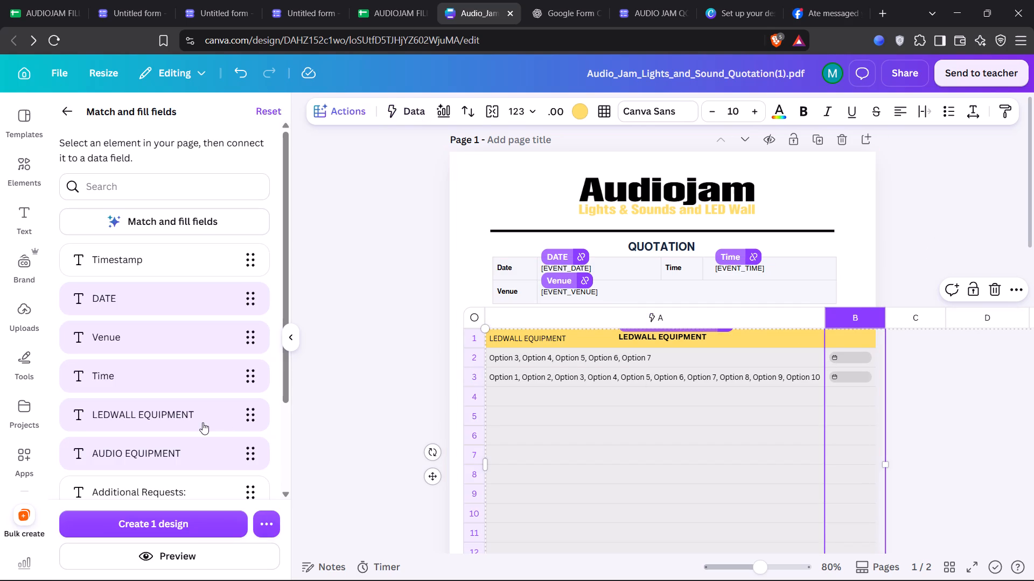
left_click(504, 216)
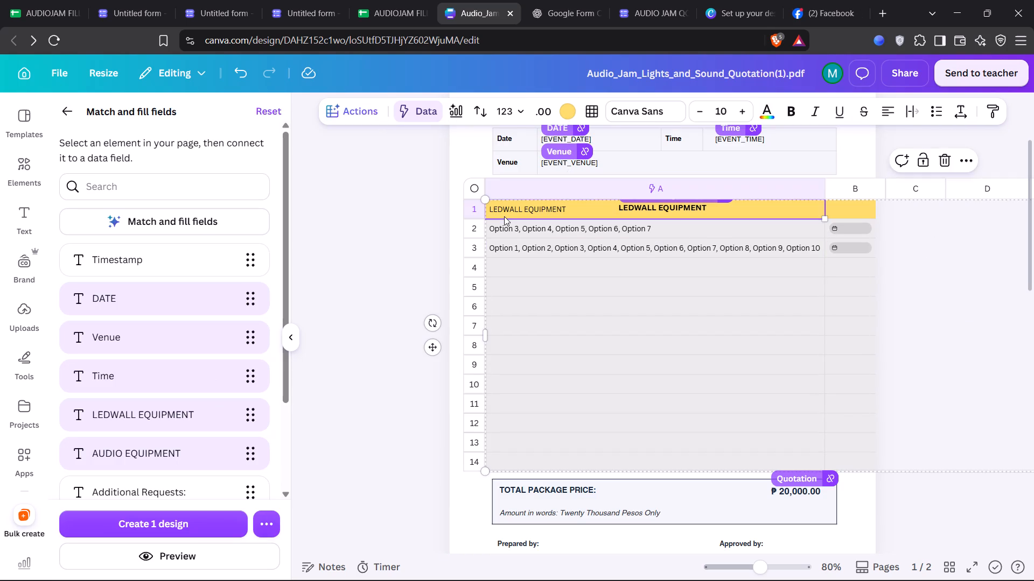
Replace the Fill Blank Cells action in the equipment table's Google Sheets import with Swap rows with columns, and update the table.
left_click_drag(561, 225, 815, 463)
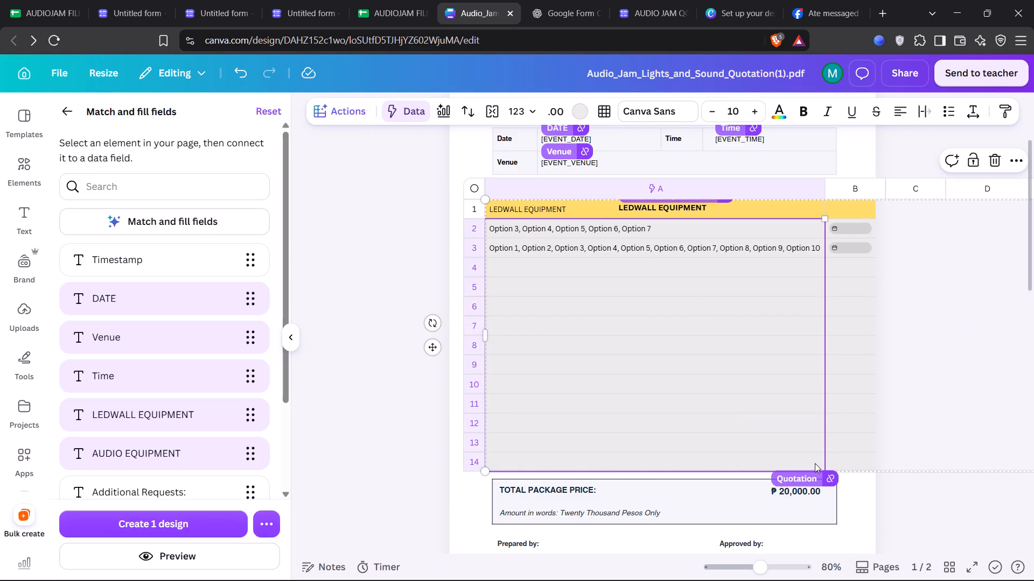
left_click_drag(815, 463, 814, 460)
left_click(420, 103)
left_click(419, 109)
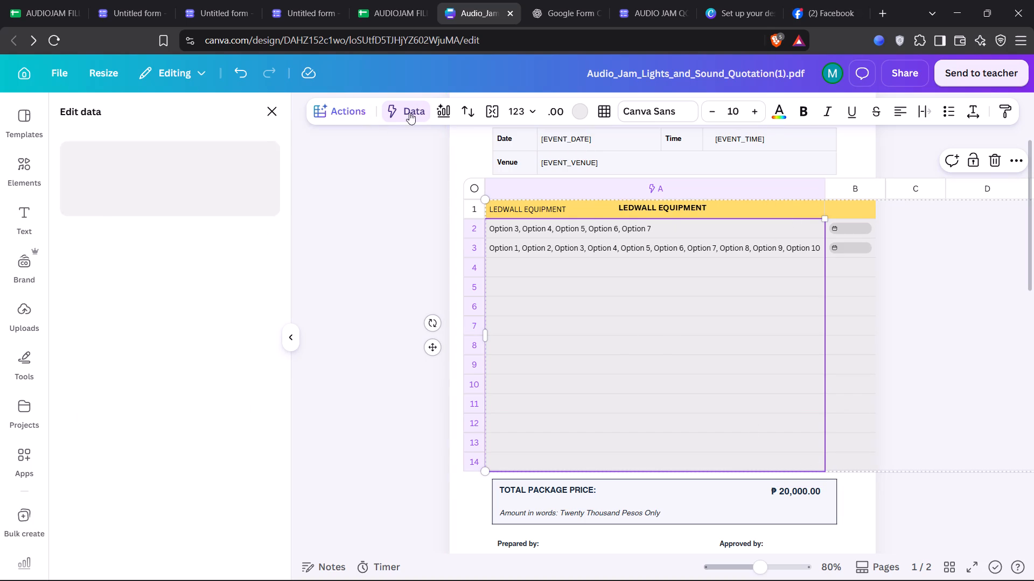
left_click_drag(214, 251, 181, 252)
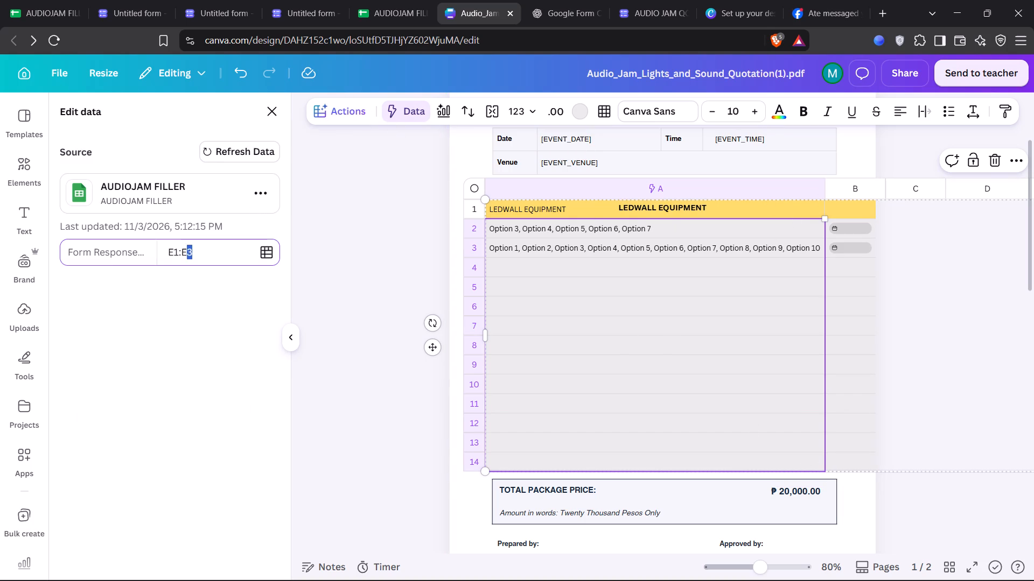
left_click_drag(181, 252, 160, 260)
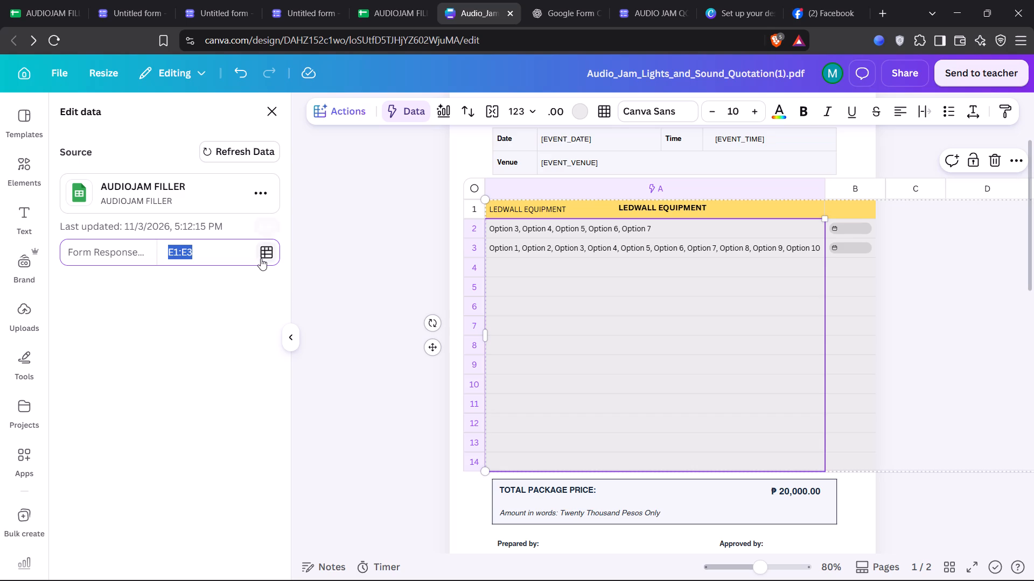
left_click(261, 258)
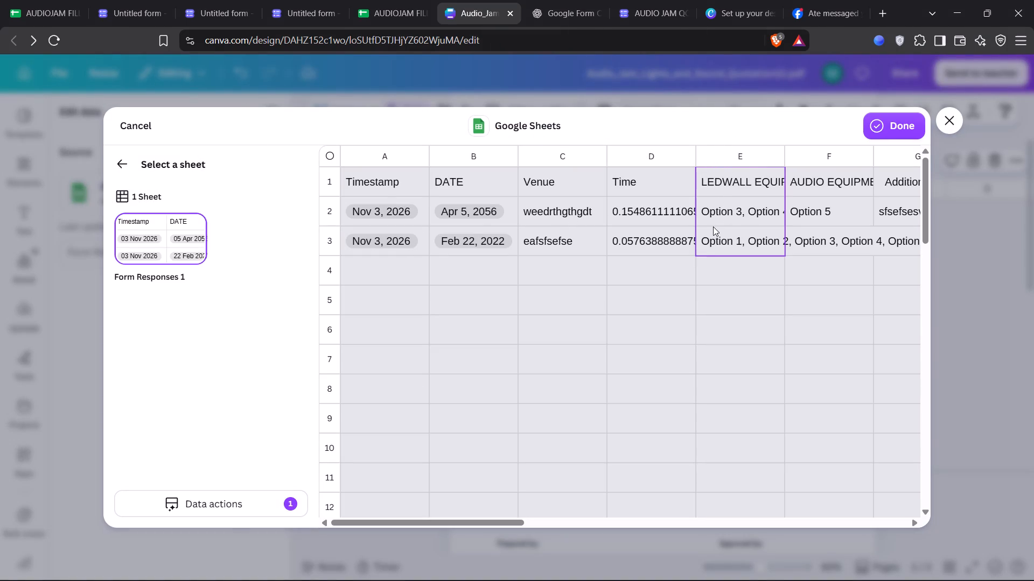
left_click(247, 497)
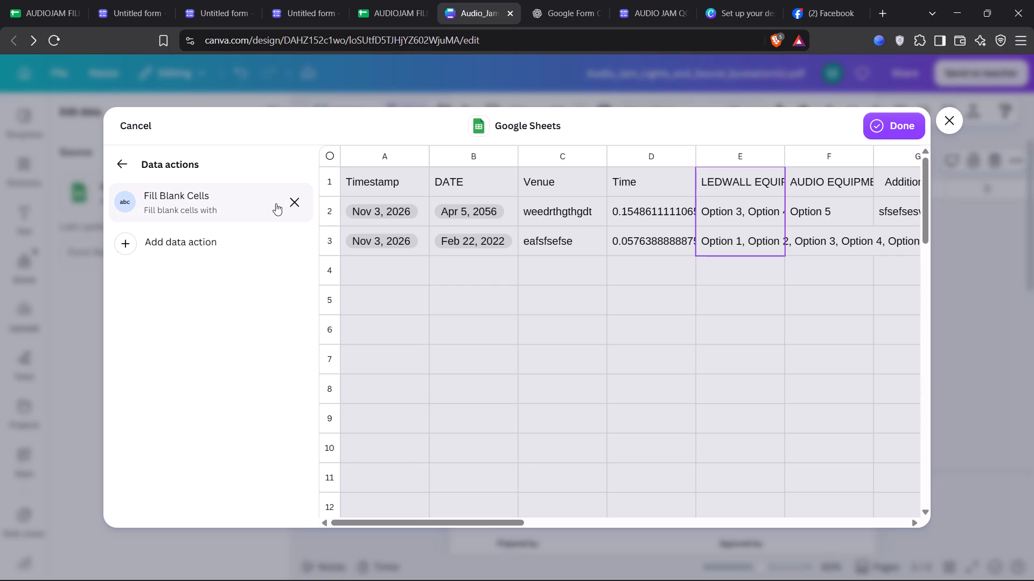
left_click(283, 204)
left_click(175, 206)
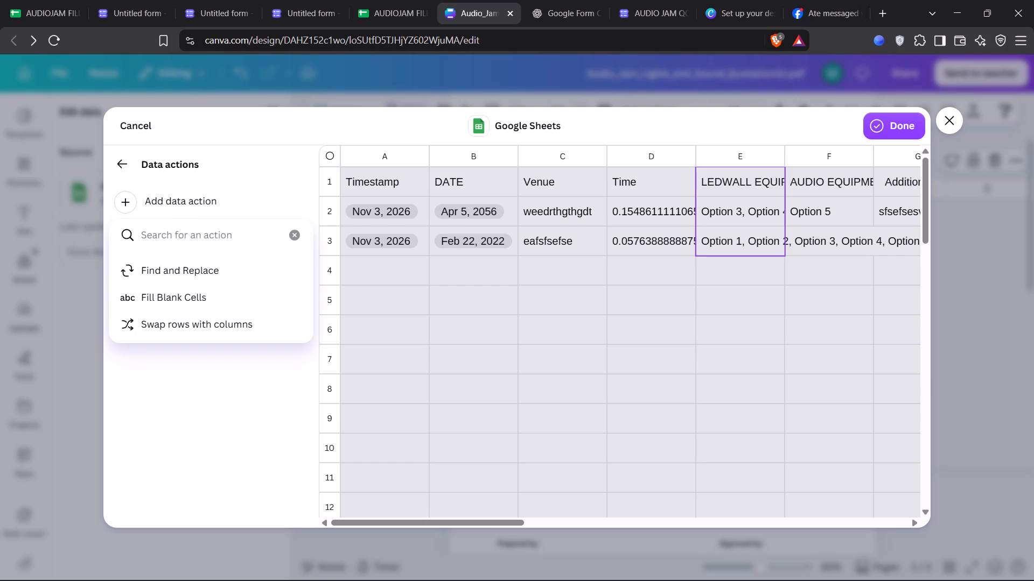
left_click(244, 323)
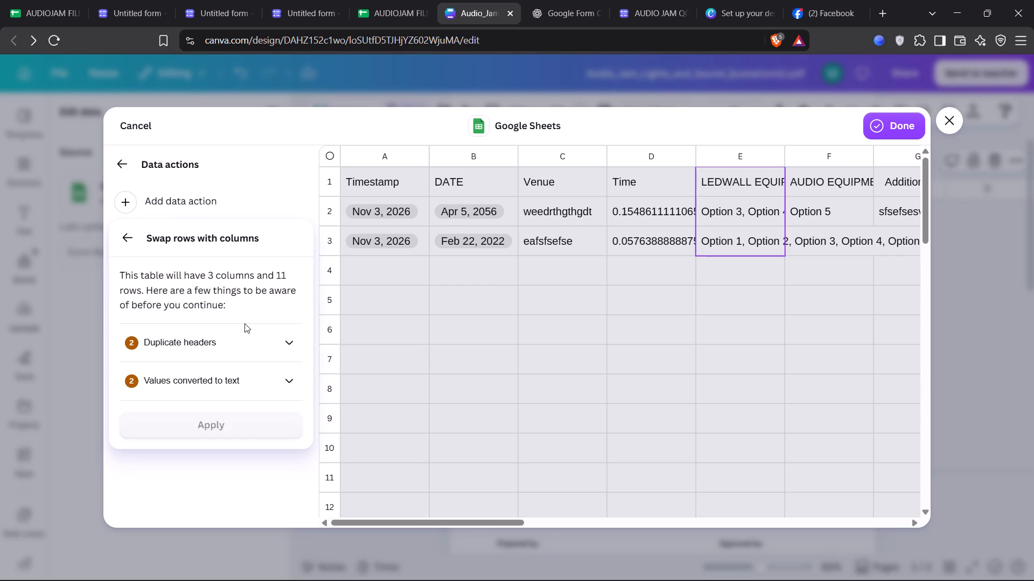
left_click(199, 420)
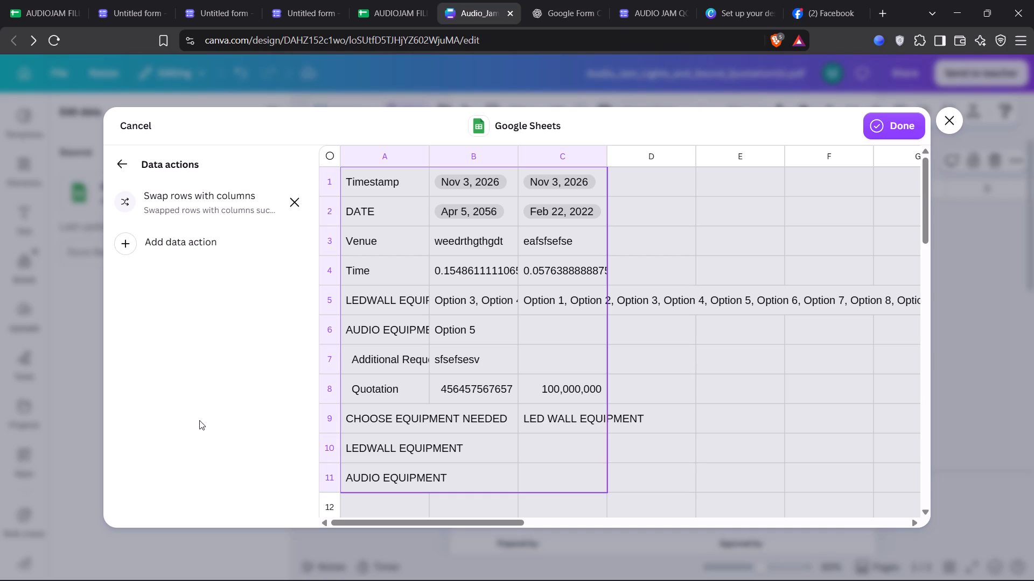
left_click(133, 161)
left_click(889, 133)
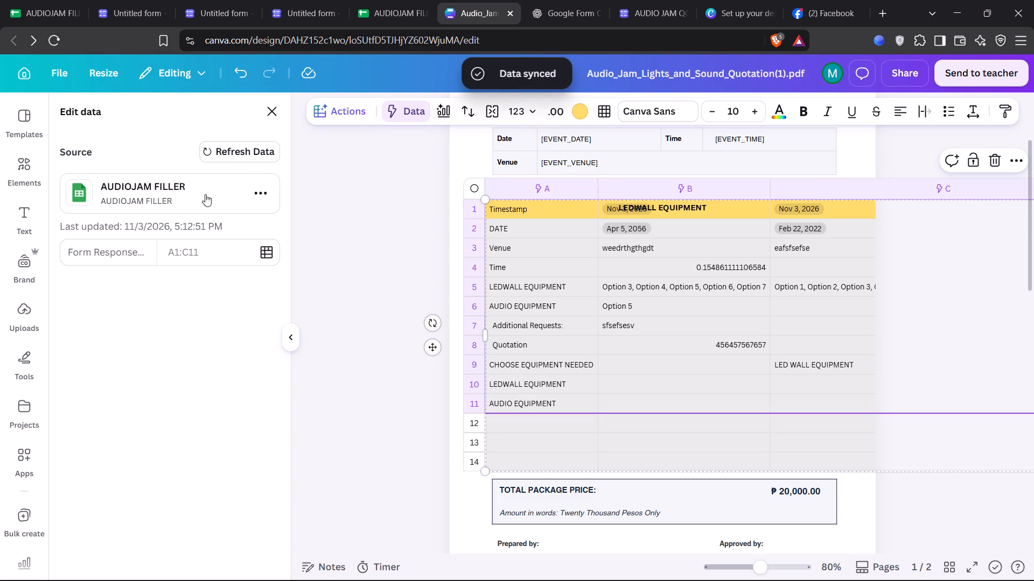
Edit the table's data source so that only the LEDWALL EQUIPMENT row, range A5:C5, is imported.
left_click(259, 194)
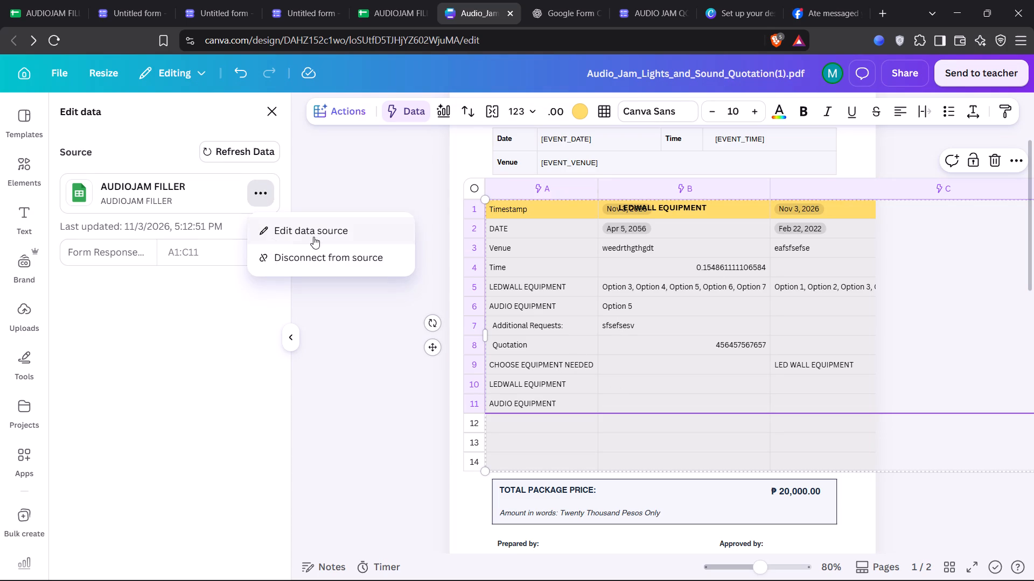
left_click(314, 237)
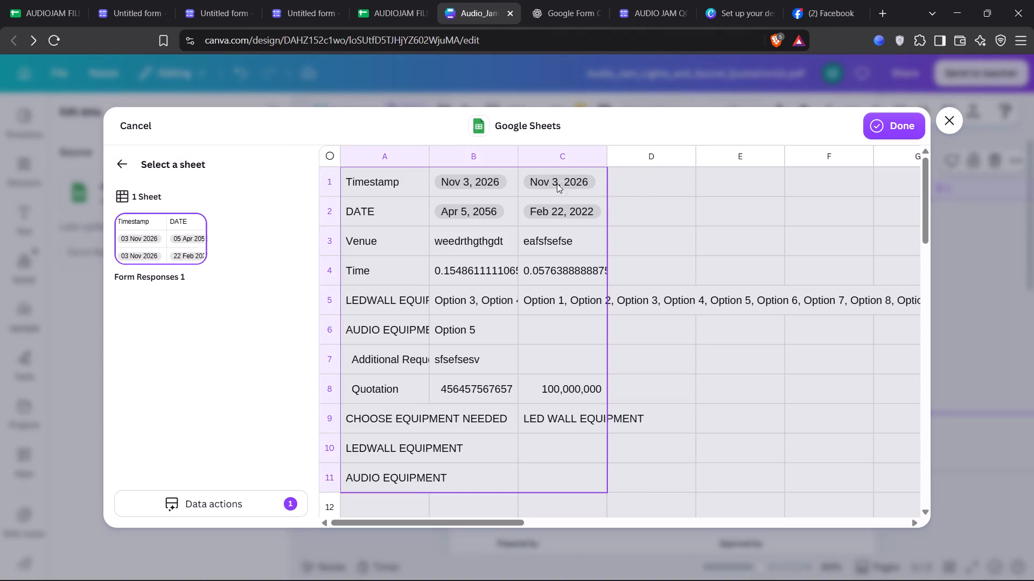
left_click(336, 299)
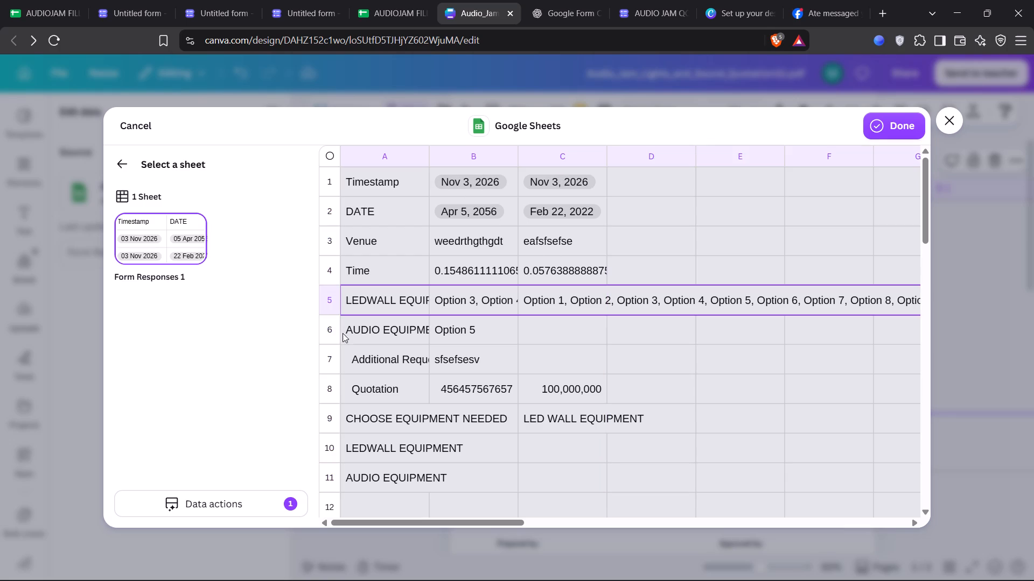
left_click(908, 131)
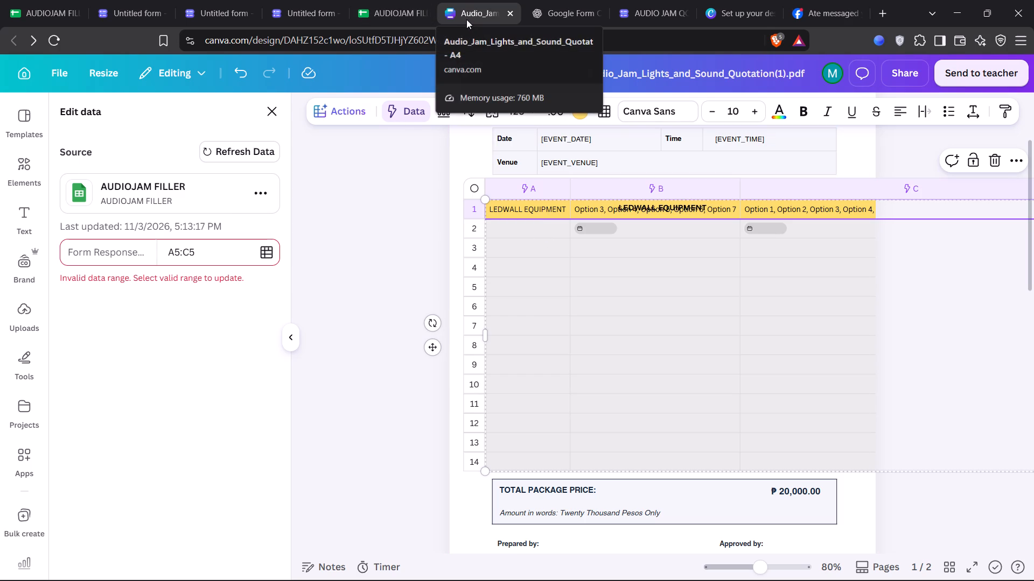
left_click(475, 232)
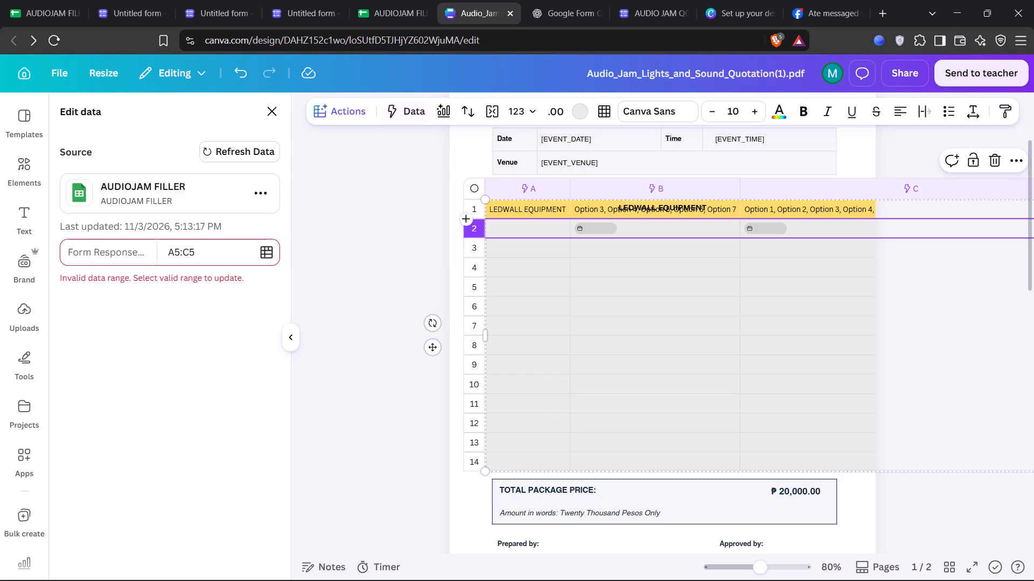
left_click(256, 254)
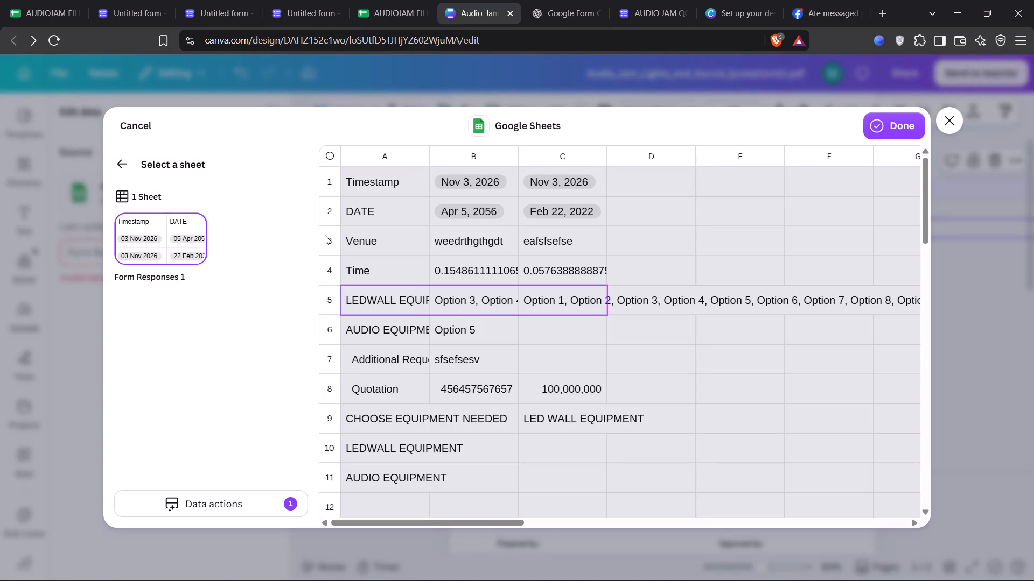
left_click(225, 502)
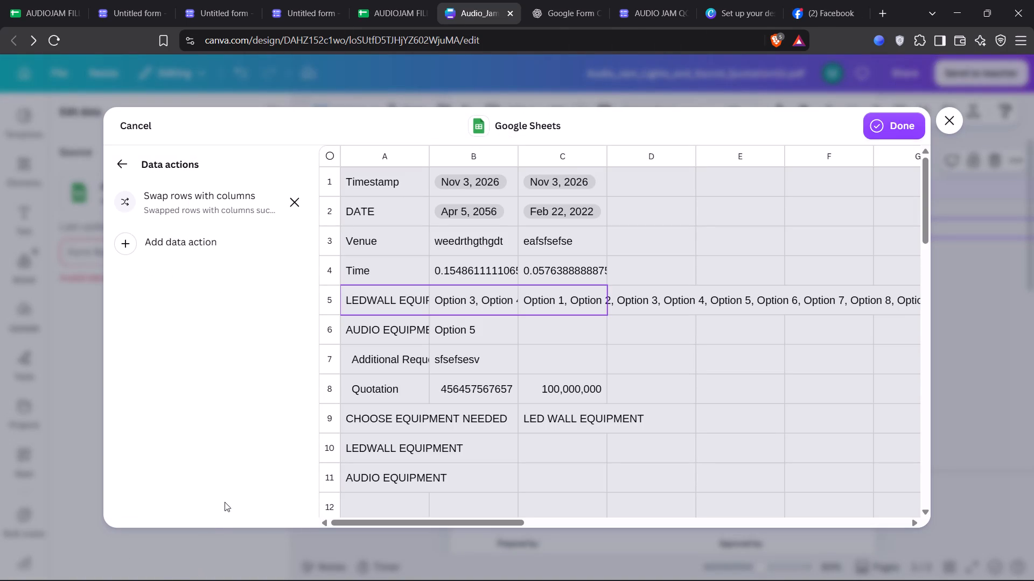